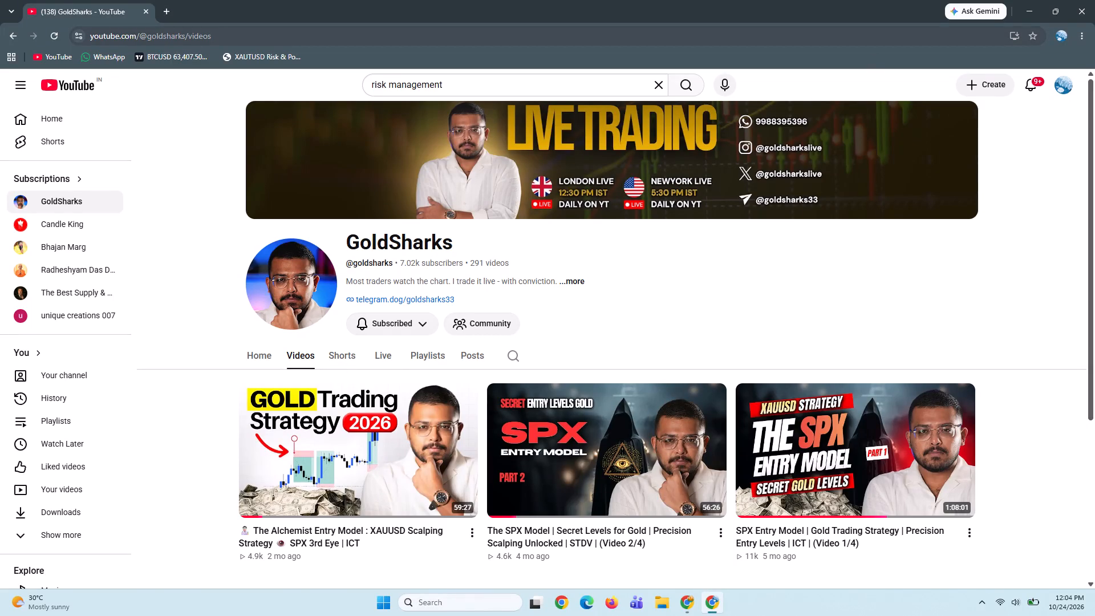
Close the browser window showing the GoldSharks YouTube channel and return to the Analysis_XAUUSD spreadsheet.
scroll(982, 213, "right", 1)
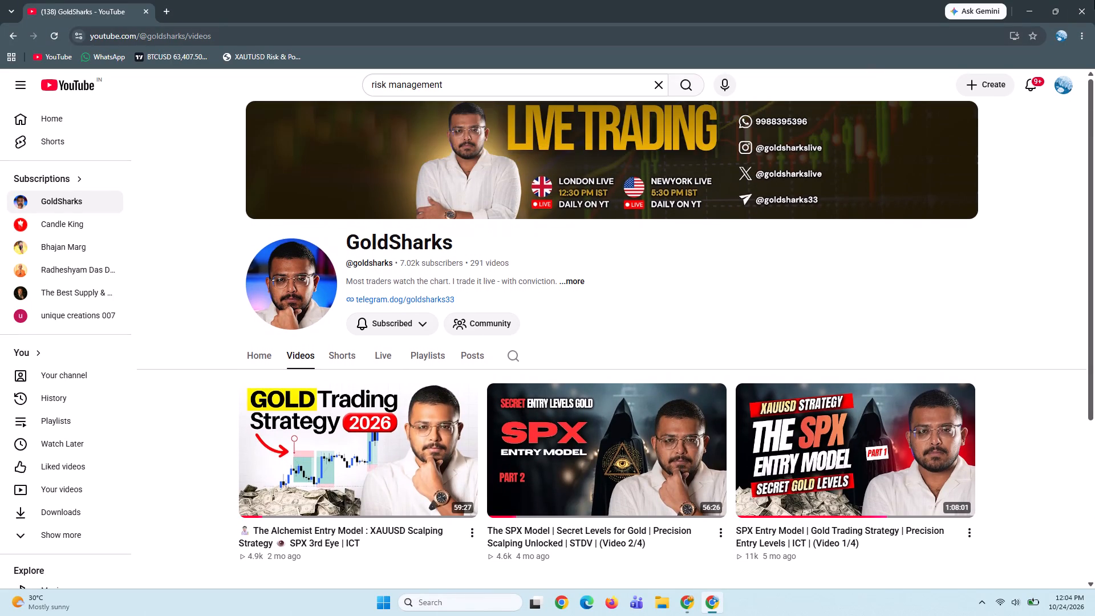
left_click(1086, 0)
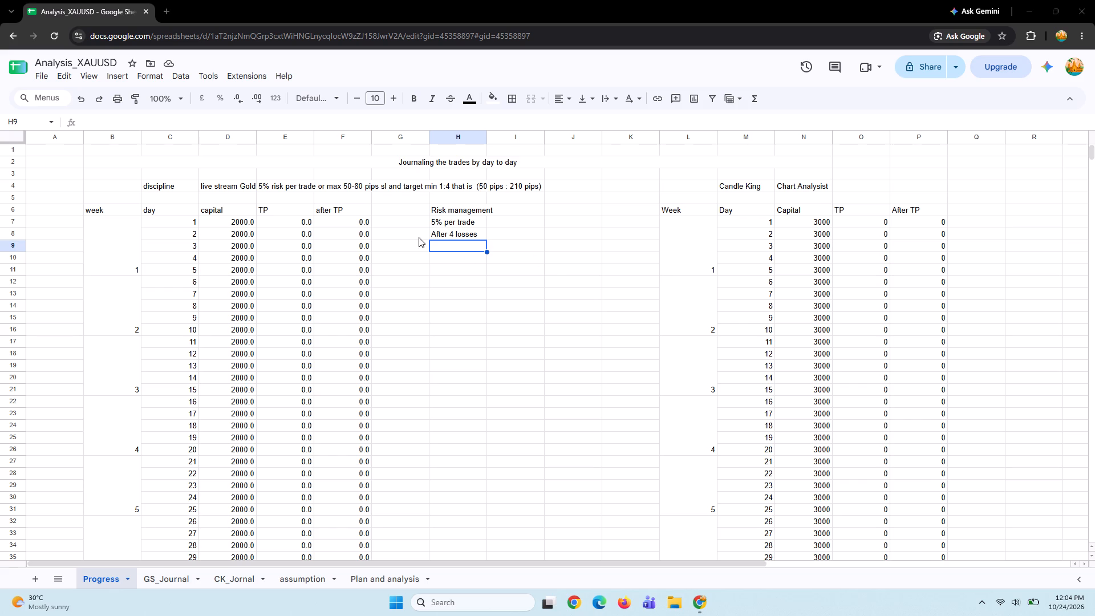
Change the text of cell H8 under Risk management on the Progress sheet to "After 5".
left_click(459, 237)
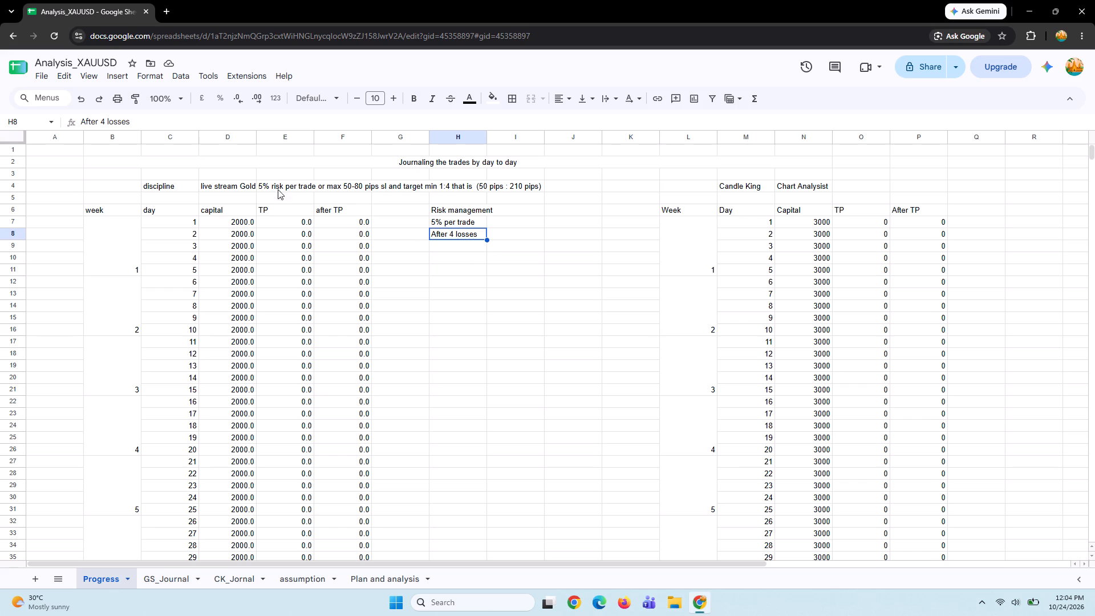
left_click(160, 121)
key("space")
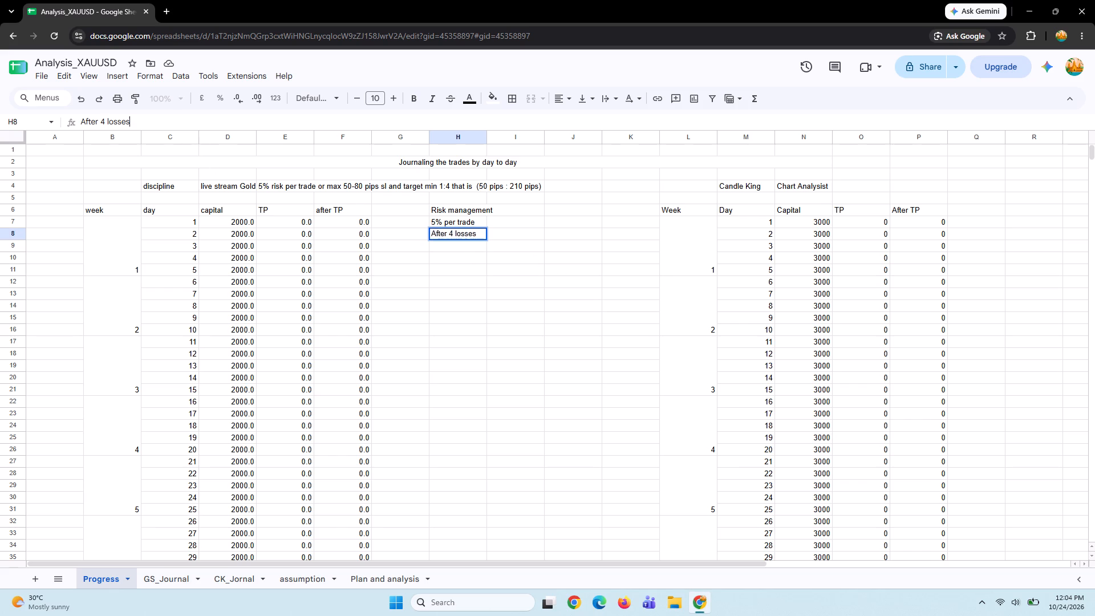
key("BackSpace")
key("BackSpace")
key("BackSpace")
key("BackSpace")
key("BackSpace")
key("BackSpace")
key("BackSpace")
key("BackSpace")
key("BackSpace")
key("5")
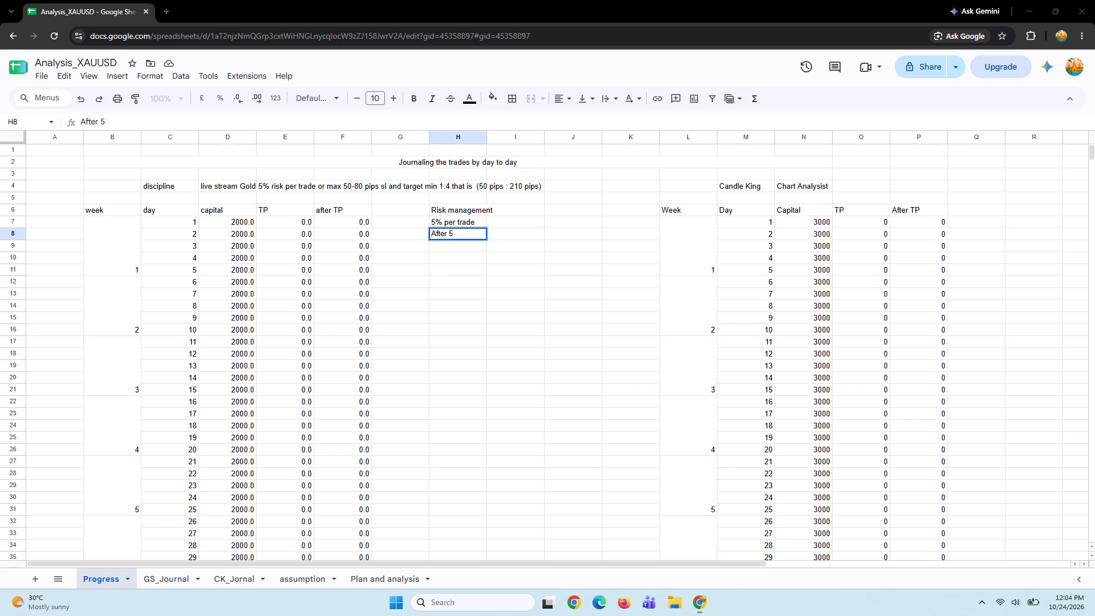
Open Calculator, move it clear of the Risk management notes, multiply 2000 by 25, and clear the calculation.
type("ca")
key("l")
key("Return")
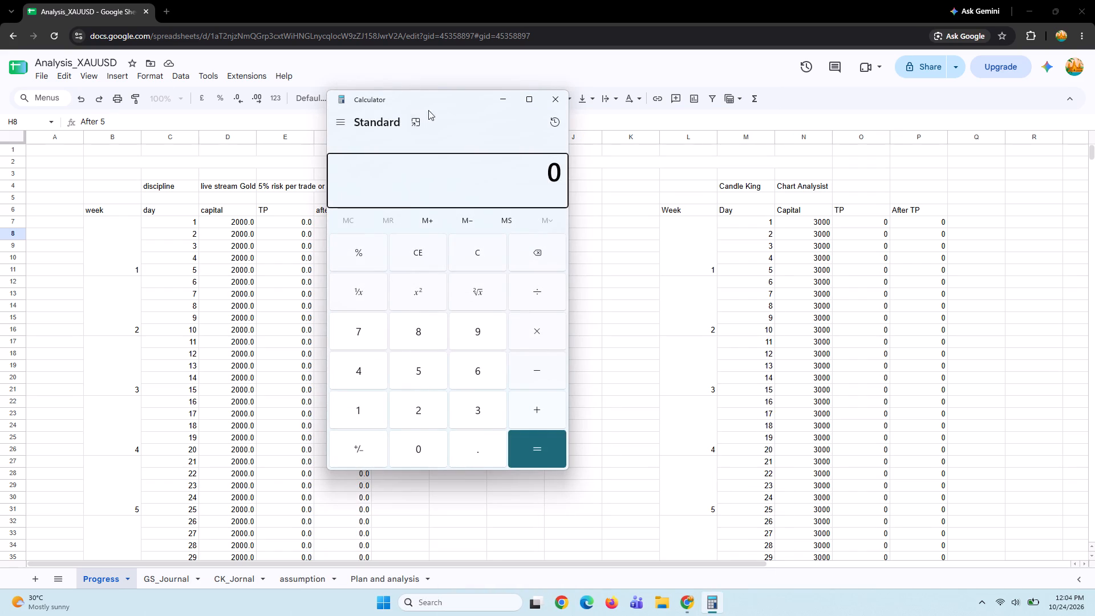
left_click(448, 96)
left_click_drag(416, 98, 710, 98)
type("2000")
type("*2")
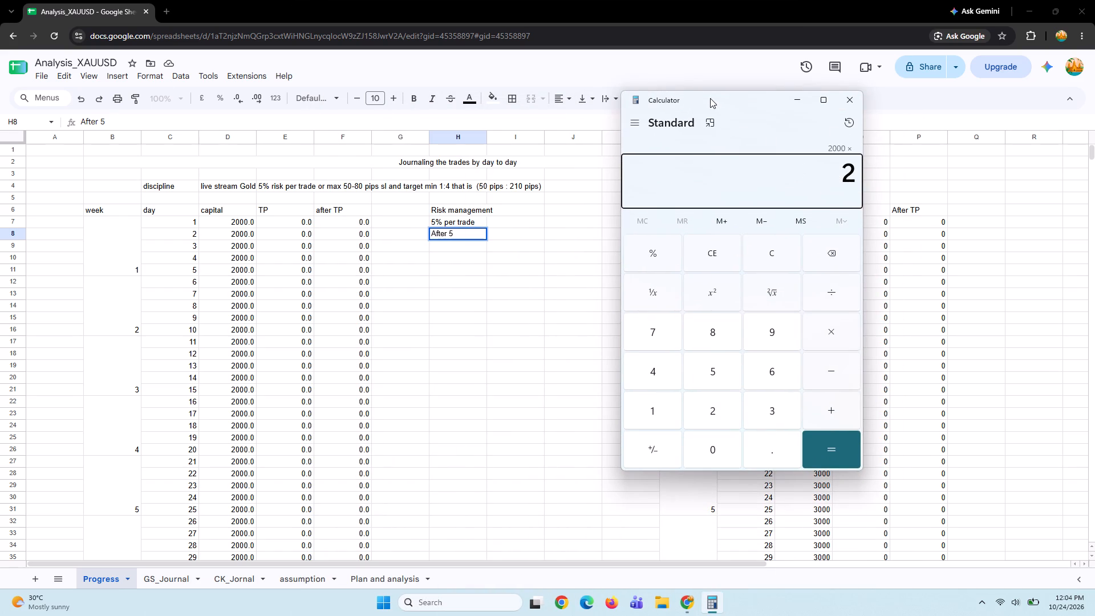
key("5")
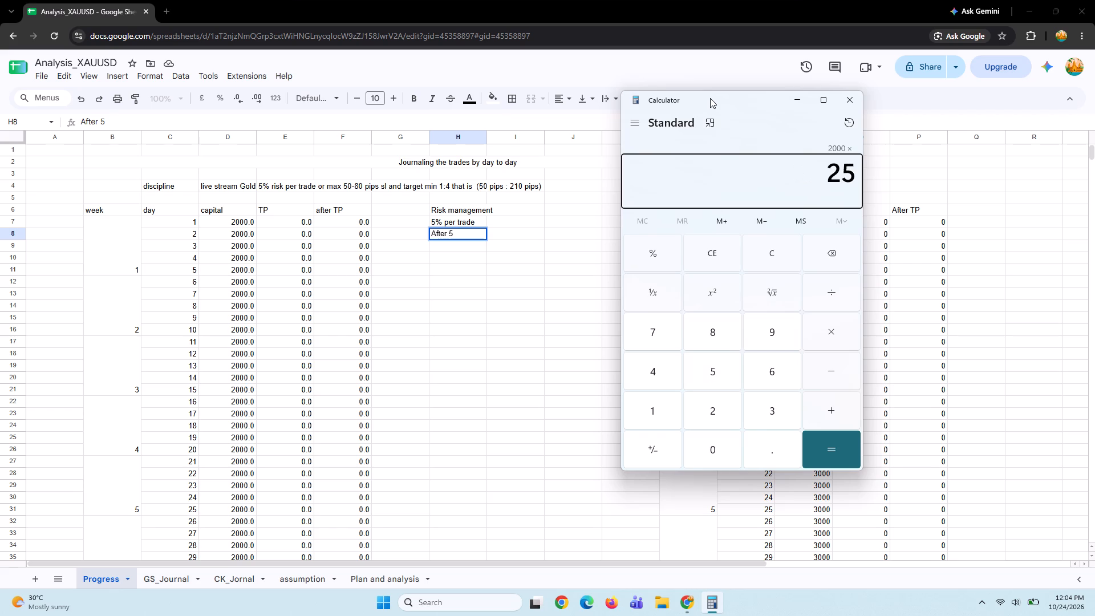
key("Return")
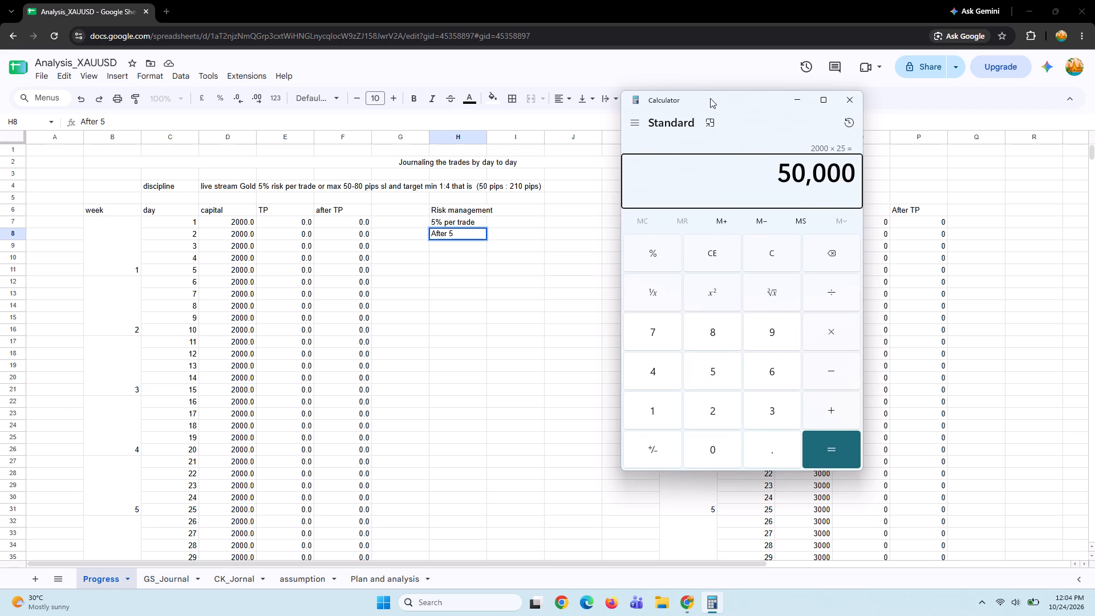
left_click(777, 251)
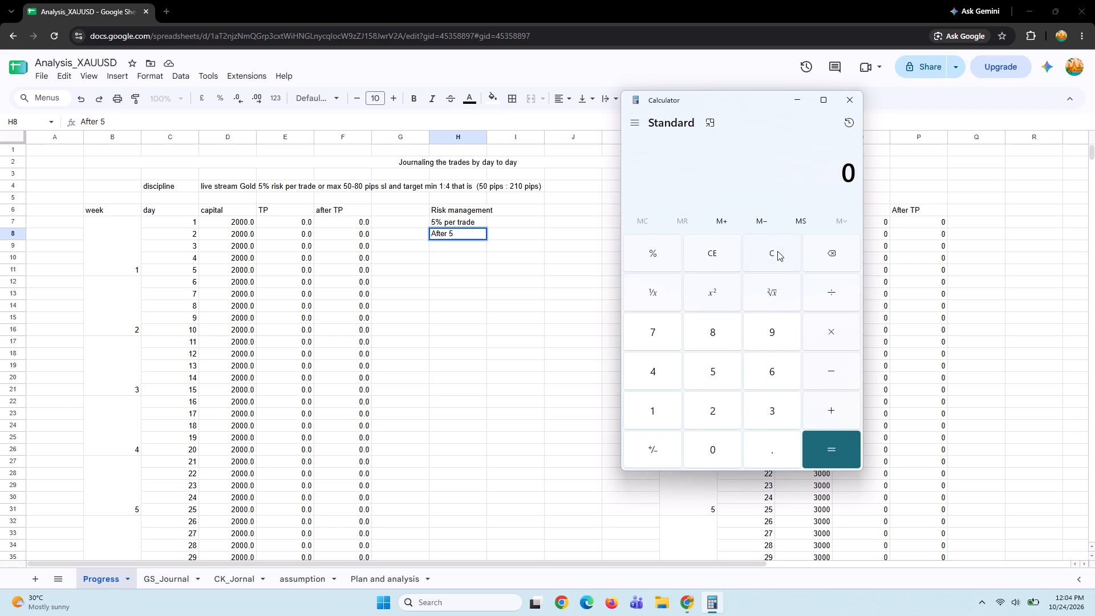
Calculate 5% of the 2000 capital in Calculator.
type("2000")
type("*5")
key("shift+percent")
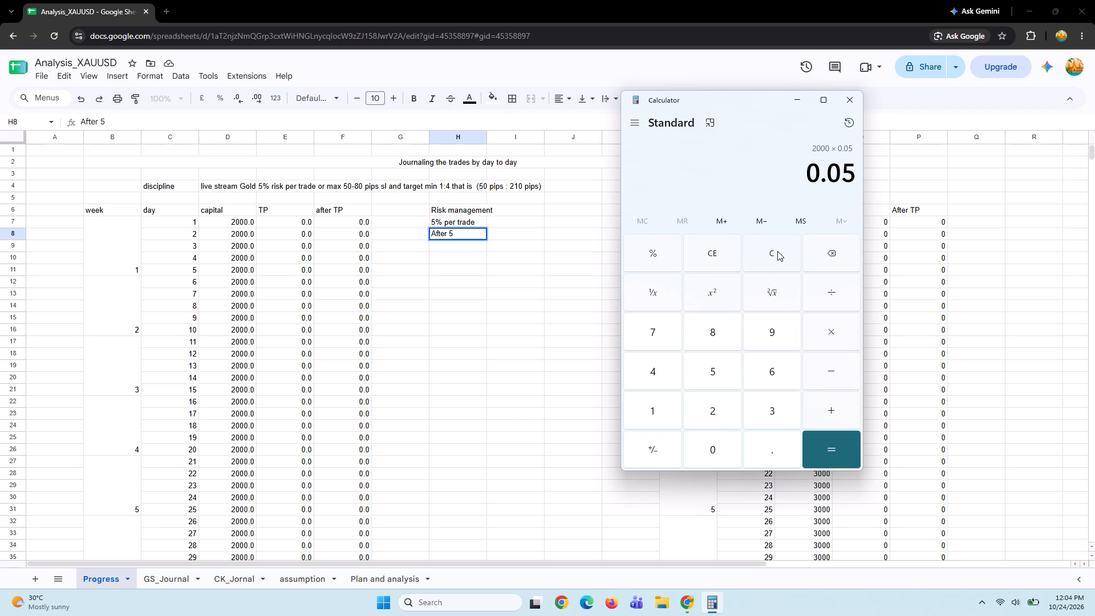
key("Return")
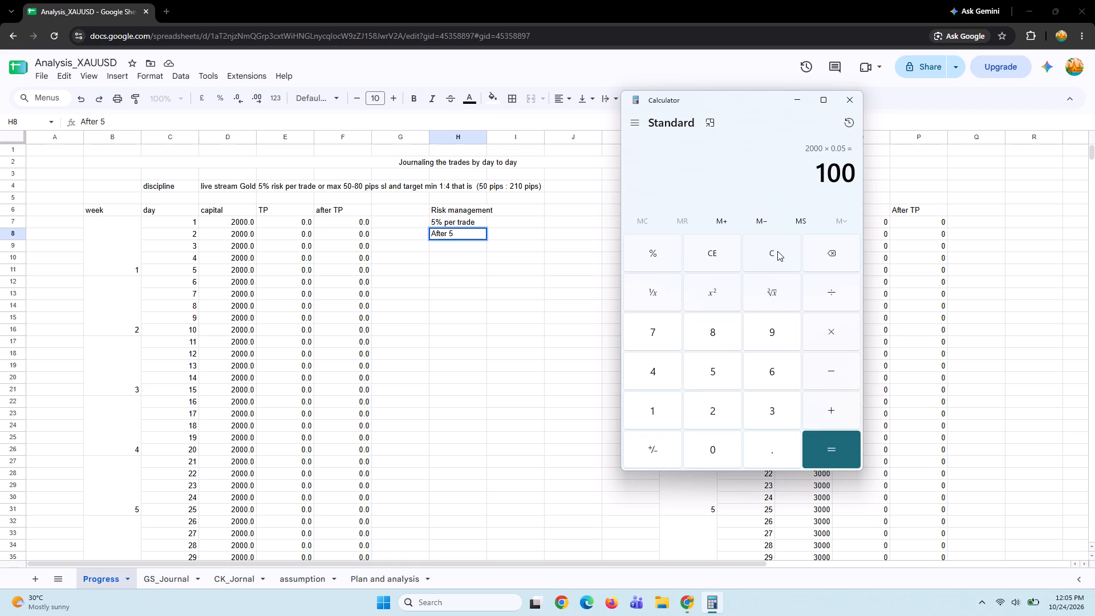
Multiply the 100 risk per trade by 5, clear the calculation, and close Calculator.
type("100")
type("*5")
key("Return")
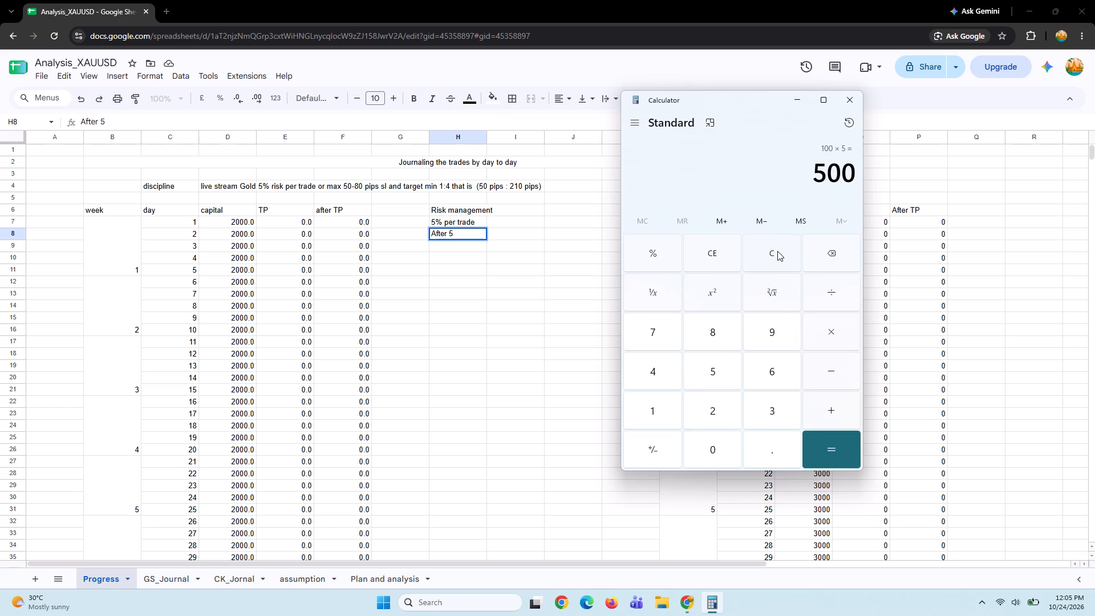
left_click(777, 251)
left_click(853, 98)
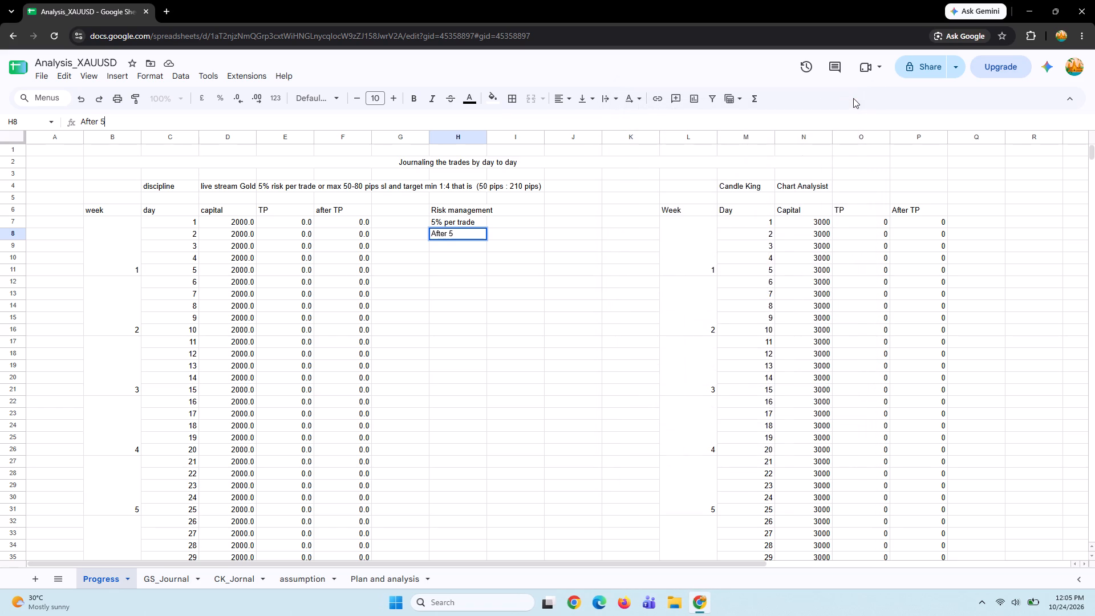
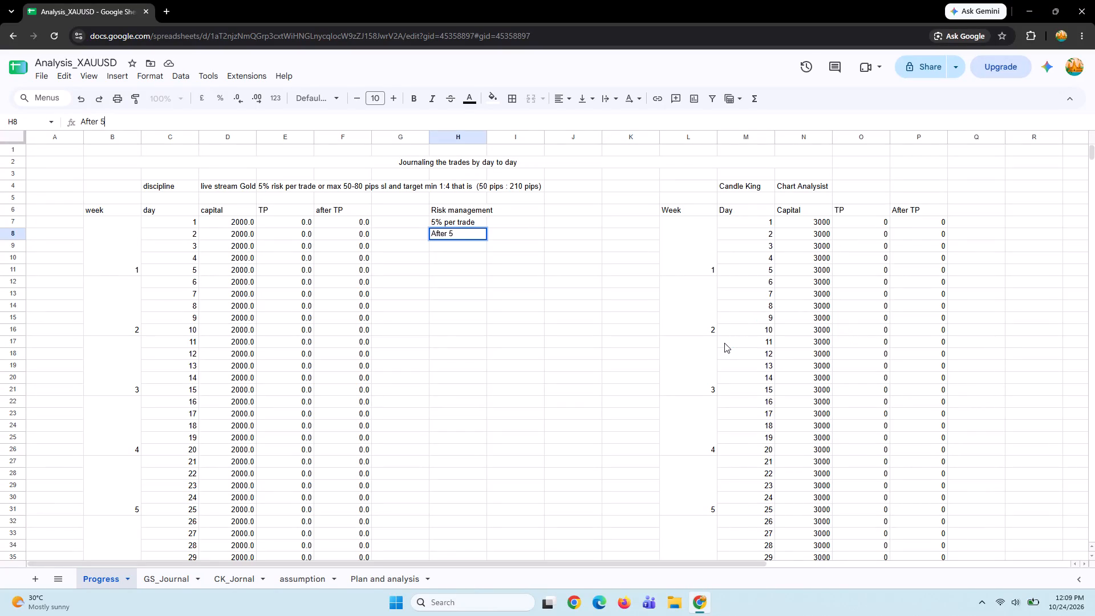
Enter "reduce risk to 2.5%" in cell H9 of the Risk management notes.
scroll(724, 343, "up", 1)
left_click(547, 335)
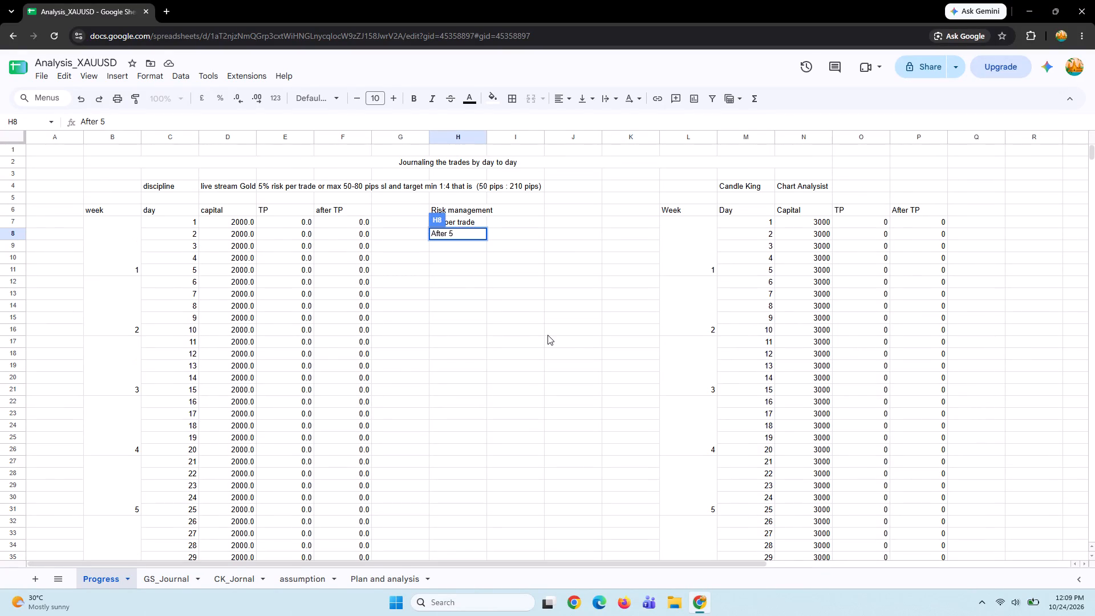
left_click(510, 240)
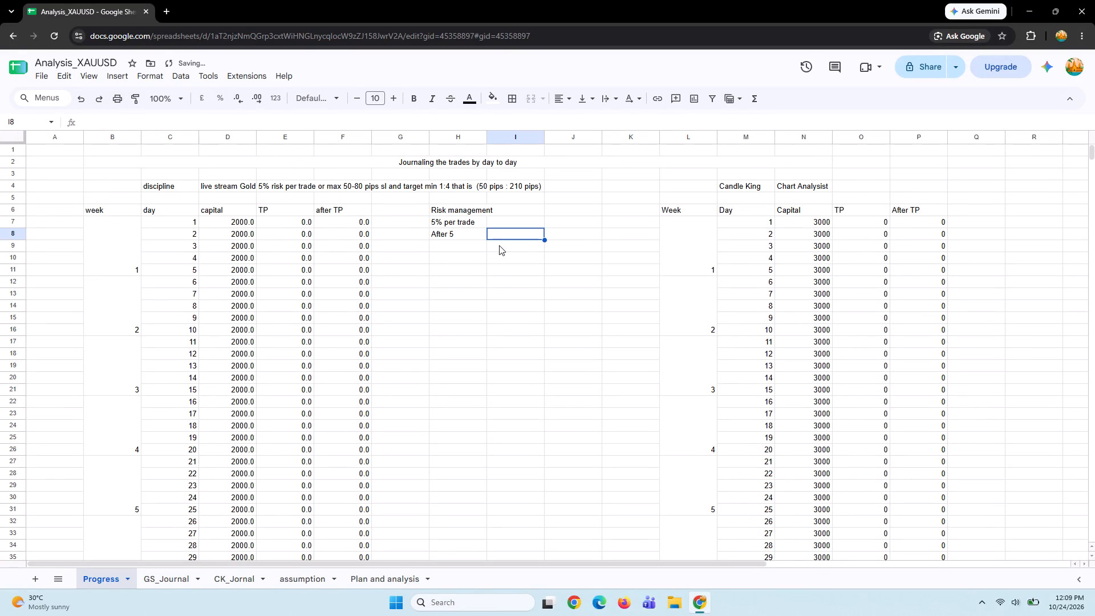
left_click(446, 238)
left_click(446, 246)
type("reduce")
key("space")
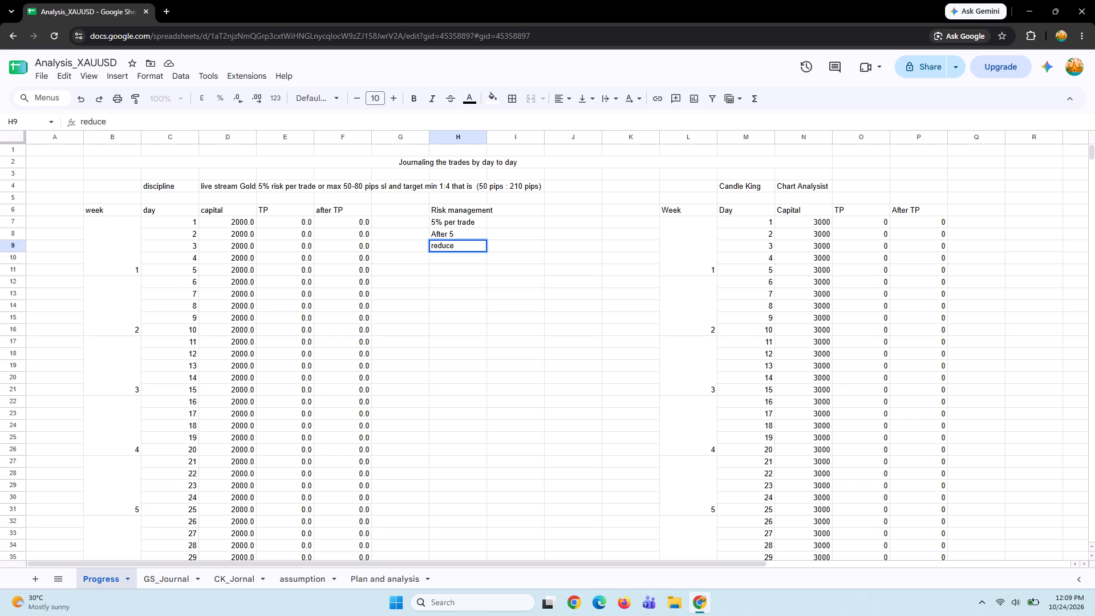
type("risk ro")
key("BackSpace")
key("BackSpace")
type("to")
key("space")
type("2.5")
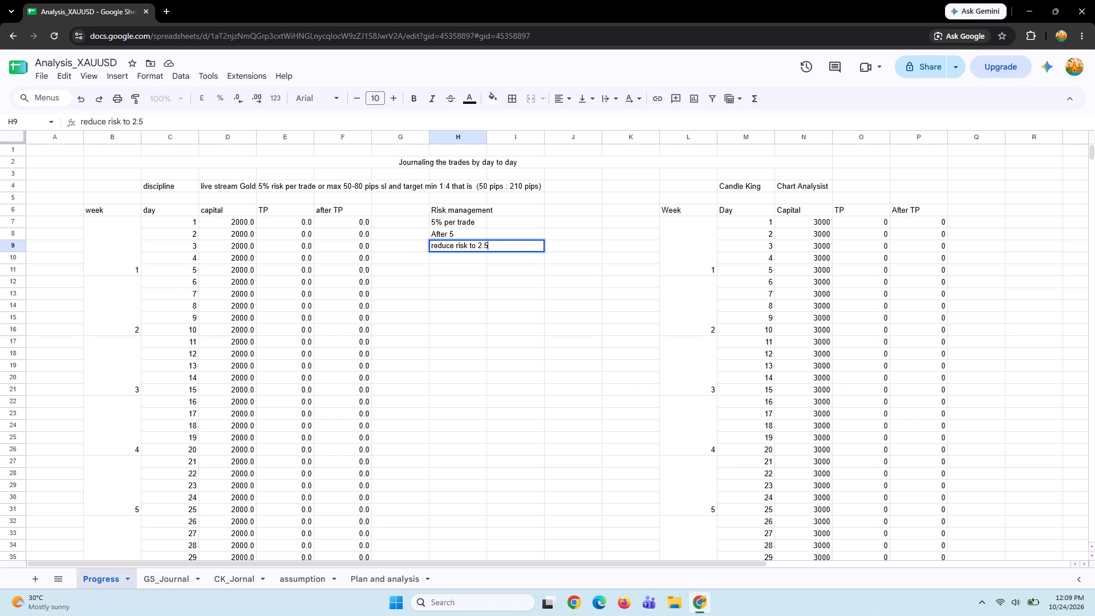
key("shift+percent")
key("Return")
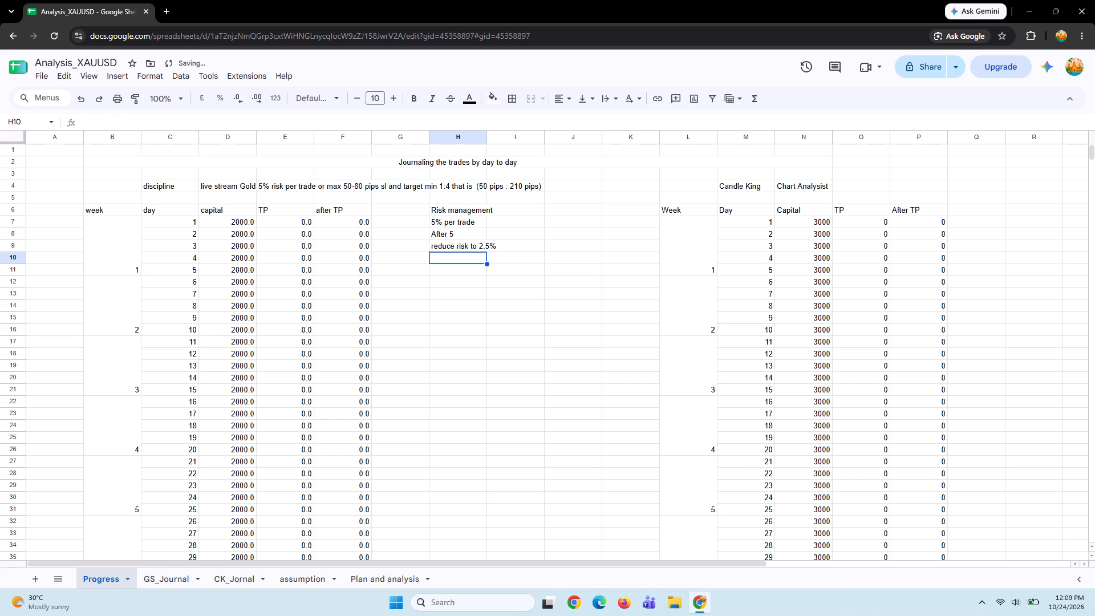
Add the next risk rule below, with "after 5 losses" in H10 and "reduce risk to 1.25%" in H11.
type("after")
key("space")
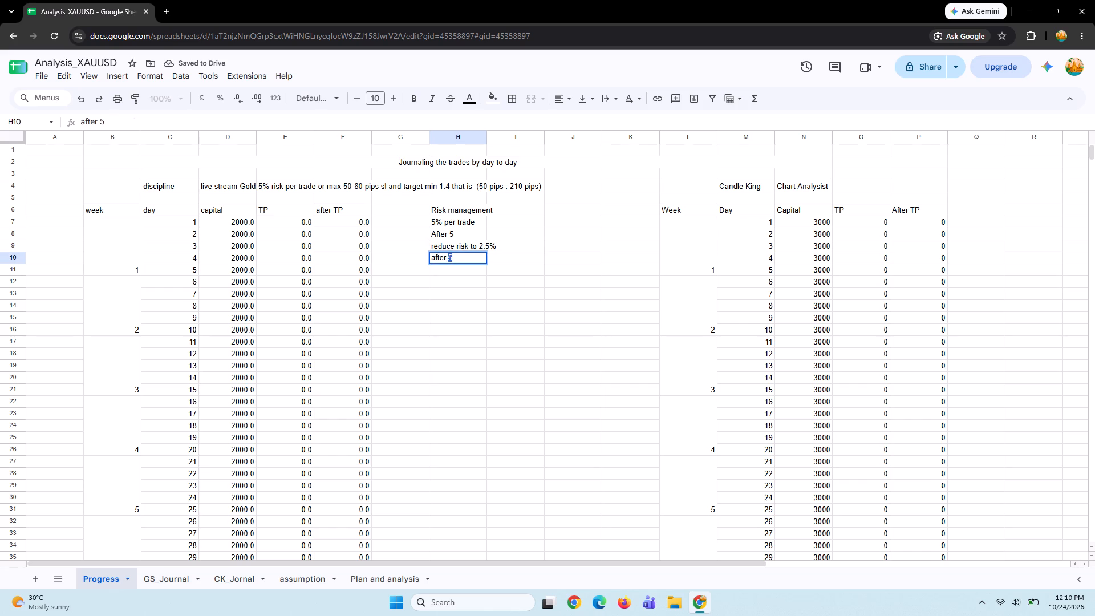
type("5 losses")
key("Down")
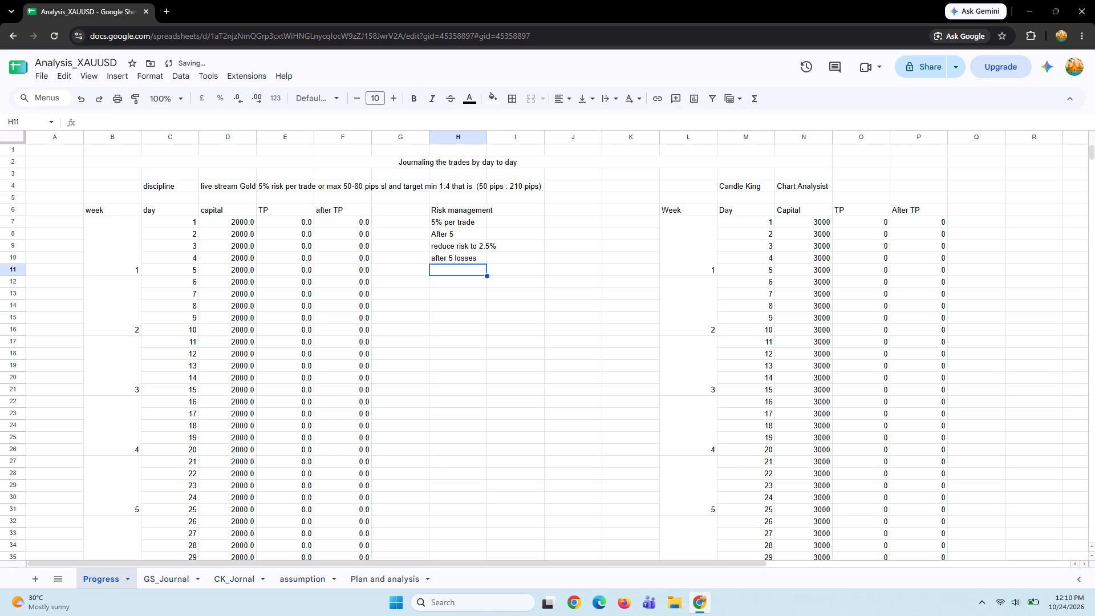
type("reduce")
key("space")
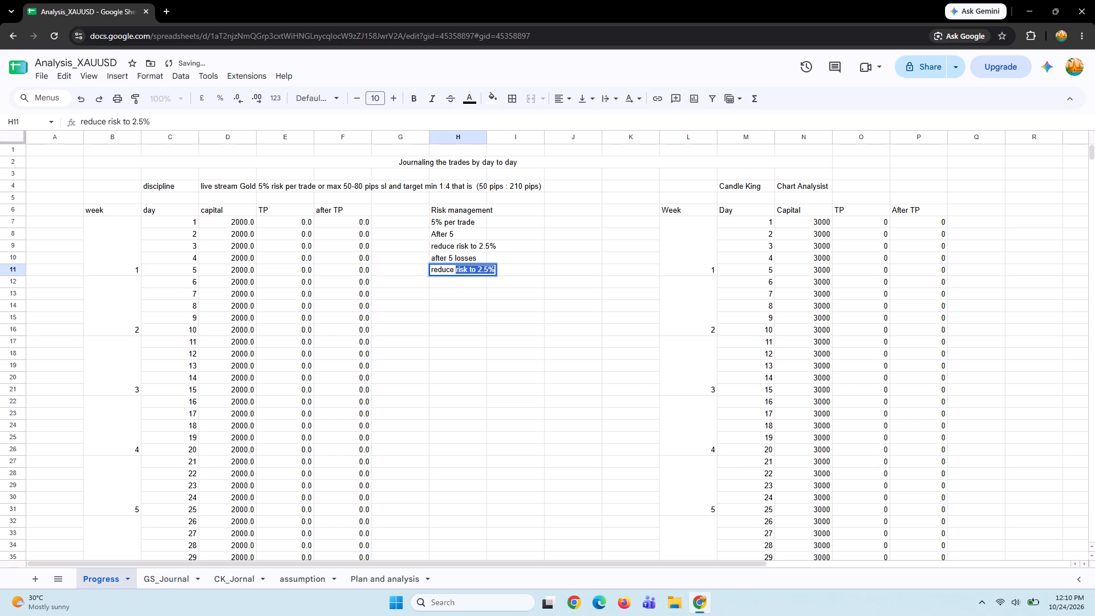
type("risk")
key("space")
type("to")
key("space")
type("1.25")
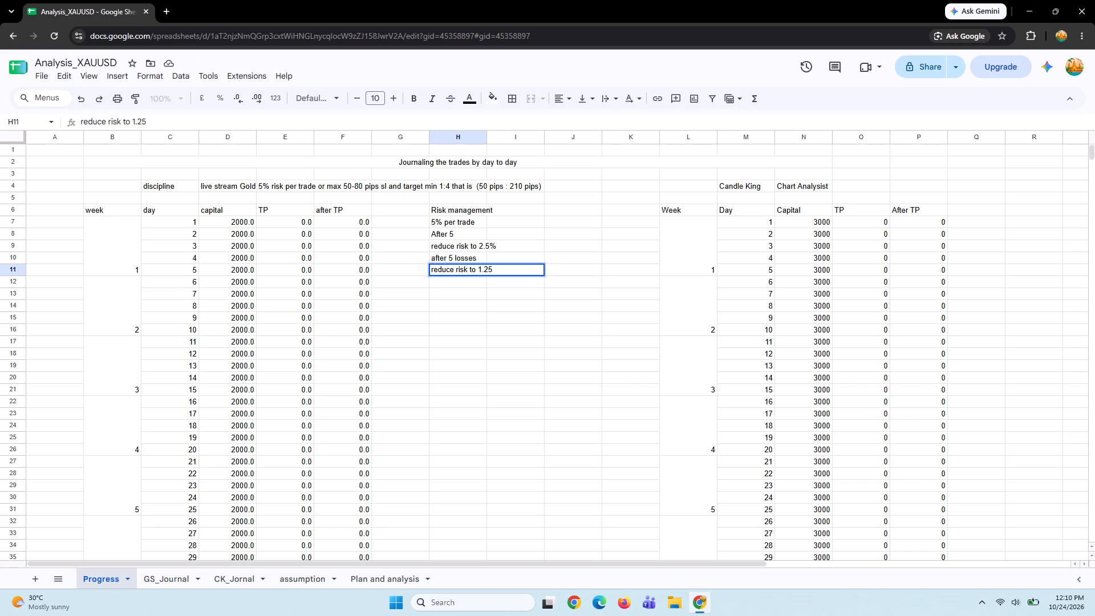
key("shift+percent")
Change the number of losses to 2 in both H8 and H10, giving "After 2" and "after 2 losses".
left_click(447, 235)
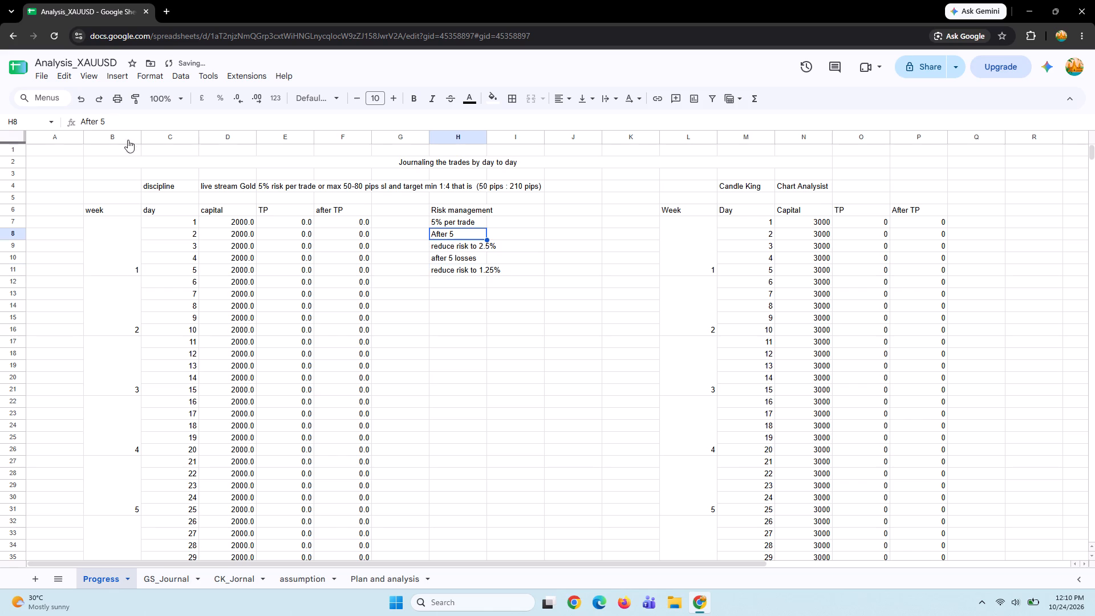
left_click(114, 123)
key("BackSpace")
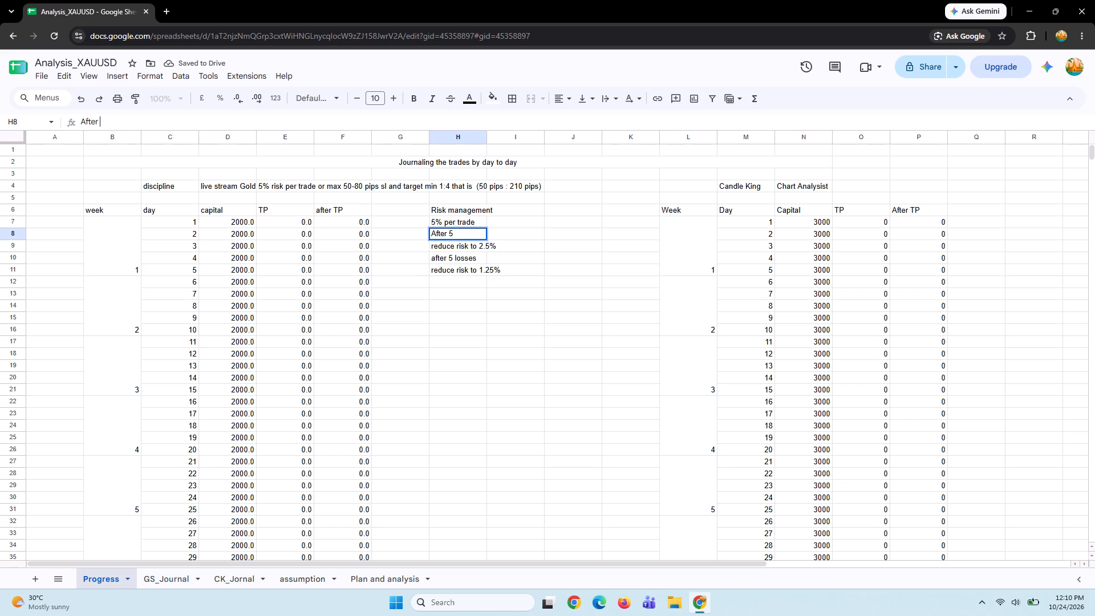
key("2")
left_click(460, 253)
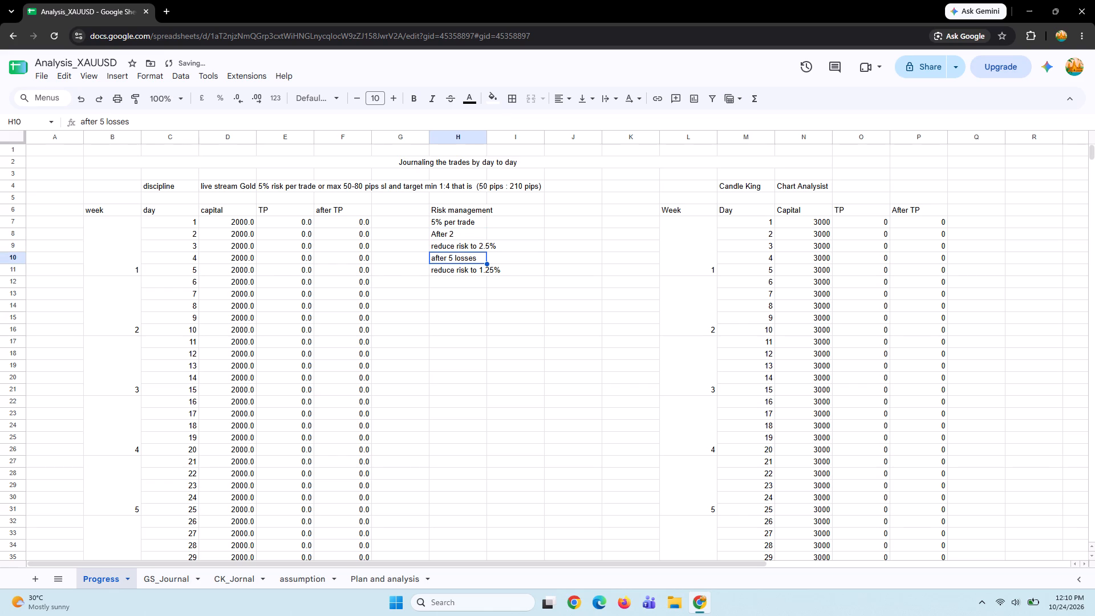
left_click(104, 124)
key("BackSpace")
key("2")
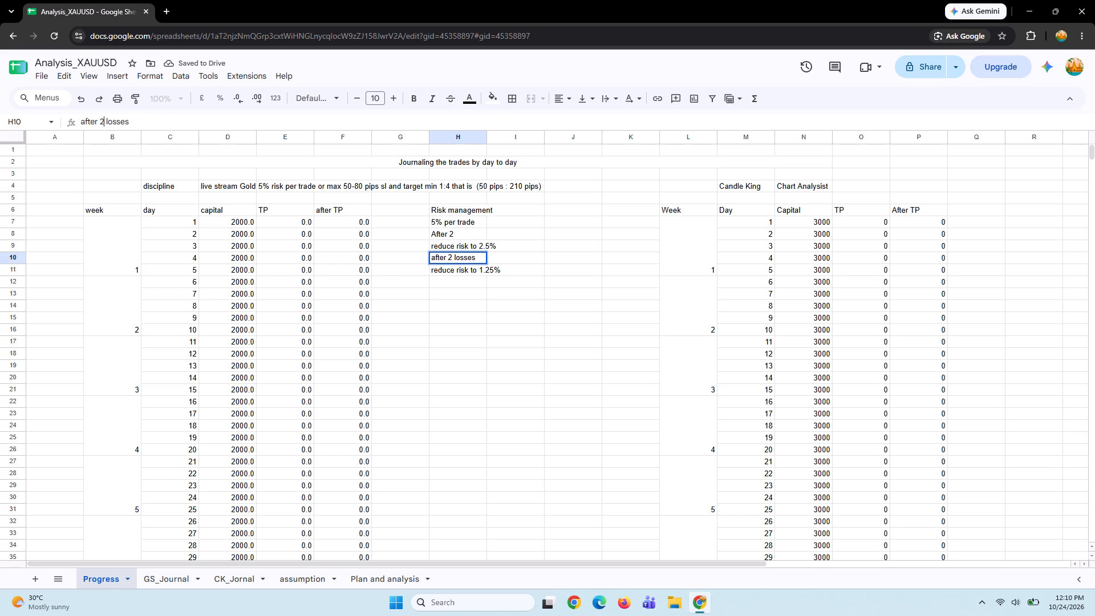
left_click(461, 228)
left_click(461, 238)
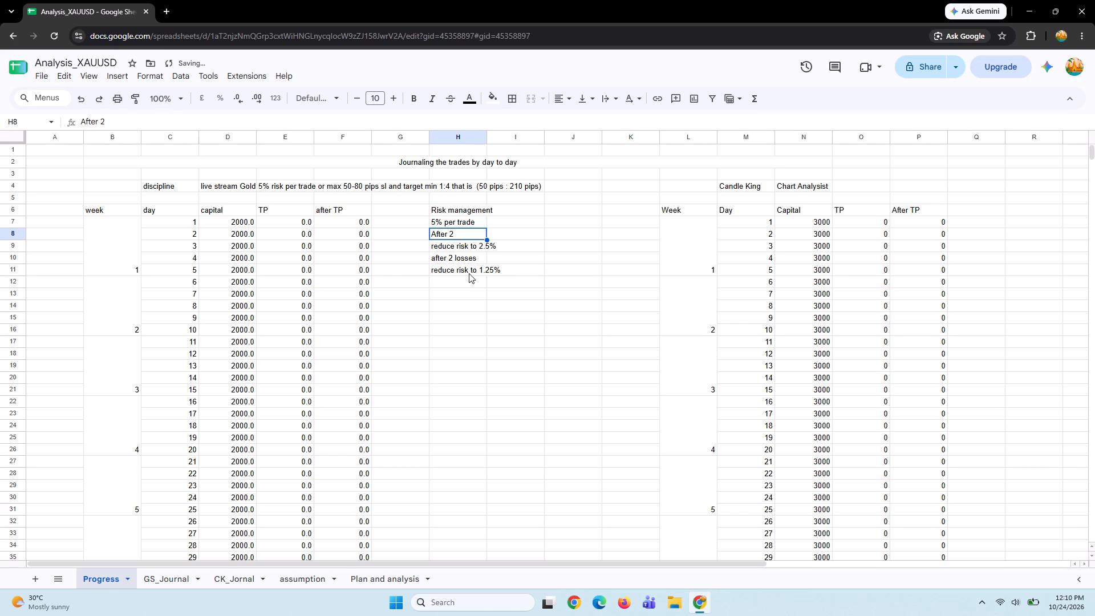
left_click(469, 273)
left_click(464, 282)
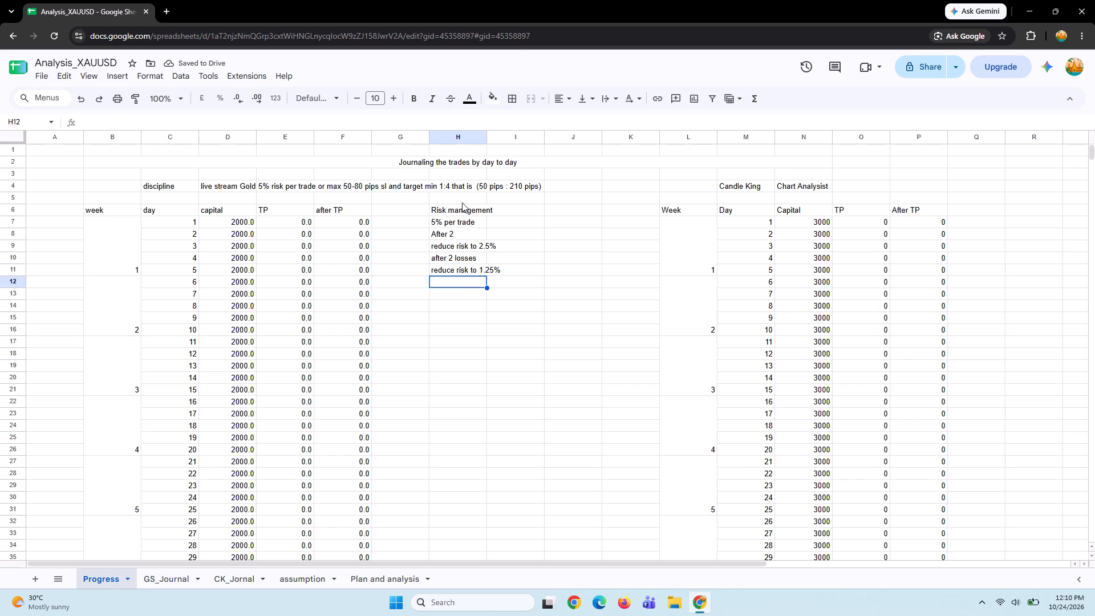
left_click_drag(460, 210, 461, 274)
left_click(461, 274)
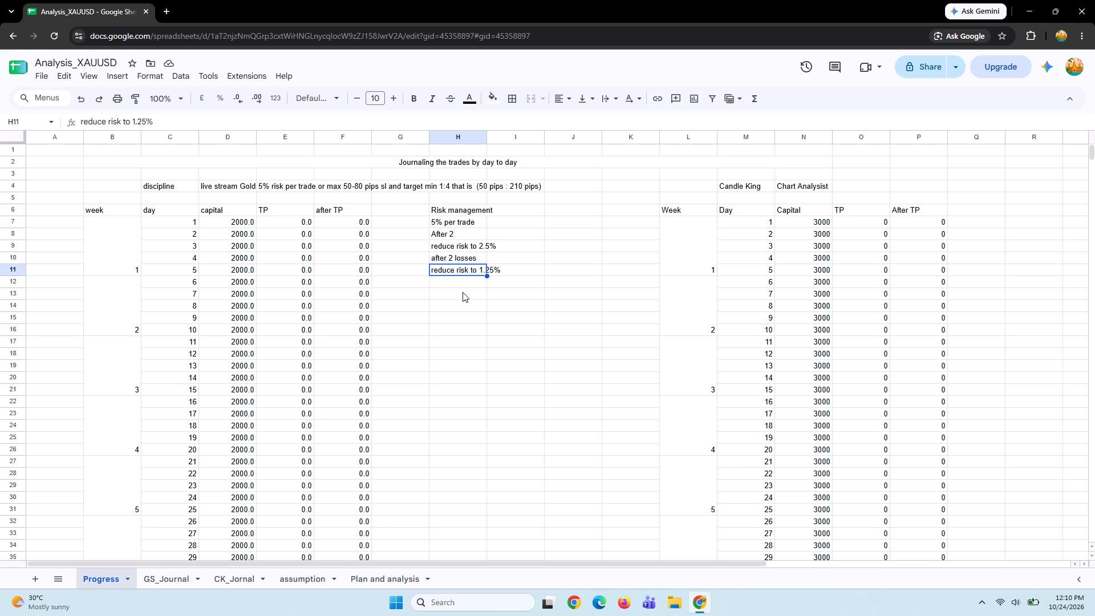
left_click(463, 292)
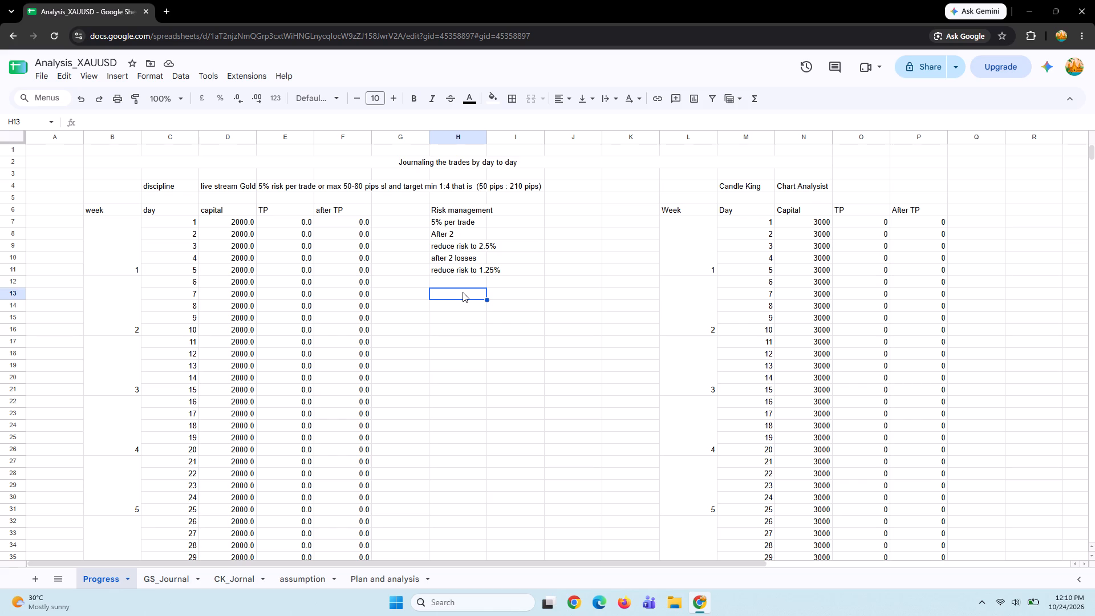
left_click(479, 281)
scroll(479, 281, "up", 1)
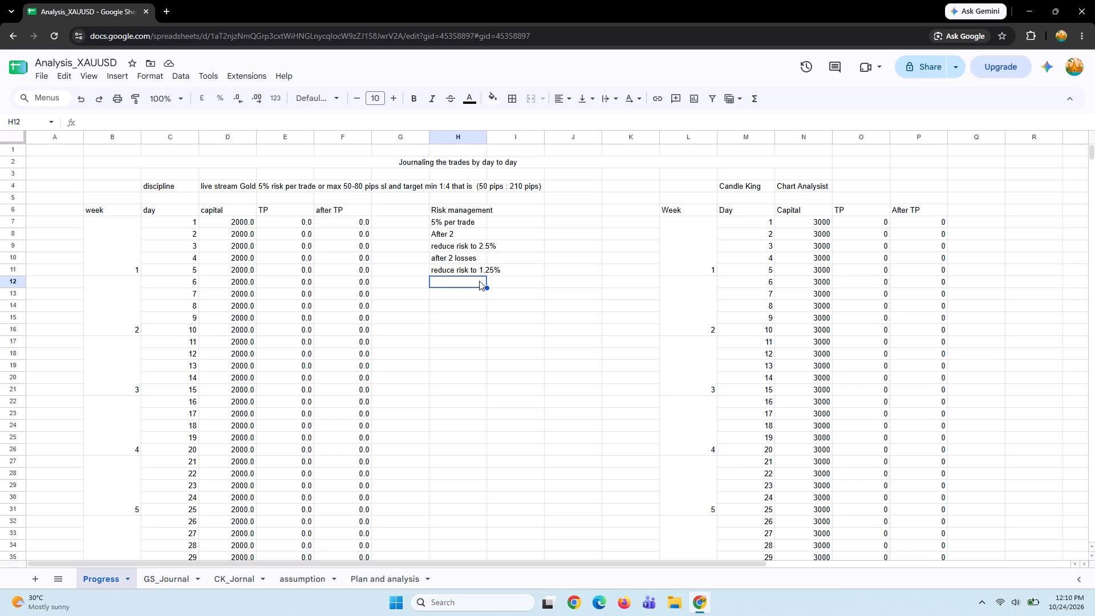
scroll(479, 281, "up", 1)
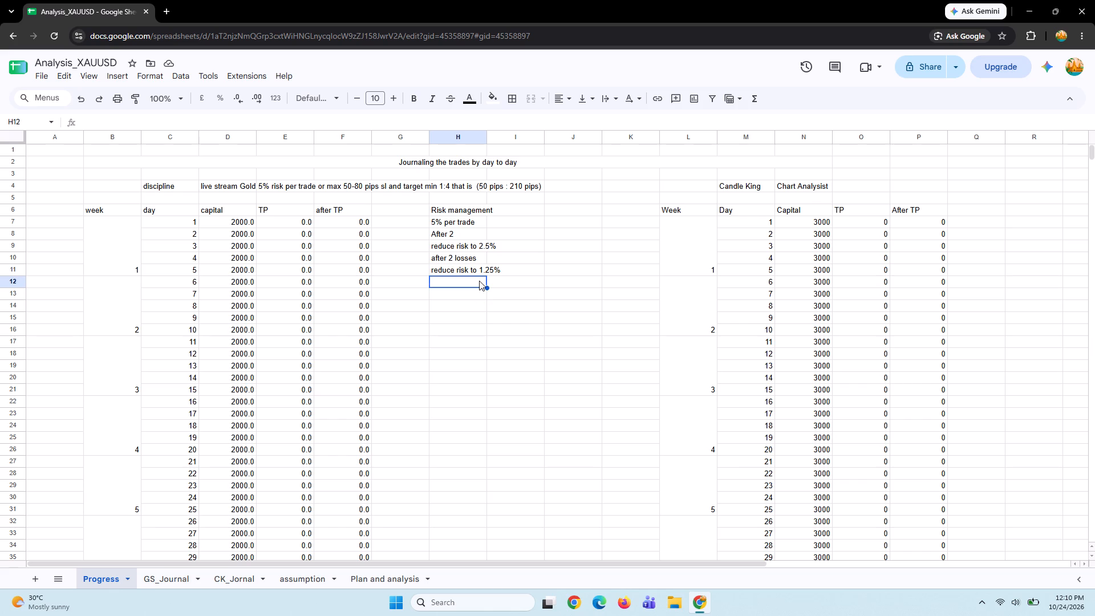
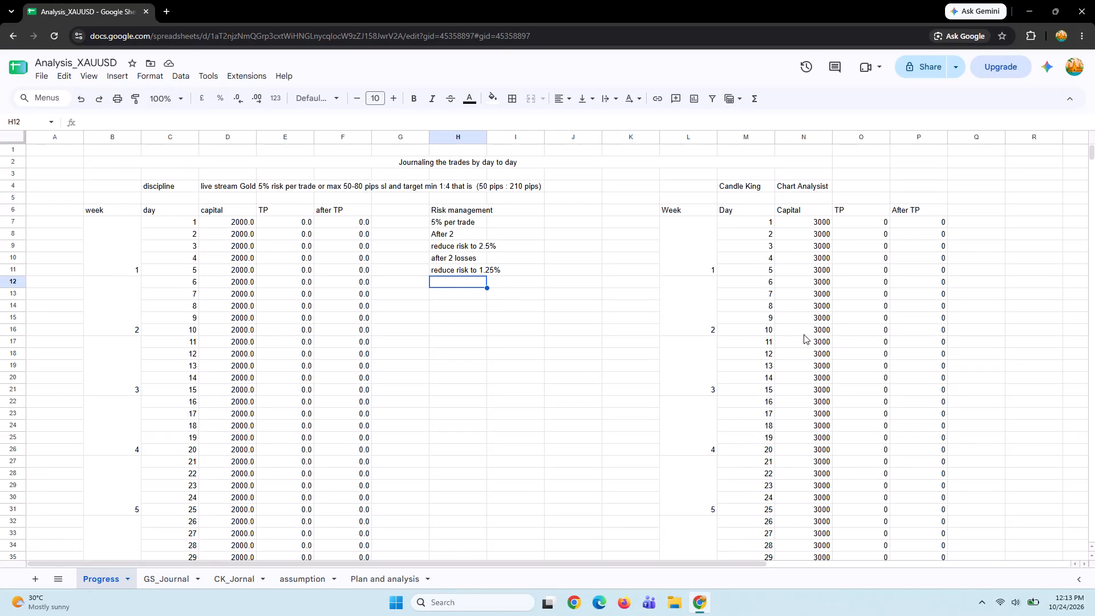
Save the trading journal with the updated risk management notes.
left_click(747, 332)
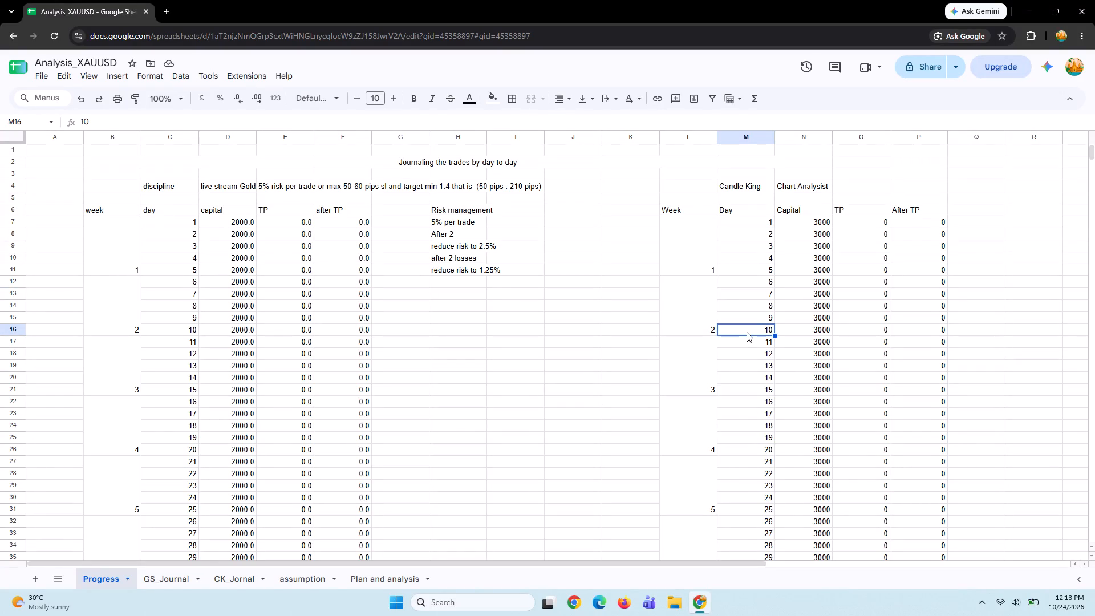
key("ctrl+s")
Check the assumption sheet, clear its selected range A1:O69, and delete the sheet from the workbook.
left_click(304, 584)
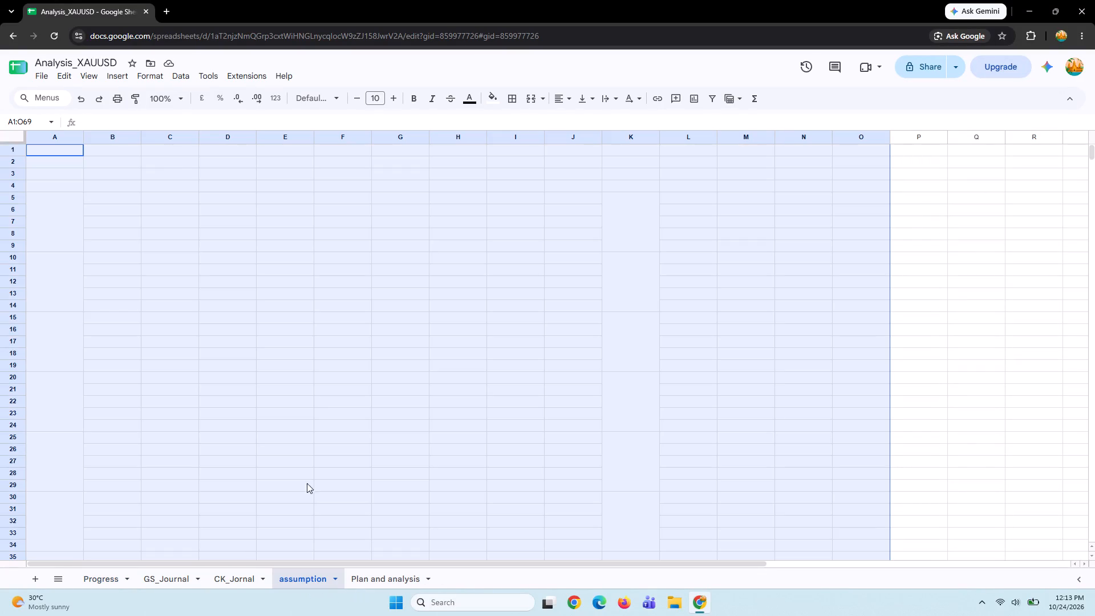
scroll(303, 323, "up", 8)
scroll(303, 323, "down", 8)
scroll(303, 323, "up", 4)
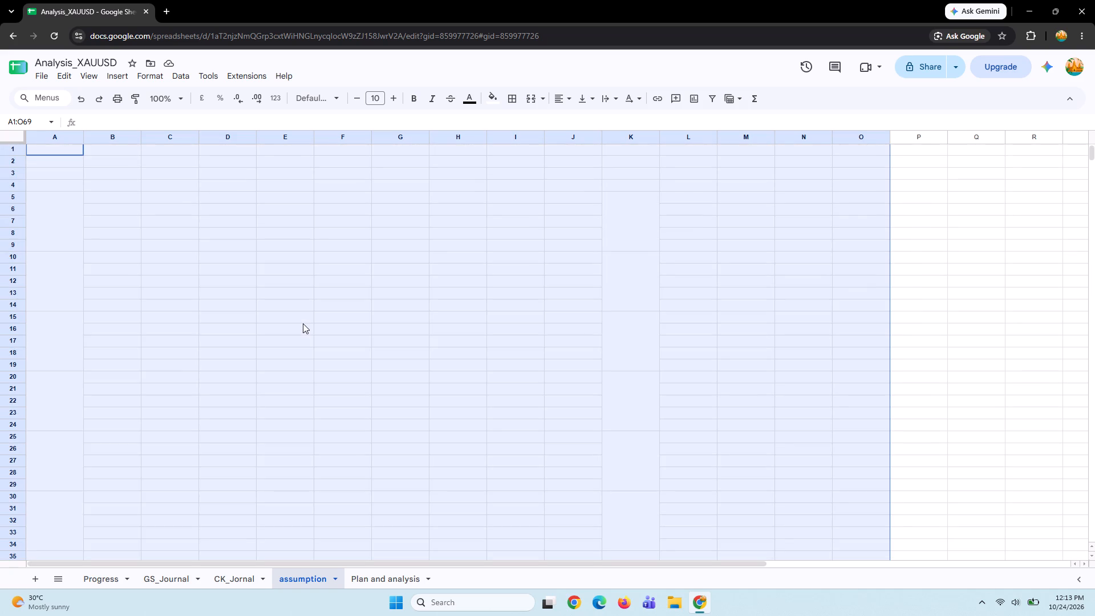
key("Delete")
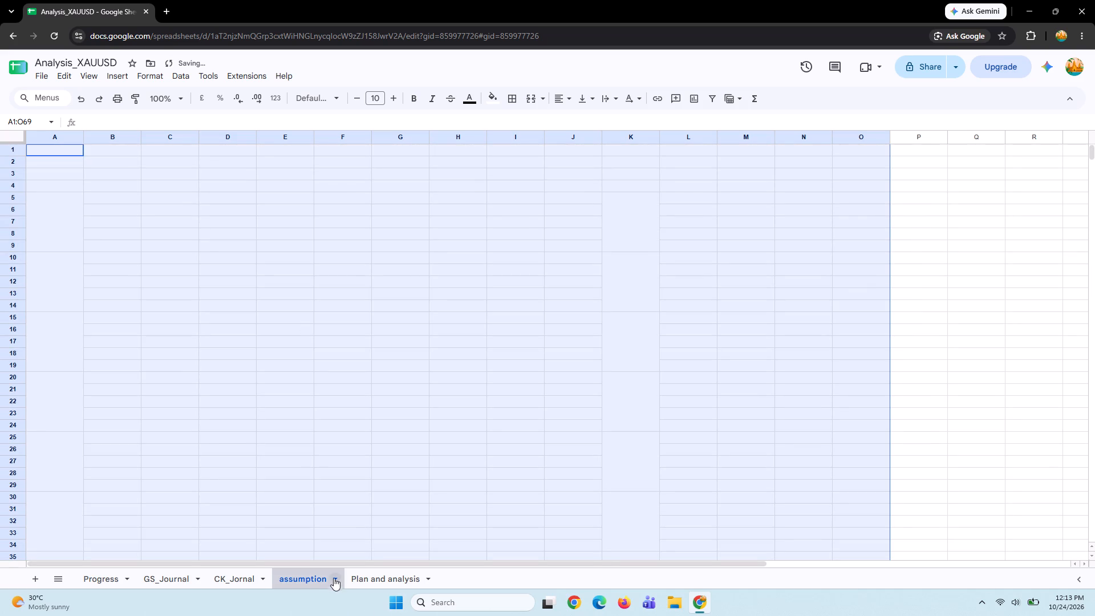
left_click(335, 579)
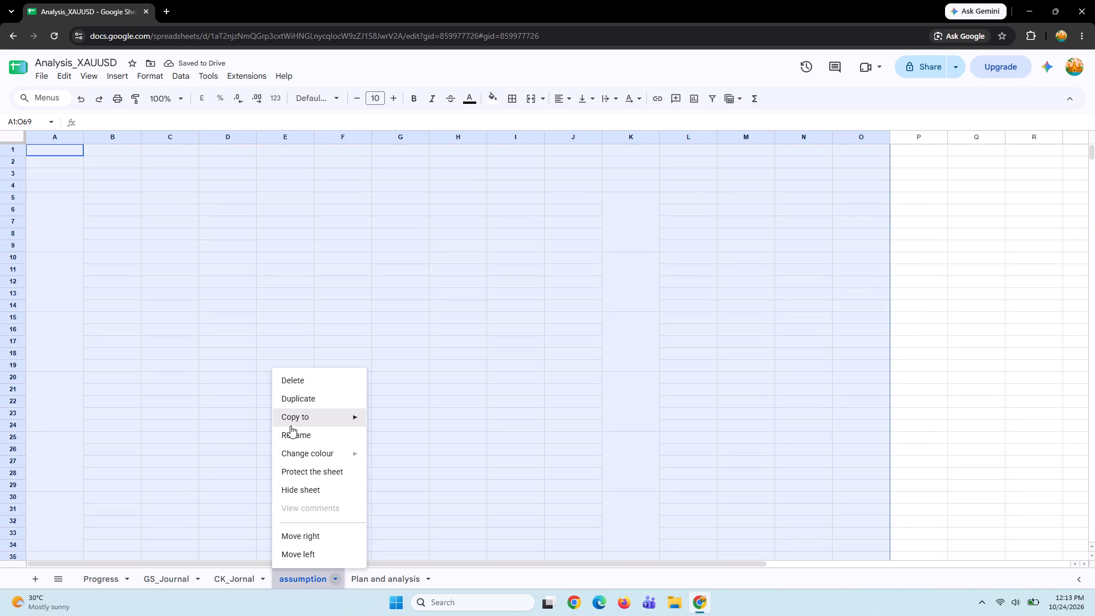
left_click(289, 387)
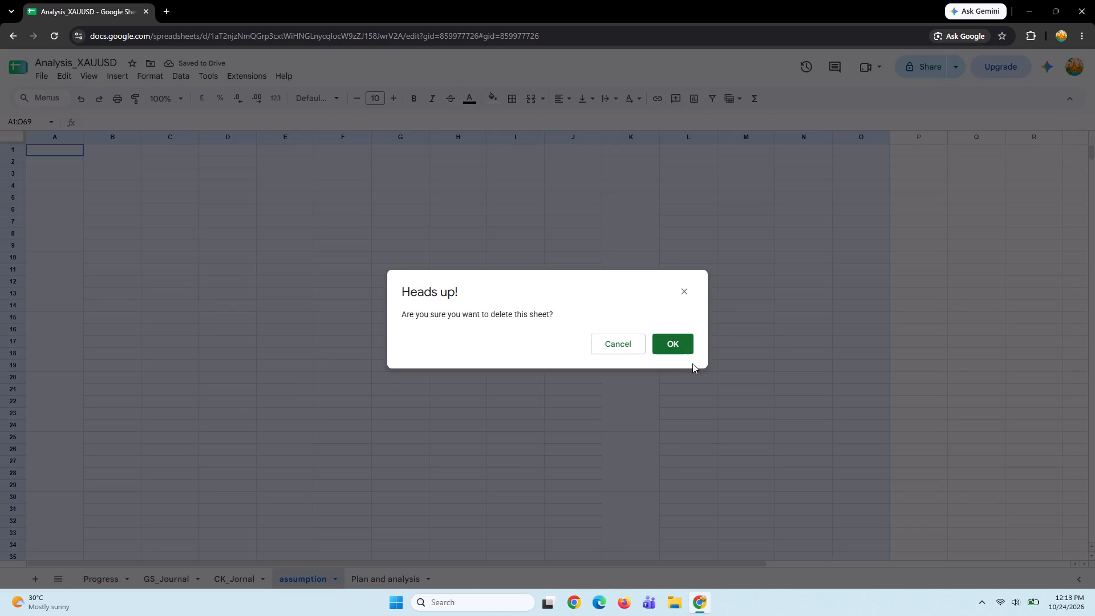
left_click(672, 341)
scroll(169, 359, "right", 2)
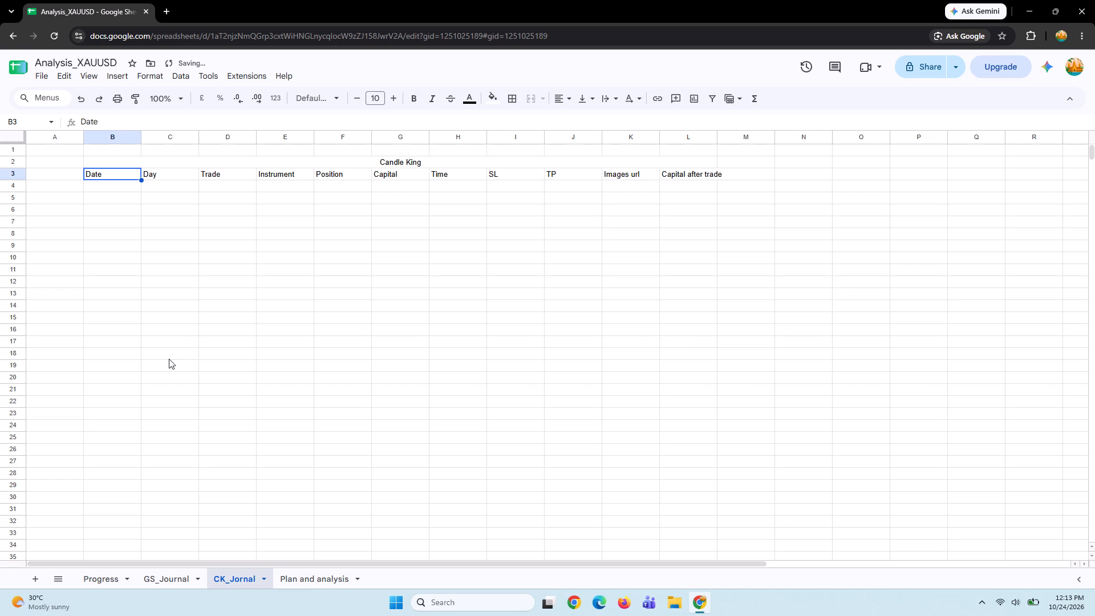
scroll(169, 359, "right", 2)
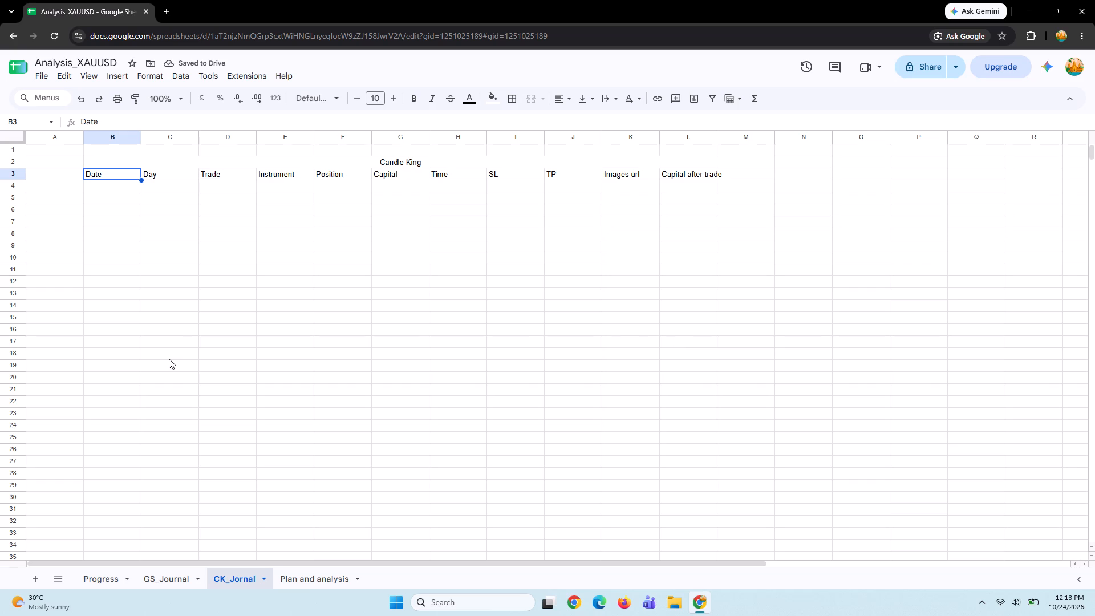
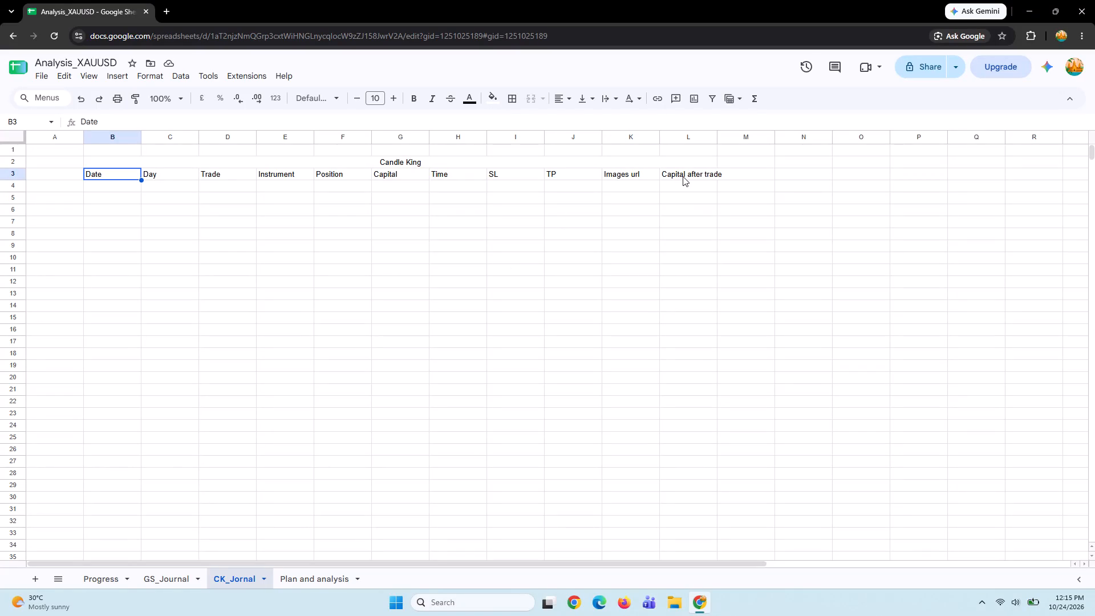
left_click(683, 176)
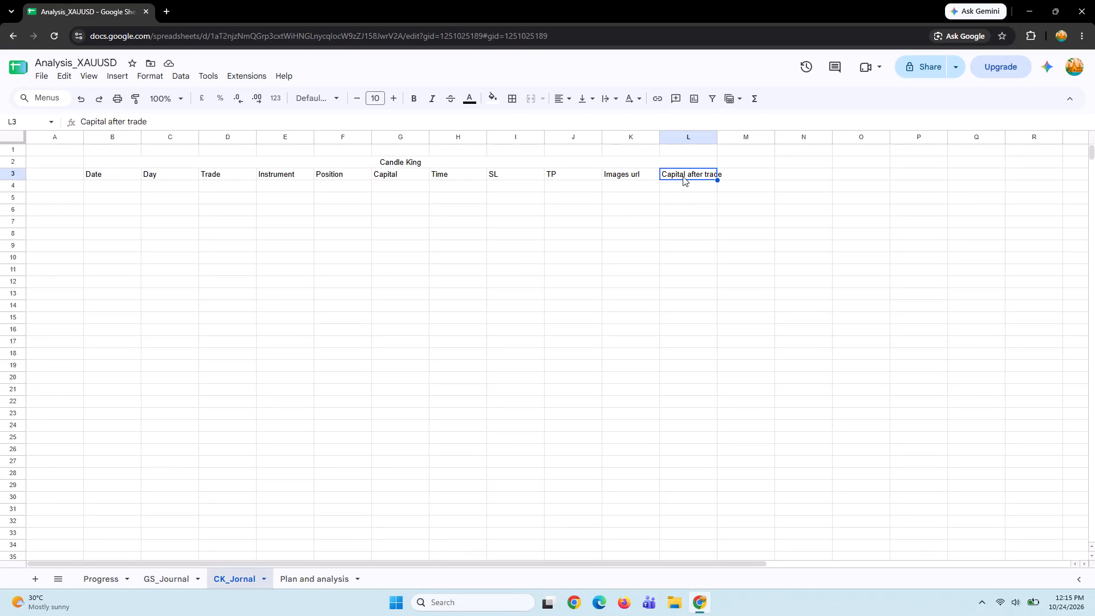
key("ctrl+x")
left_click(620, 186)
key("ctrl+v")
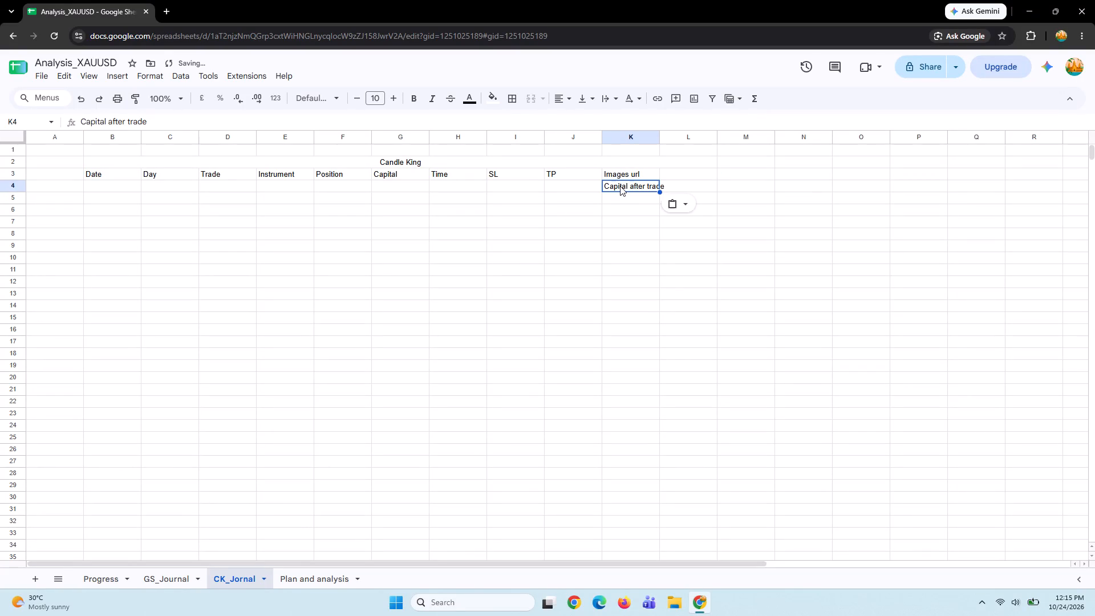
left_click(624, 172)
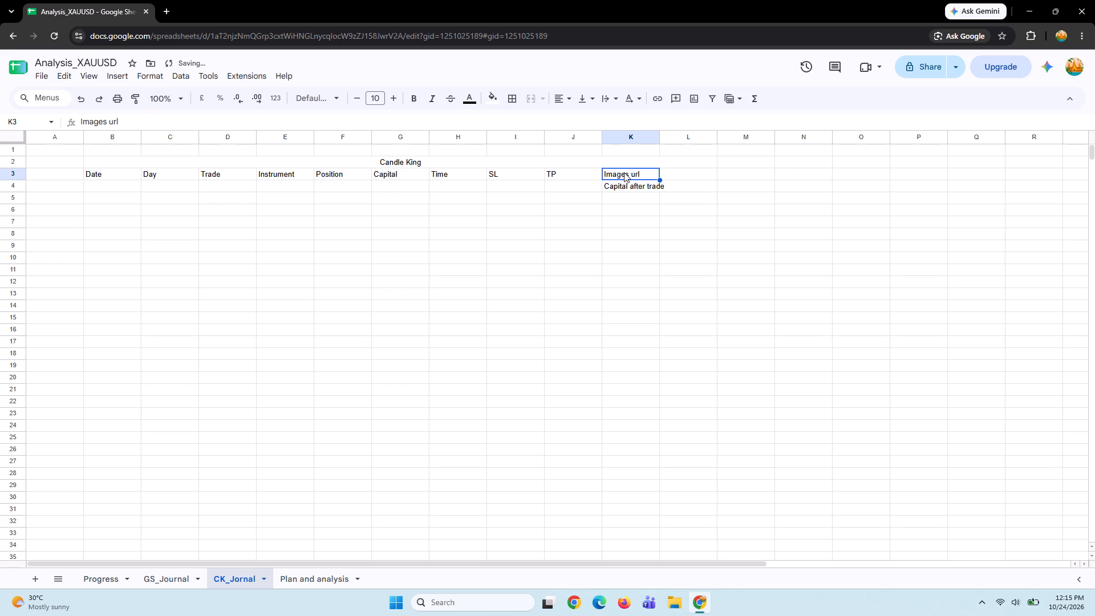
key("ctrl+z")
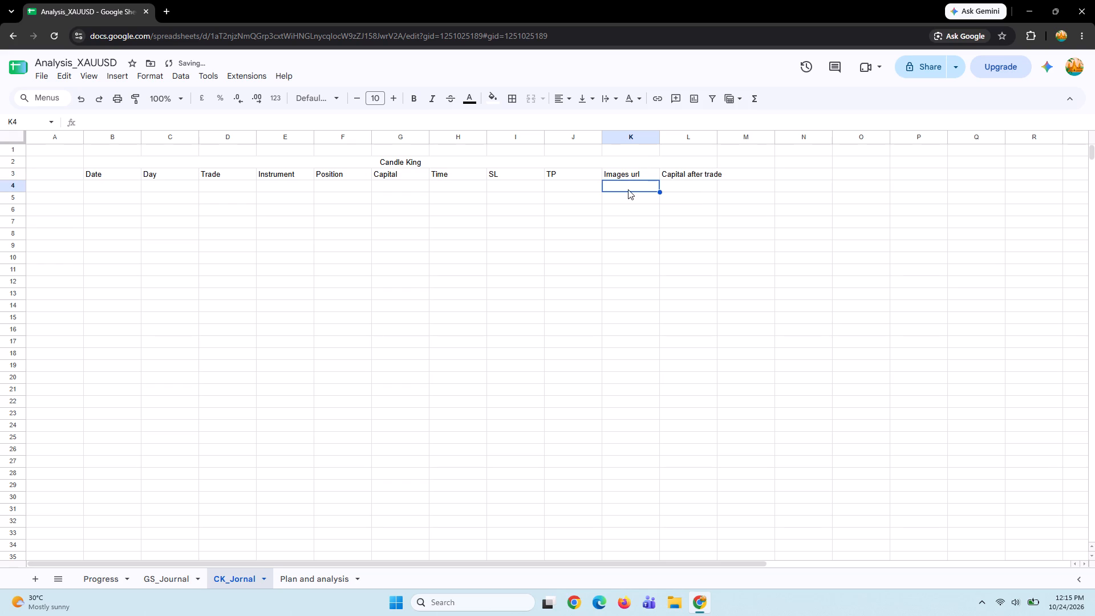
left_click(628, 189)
In CK_Jornal, swap the last two headers, putting Capital after trade in K3 and Images url in L3, and fit column K to its text.
left_click(698, 176)
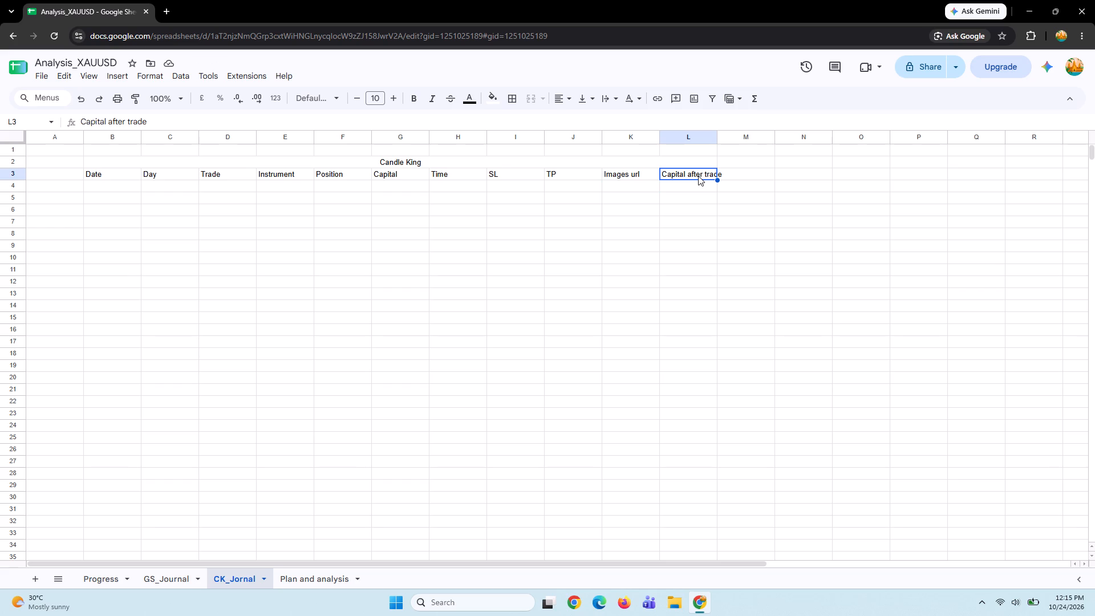
key("ctrl+x")
left_click(647, 187)
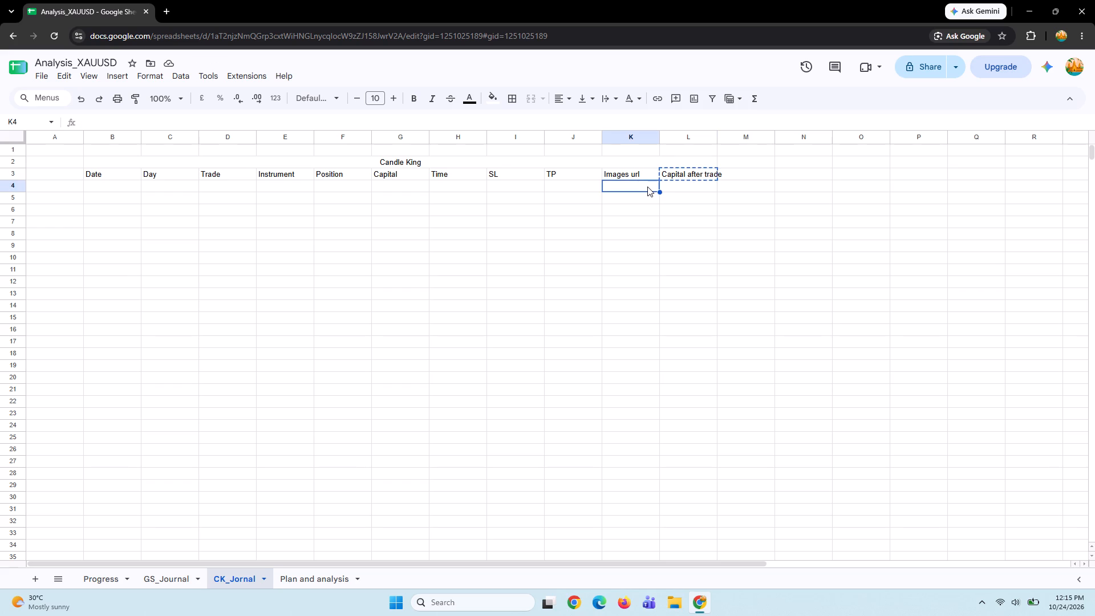
key("ctrl+v")
left_click(623, 170)
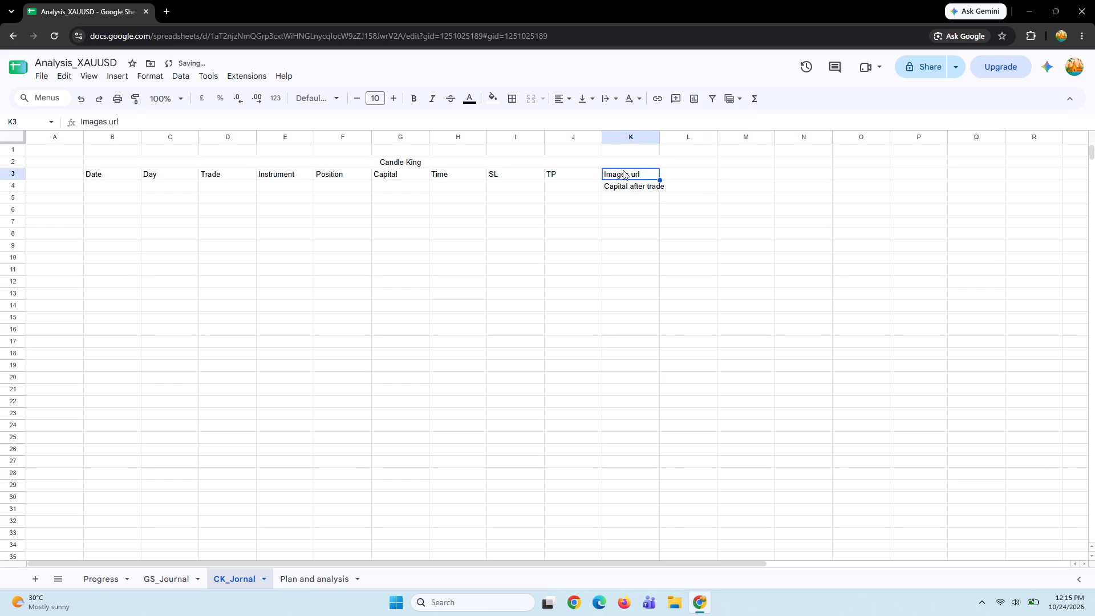
key("ctrl+x")
left_click(702, 175)
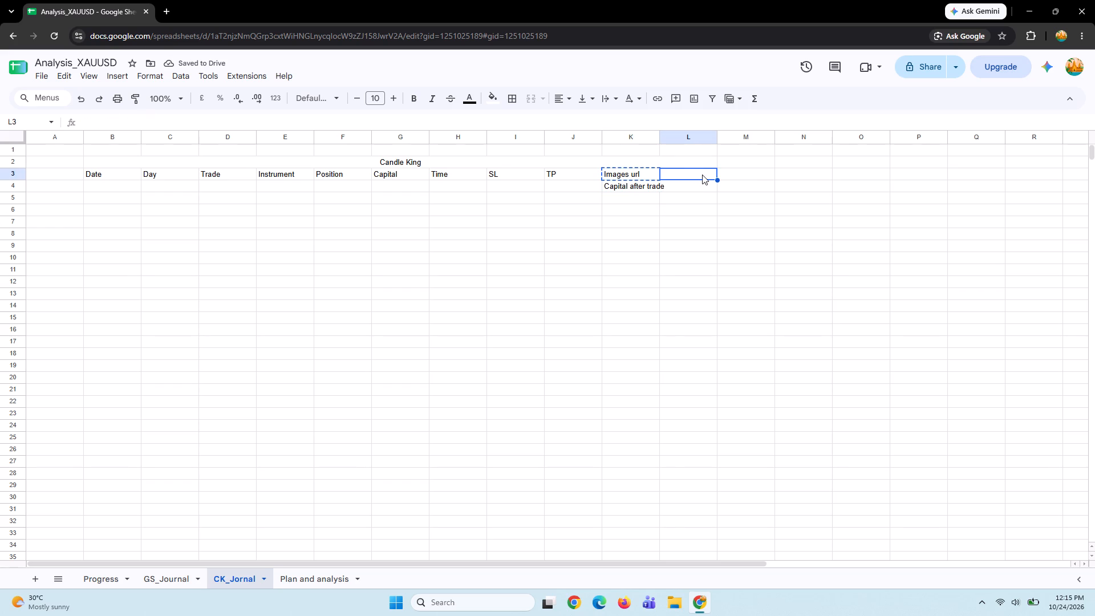
key("ctrl+v")
left_click(651, 187)
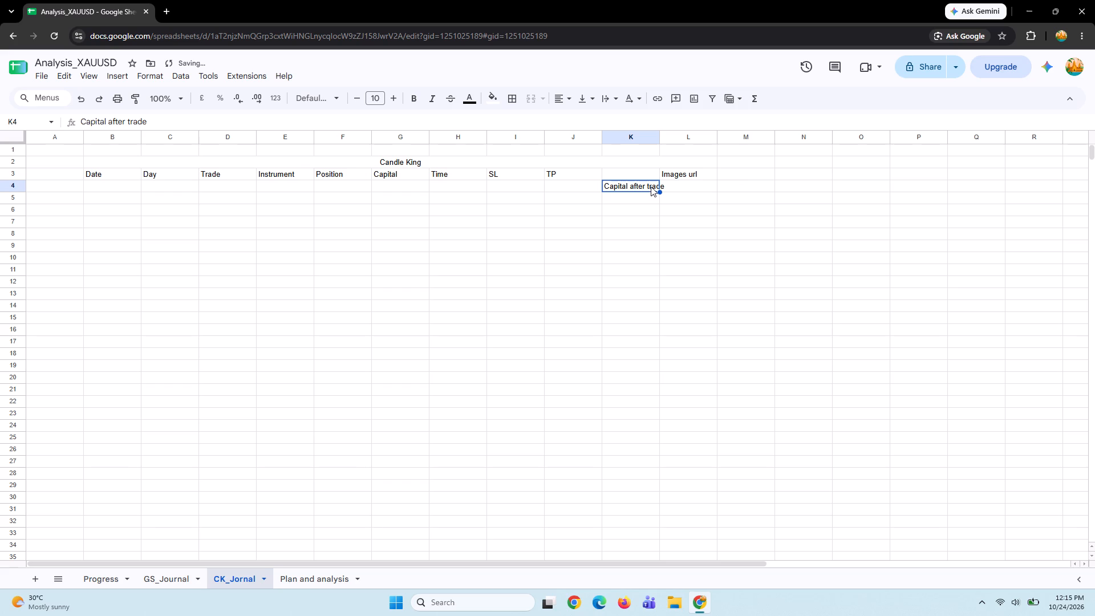
key("ctrl+x")
left_click(626, 169)
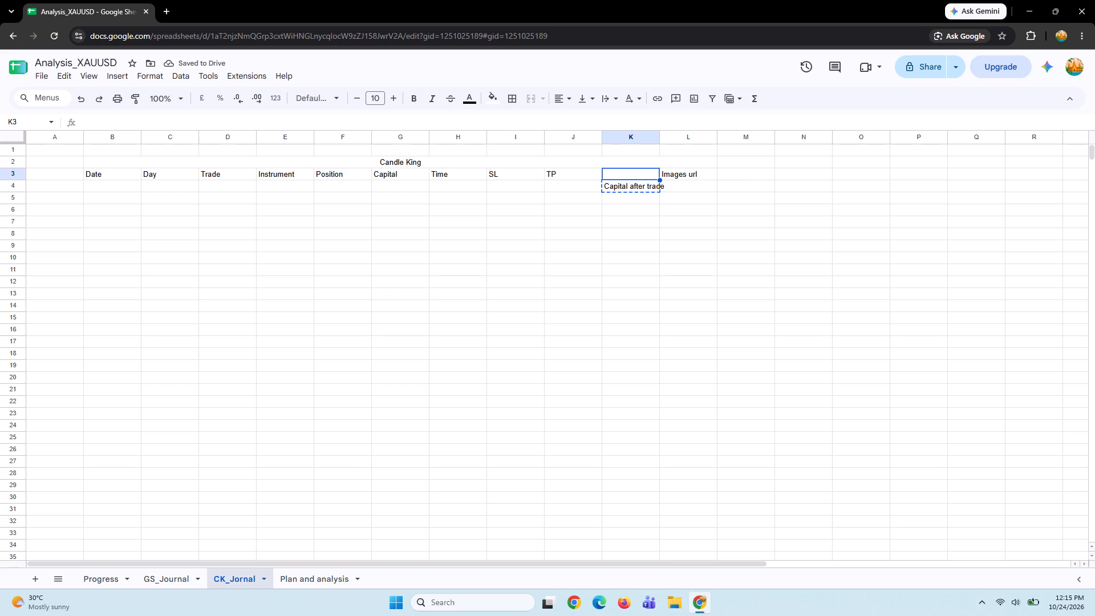
key("ctrl+v")
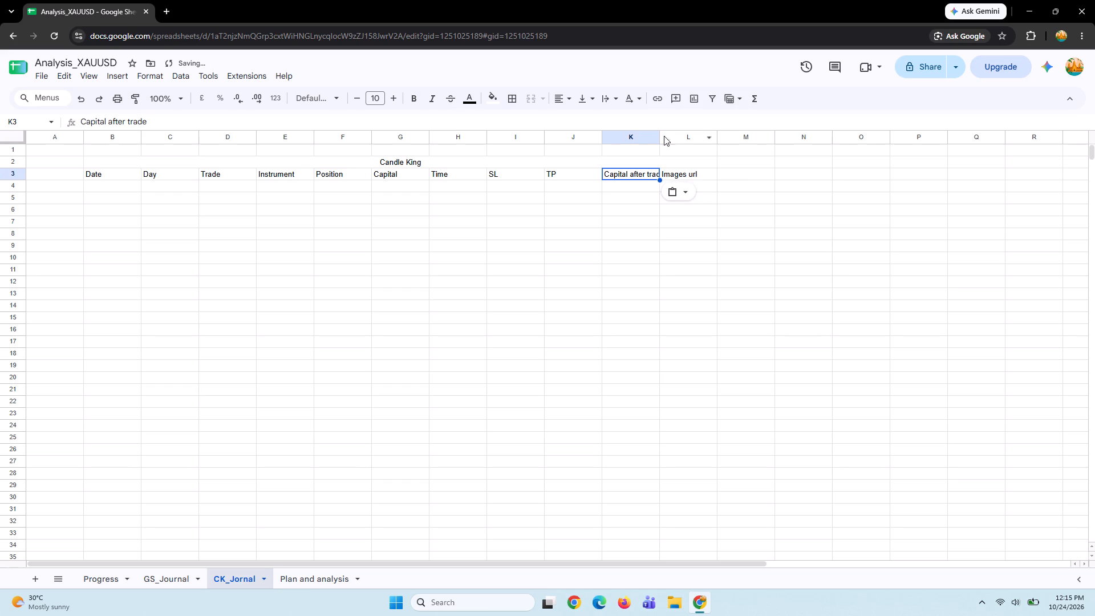
double_click(661, 139)
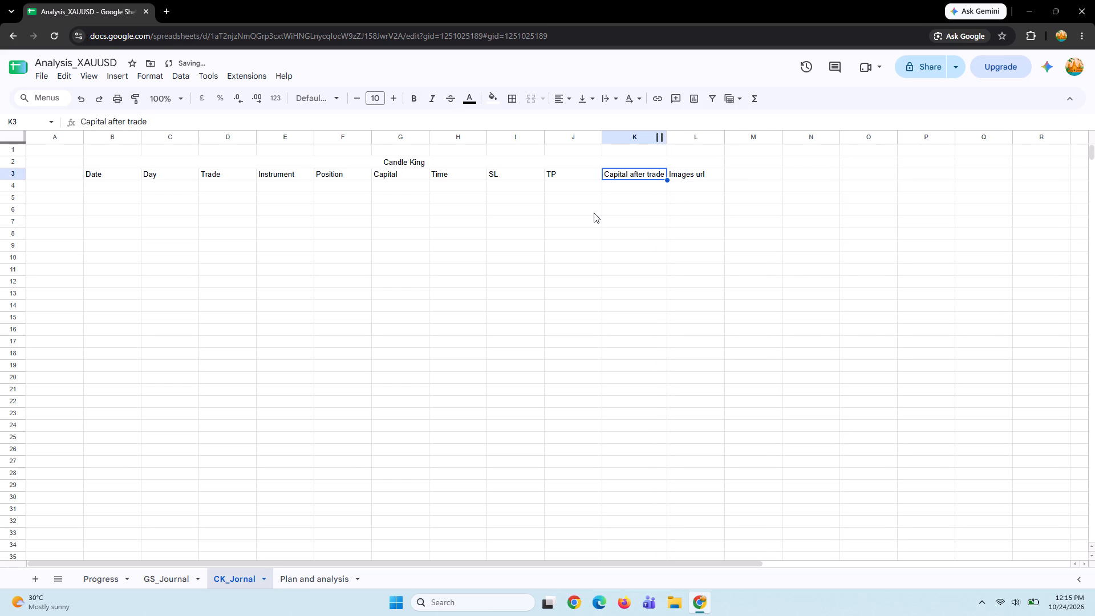
left_click(594, 213)
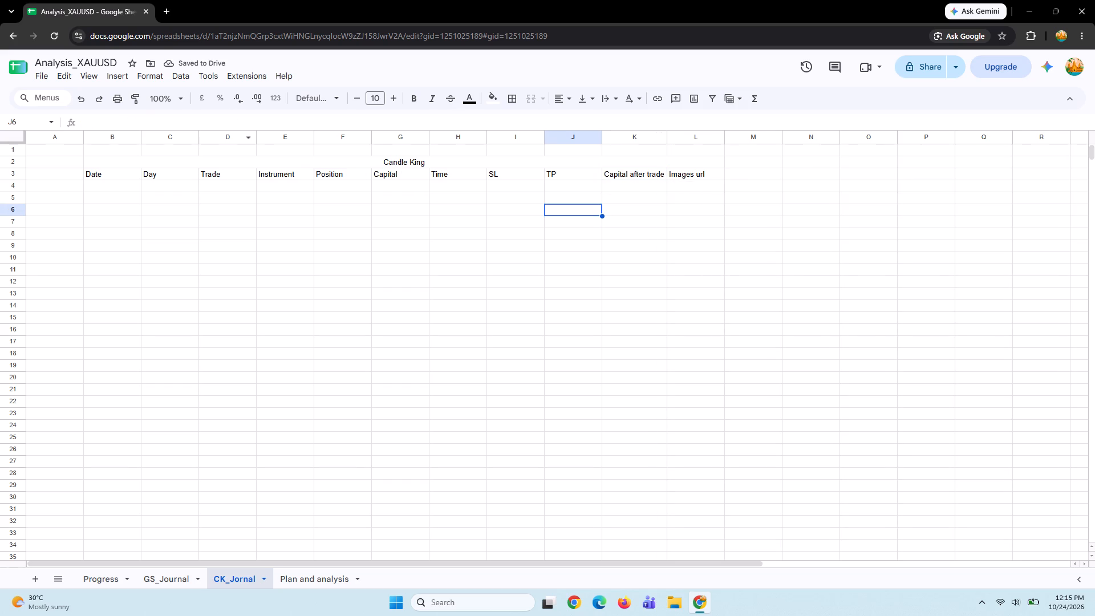
In GS_Journal, swap the last two headers, putting Capital after trade in K3 and Images url in L3, and fit column K to its text.
left_click(175, 577)
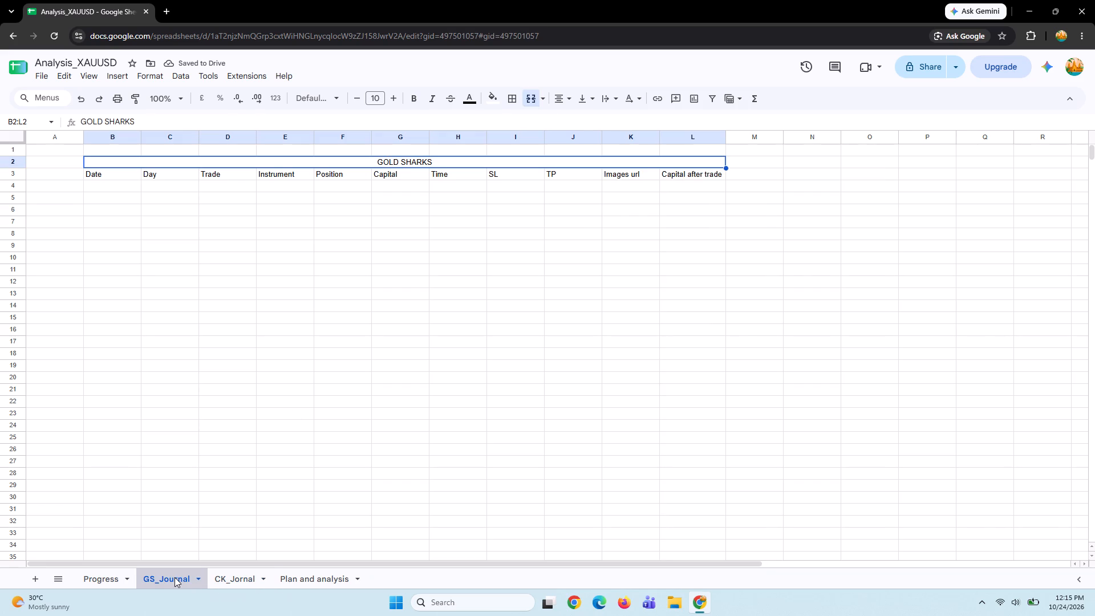
left_click(676, 178)
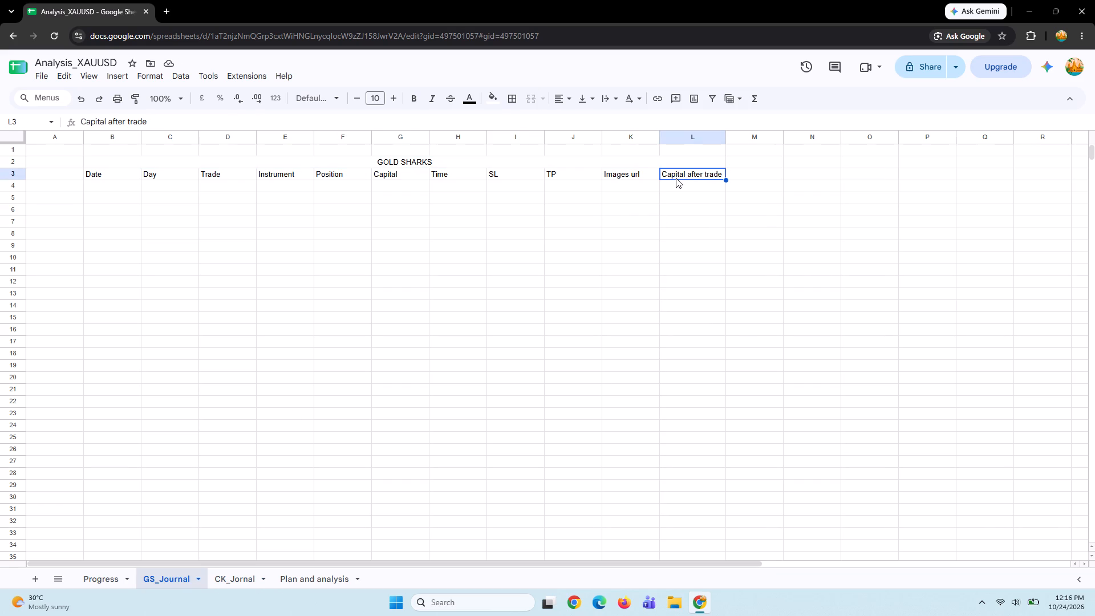
key("ctrl+x")
left_click(616, 182)
key("ctrl+v")
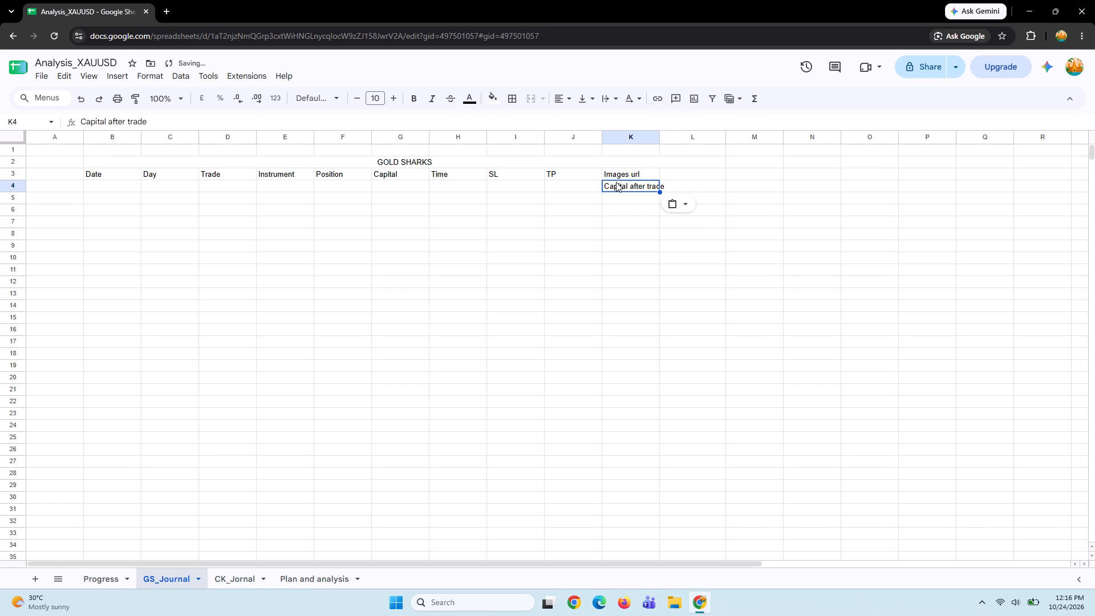
left_click(623, 171)
key("ctrl+x")
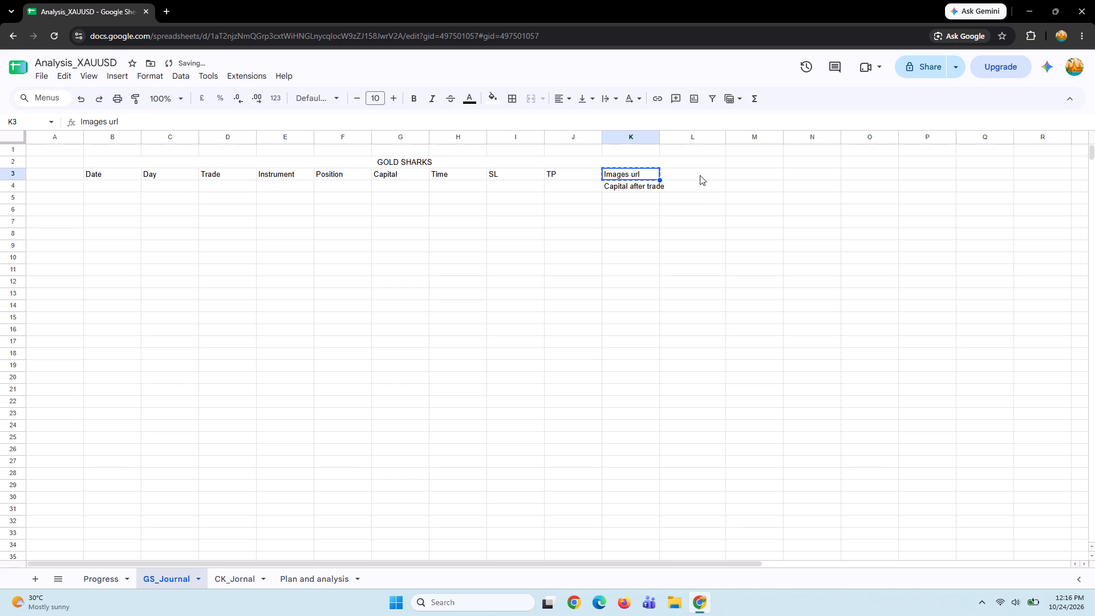
left_click(702, 175)
key("ctrl+v")
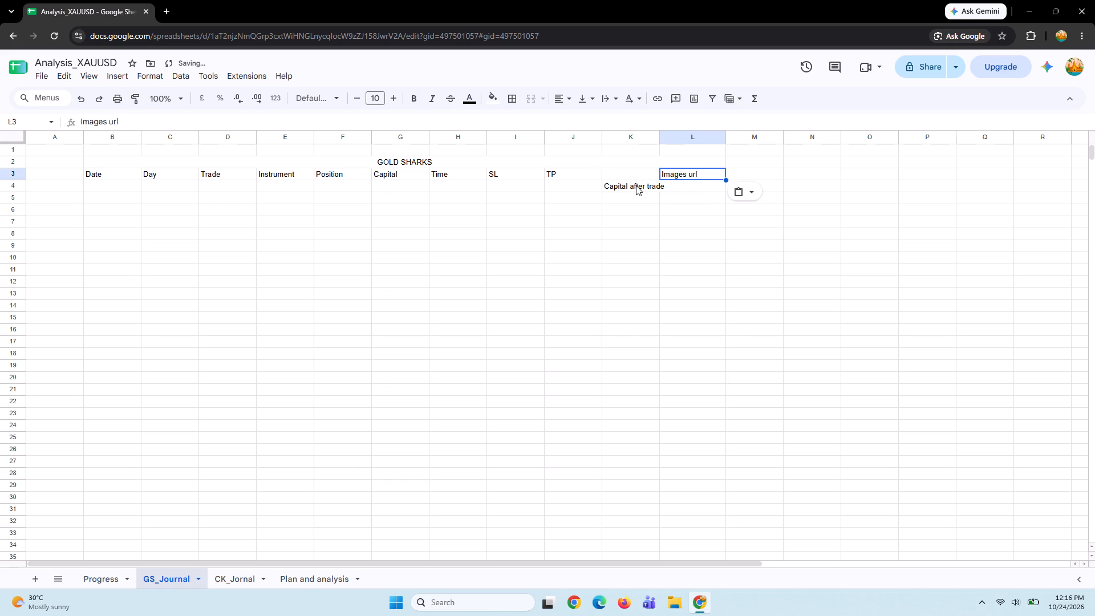
left_click(636, 185)
key("ctrl+x")
left_click(627, 175)
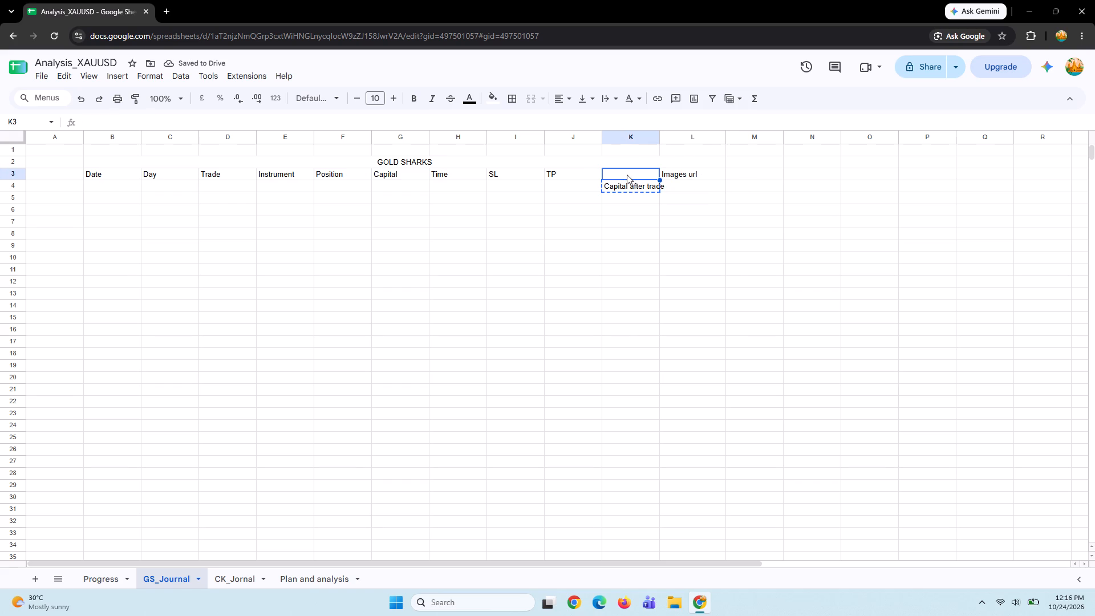
key("ctrl+v")
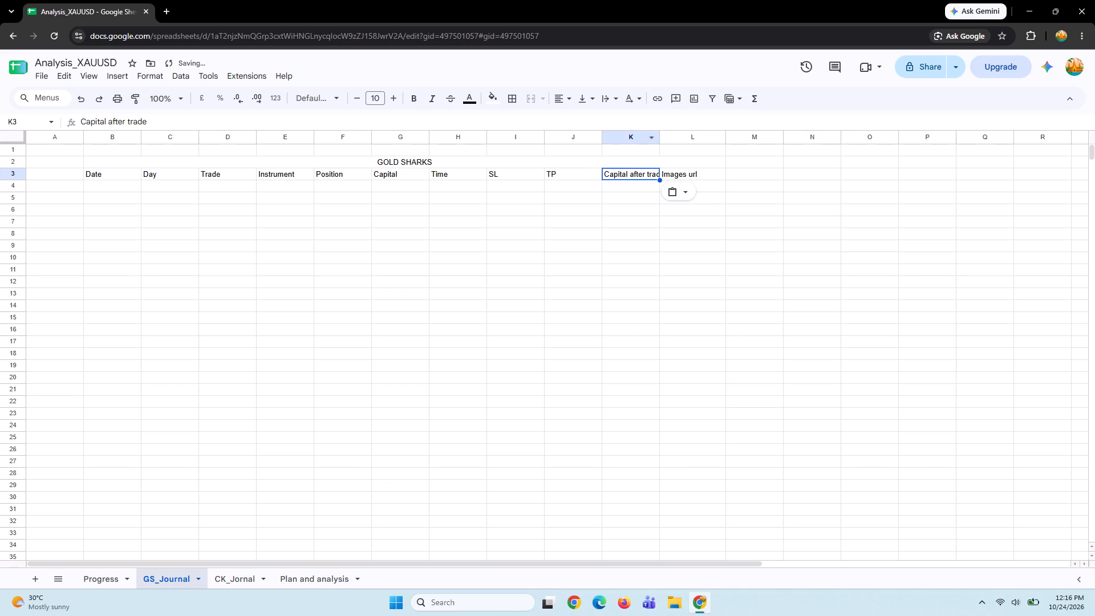
double_click(659, 134)
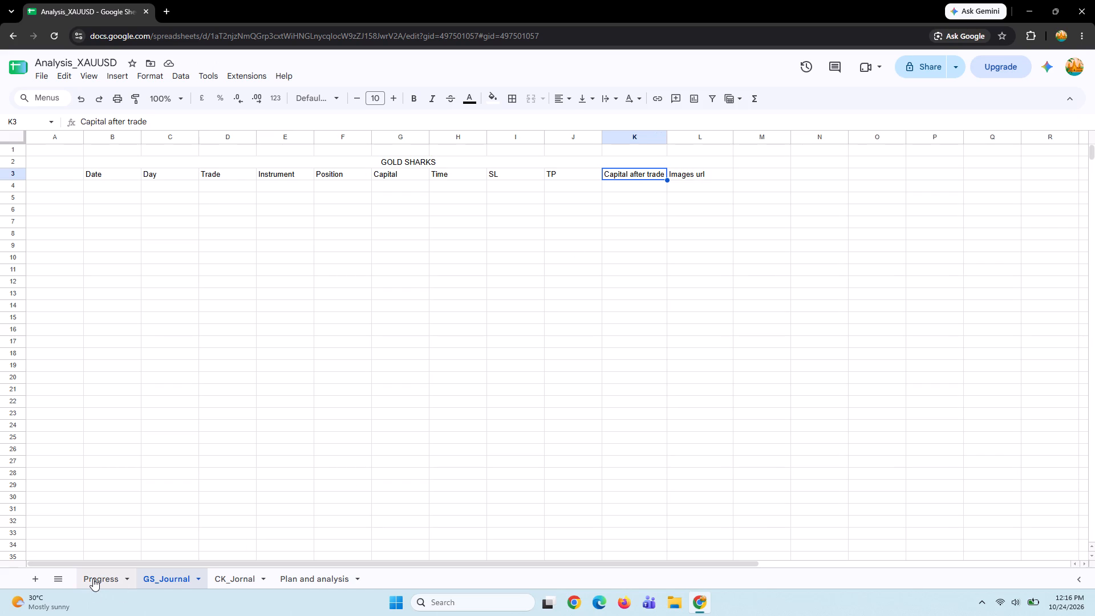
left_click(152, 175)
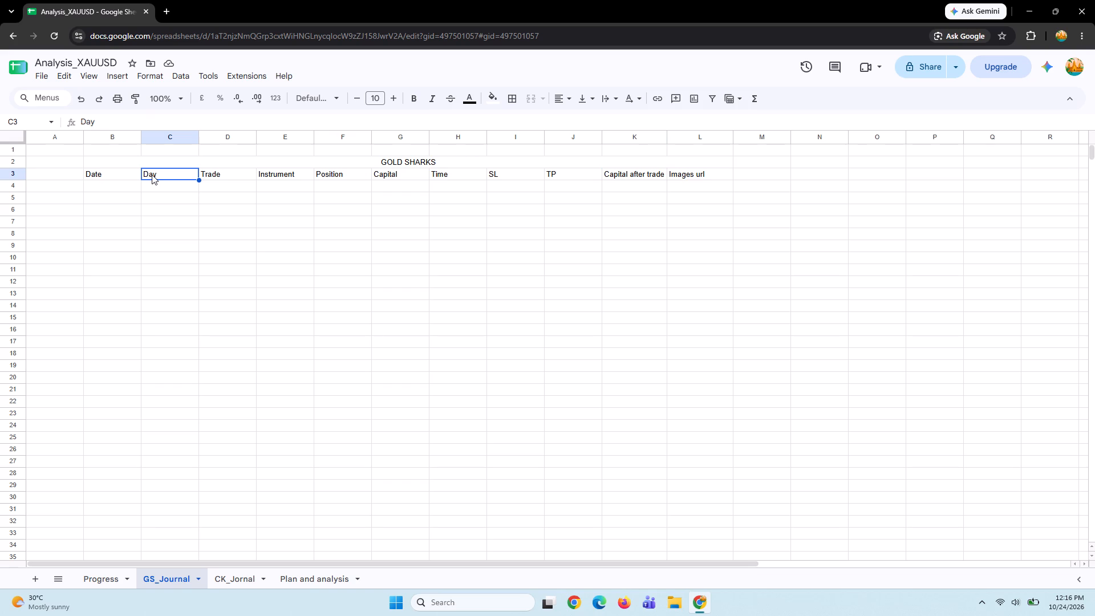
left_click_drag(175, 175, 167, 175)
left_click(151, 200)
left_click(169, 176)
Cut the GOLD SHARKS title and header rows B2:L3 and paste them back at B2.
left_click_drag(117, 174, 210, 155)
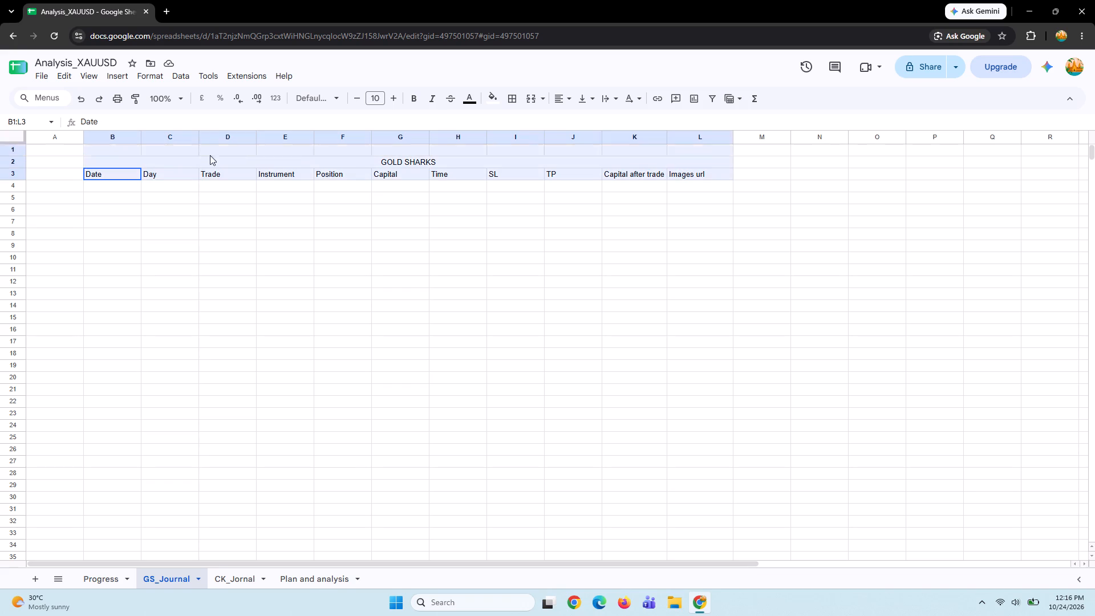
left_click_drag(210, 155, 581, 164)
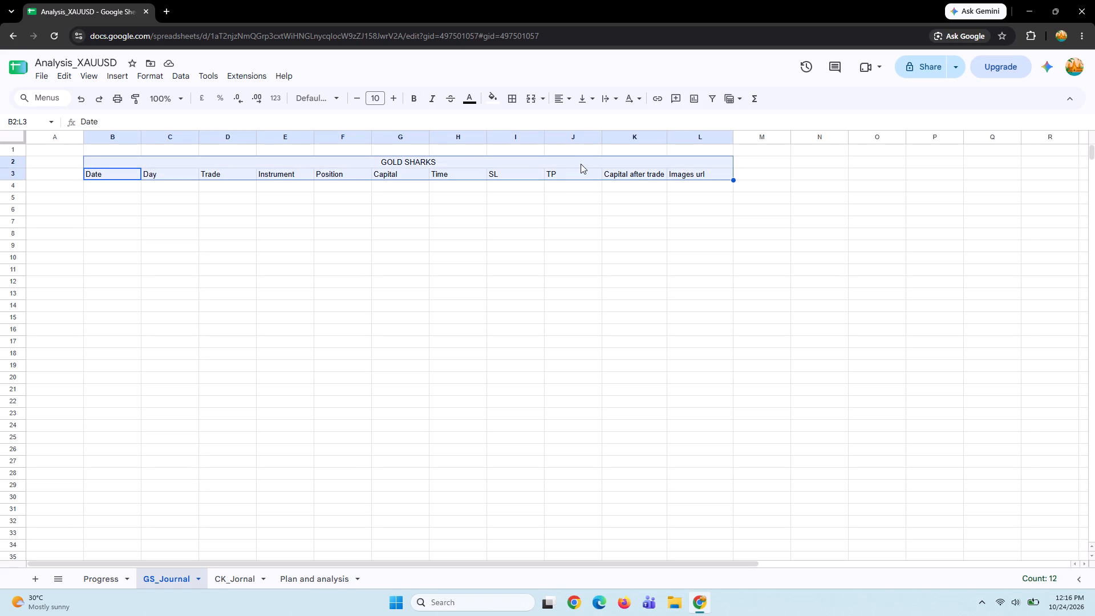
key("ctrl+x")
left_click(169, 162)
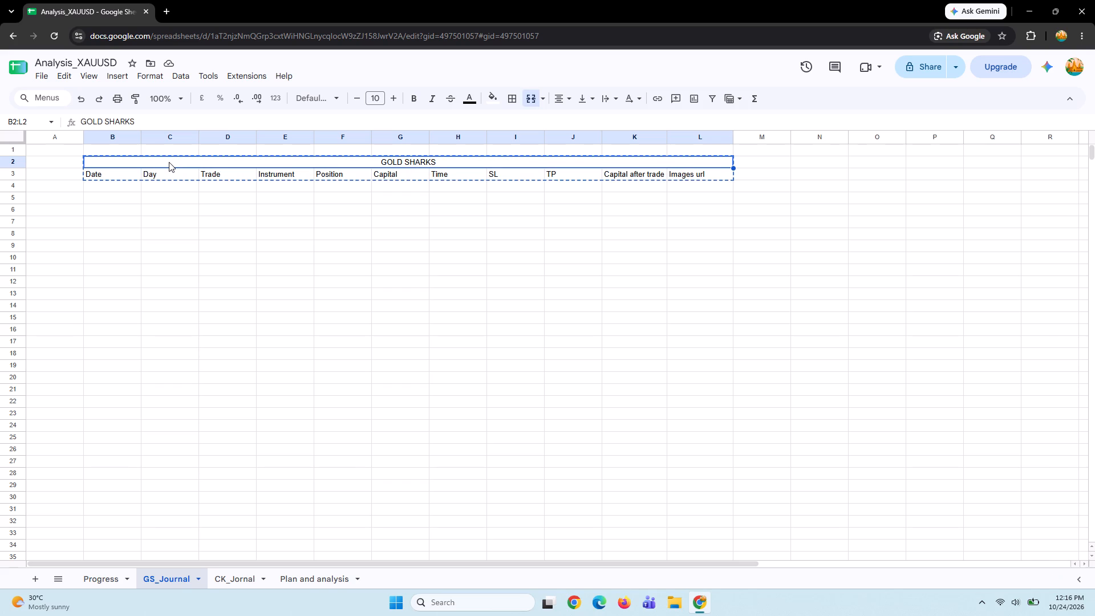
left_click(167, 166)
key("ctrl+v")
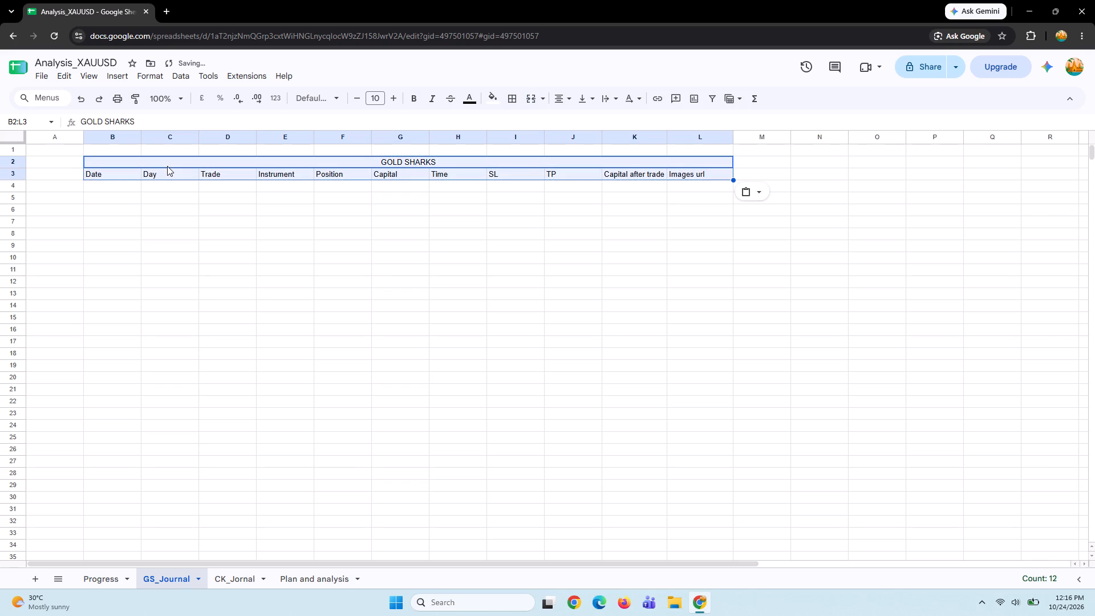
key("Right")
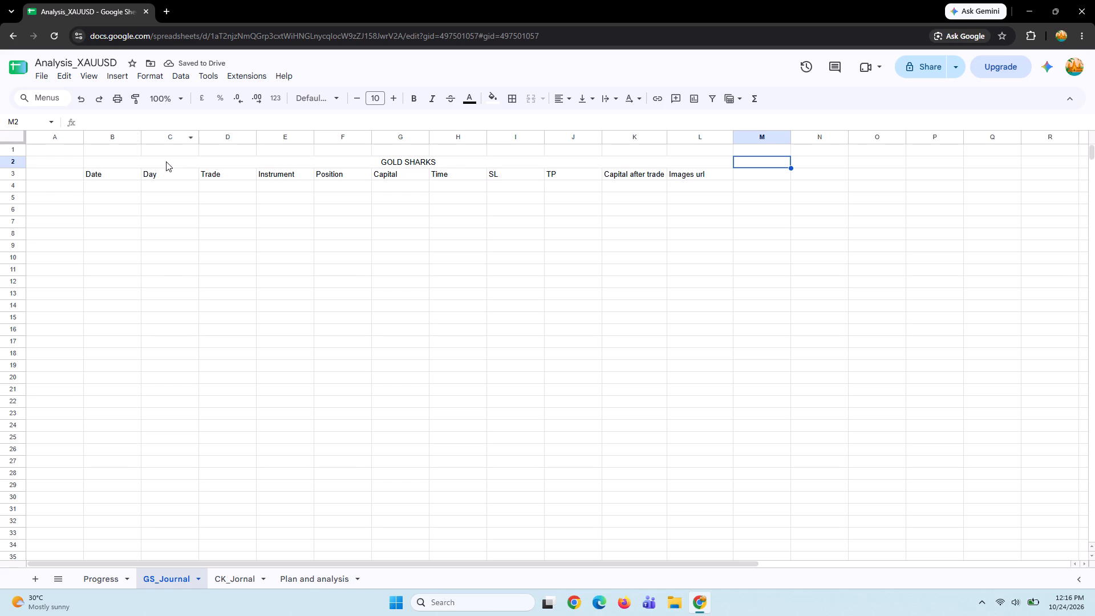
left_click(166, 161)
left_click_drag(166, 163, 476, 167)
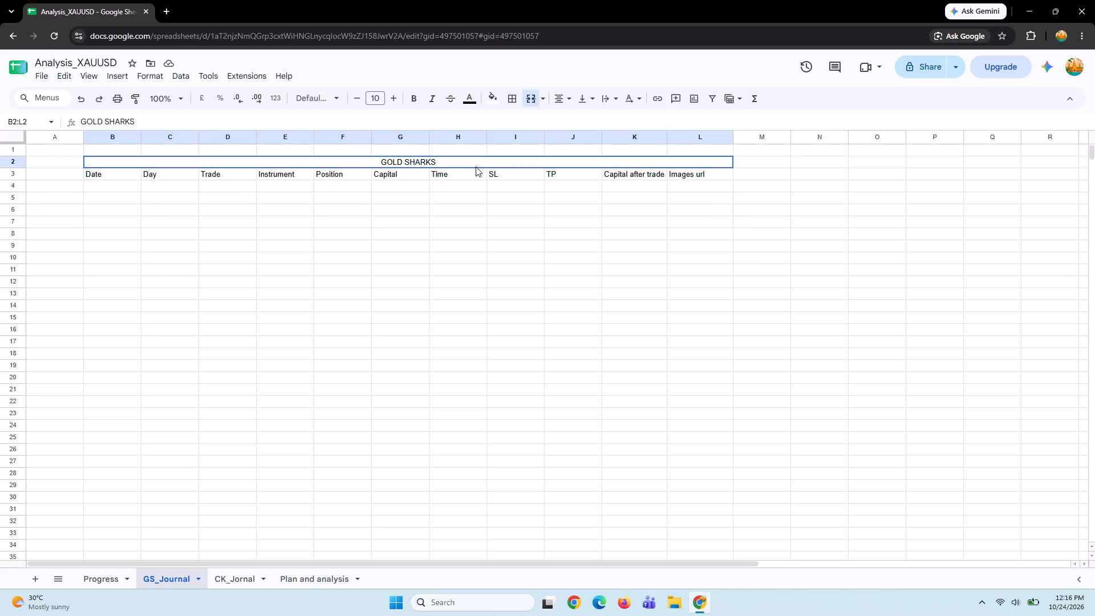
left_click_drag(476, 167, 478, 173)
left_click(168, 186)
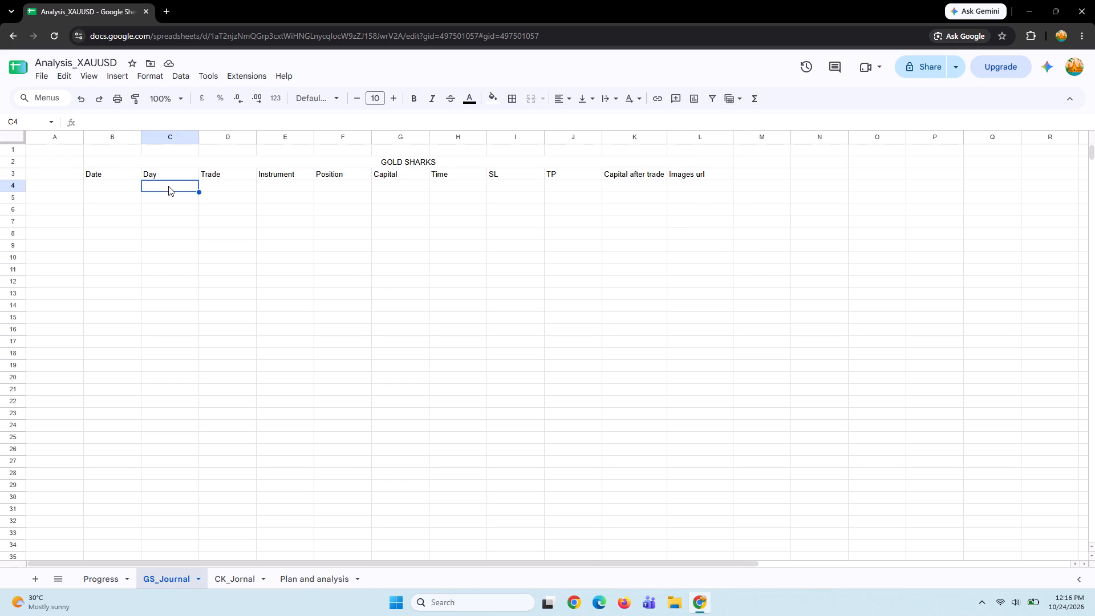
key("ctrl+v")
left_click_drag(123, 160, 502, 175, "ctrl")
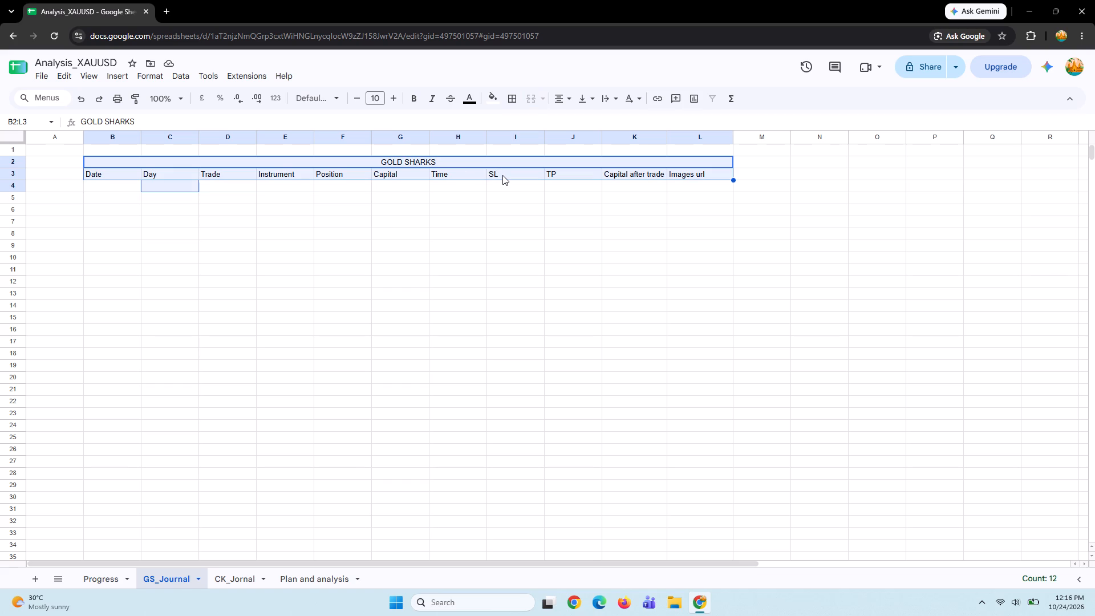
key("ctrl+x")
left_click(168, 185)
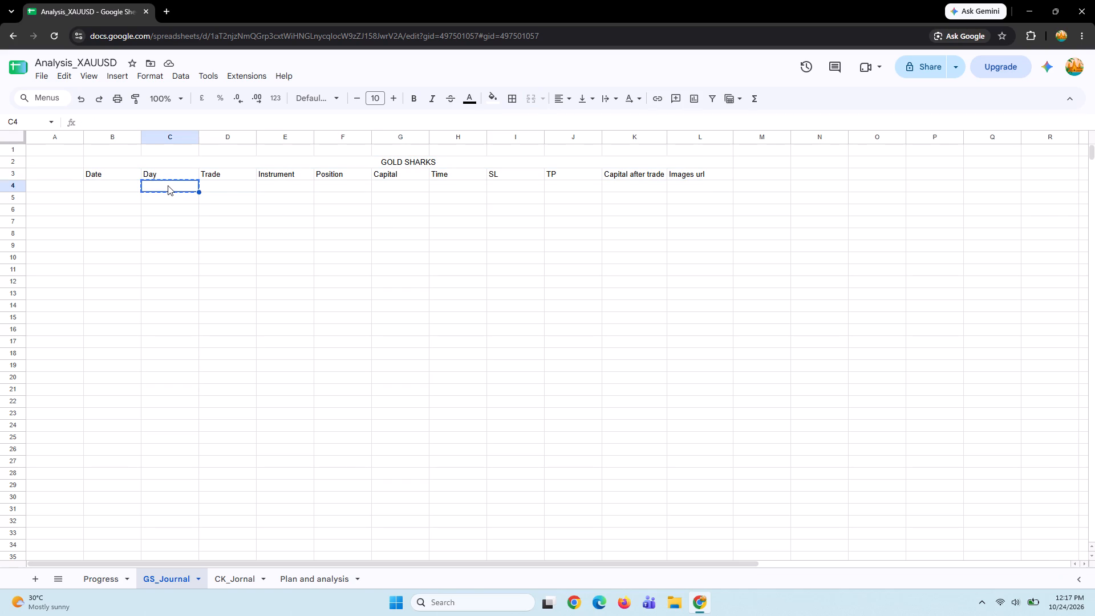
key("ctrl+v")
Cut the GOLD SHARKS title and header rows B2:L3 in GS_Journal and paste them at C5.
left_click_drag(102, 160, 671, 176)
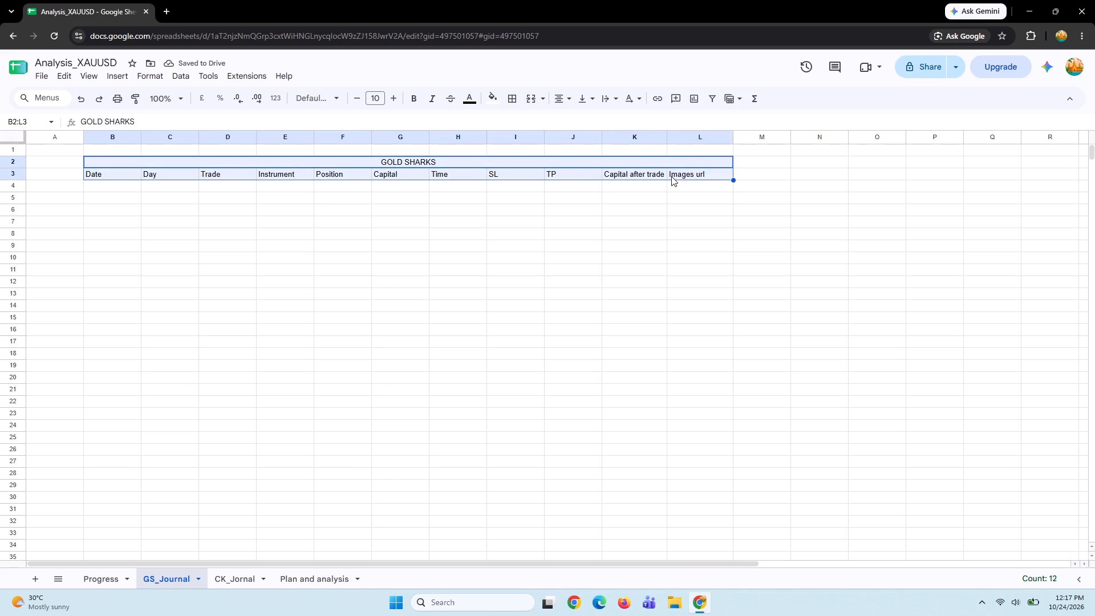
key("ctrl+x")
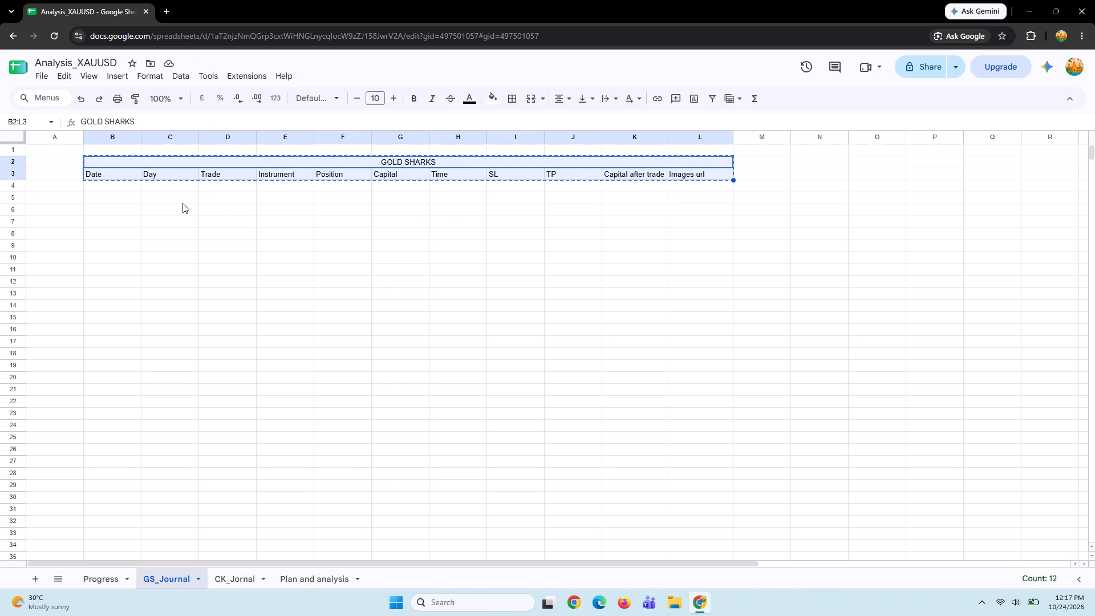
left_click(182, 203)
key("ctrl+v")
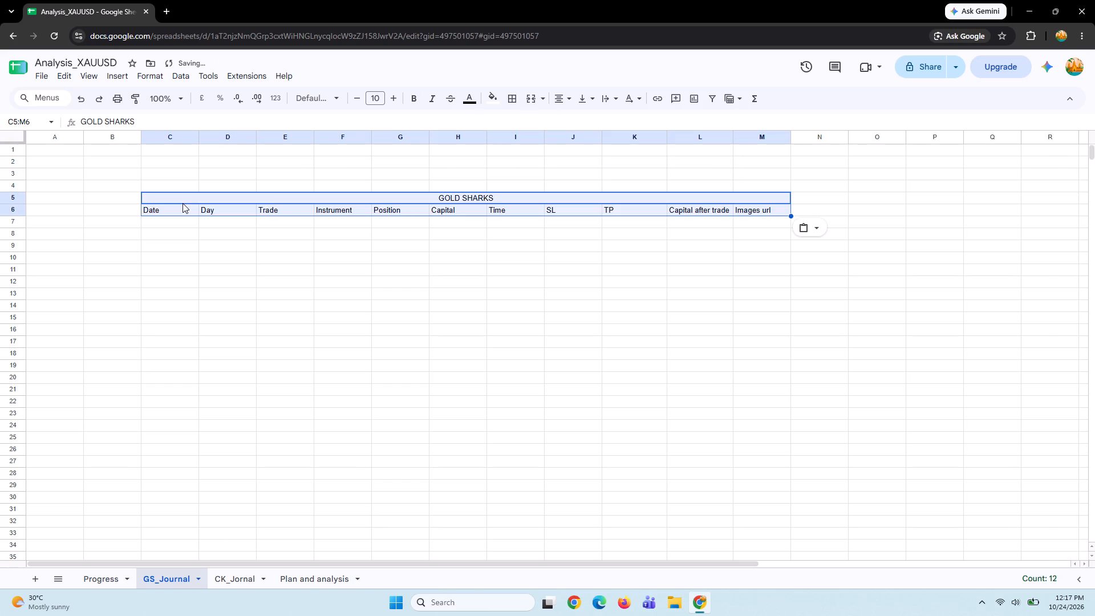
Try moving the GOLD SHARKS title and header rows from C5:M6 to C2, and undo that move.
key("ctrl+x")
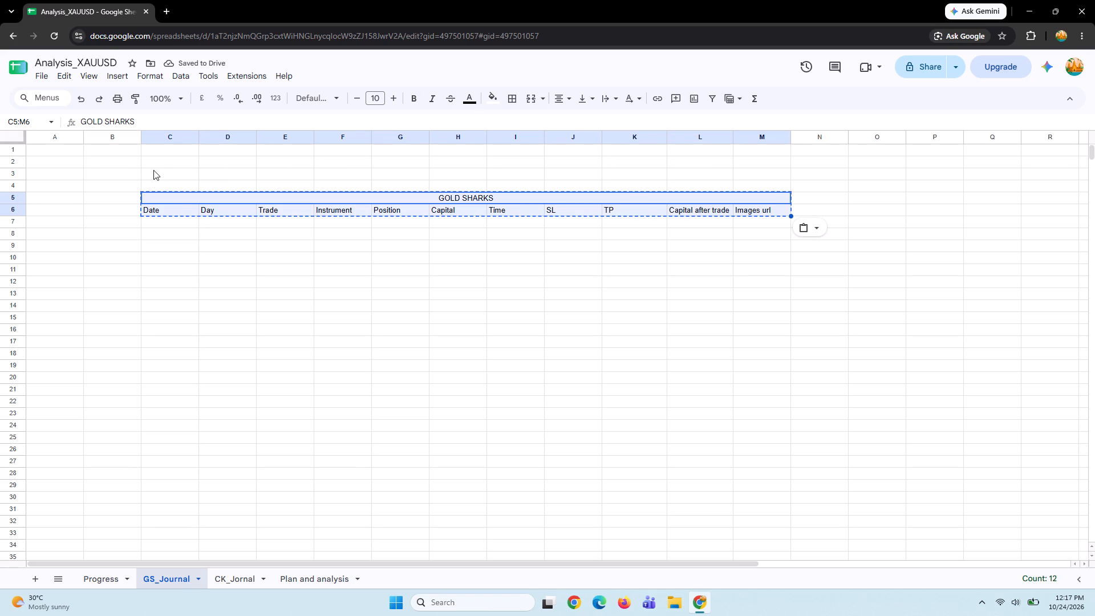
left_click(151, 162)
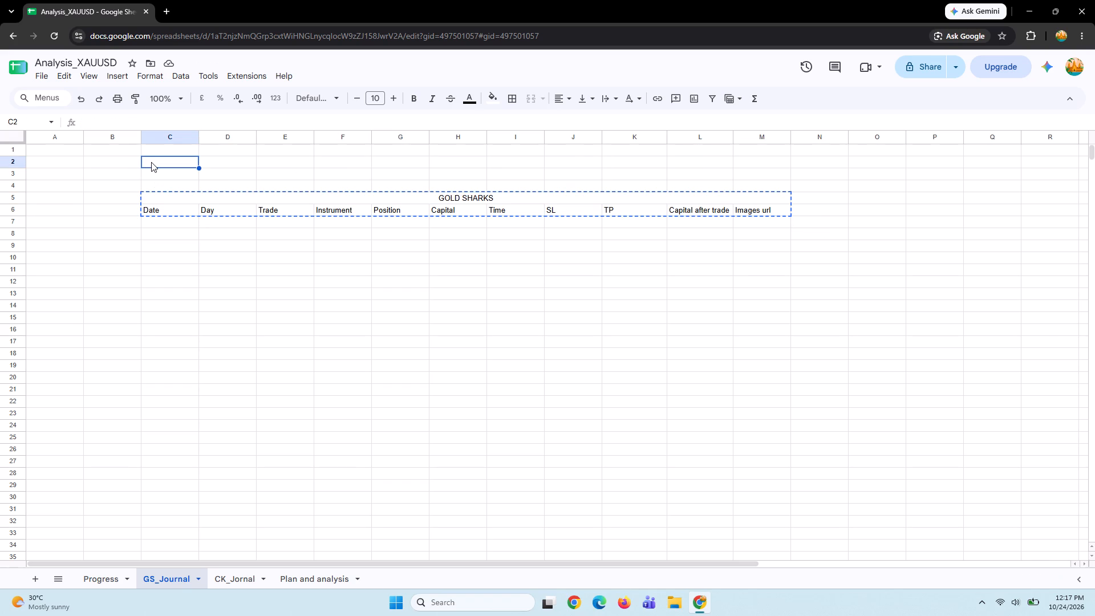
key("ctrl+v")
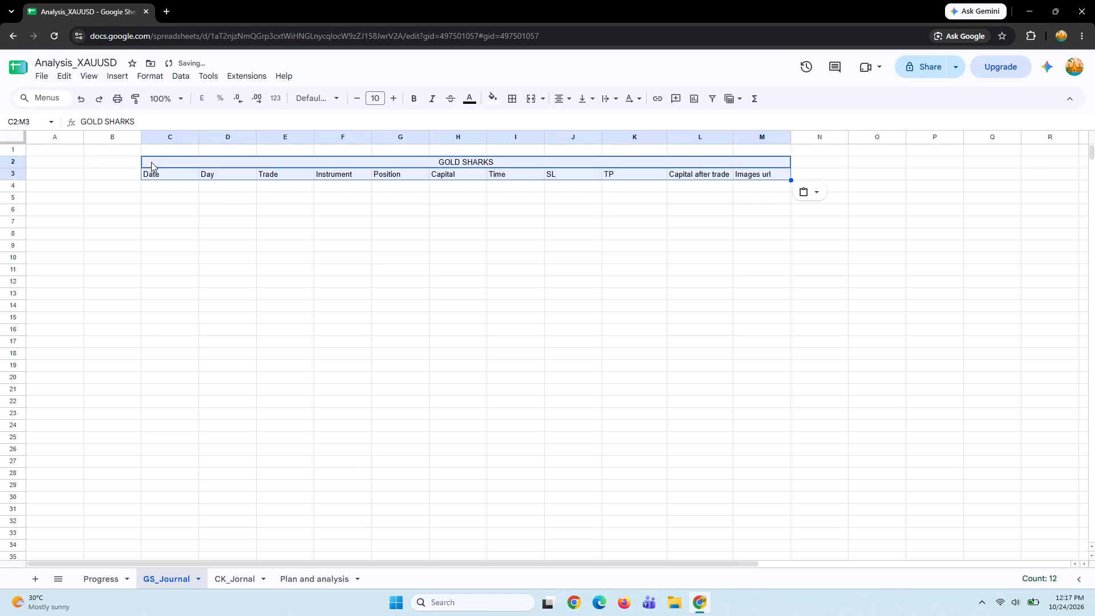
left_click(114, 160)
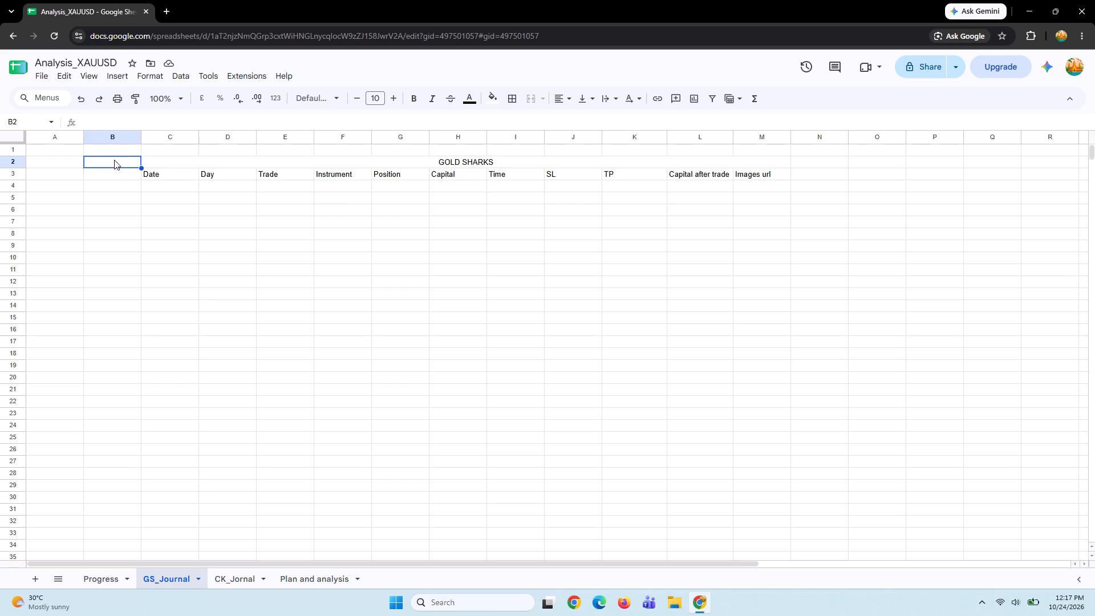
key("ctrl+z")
Cut the GOLD SHARKS title and header rows C5:M6 and paste them at D2, leaving columns B and C free.
left_click_drag(168, 192, 174, 198)
left_click(174, 198)
left_click_drag(174, 198, 455, 213)
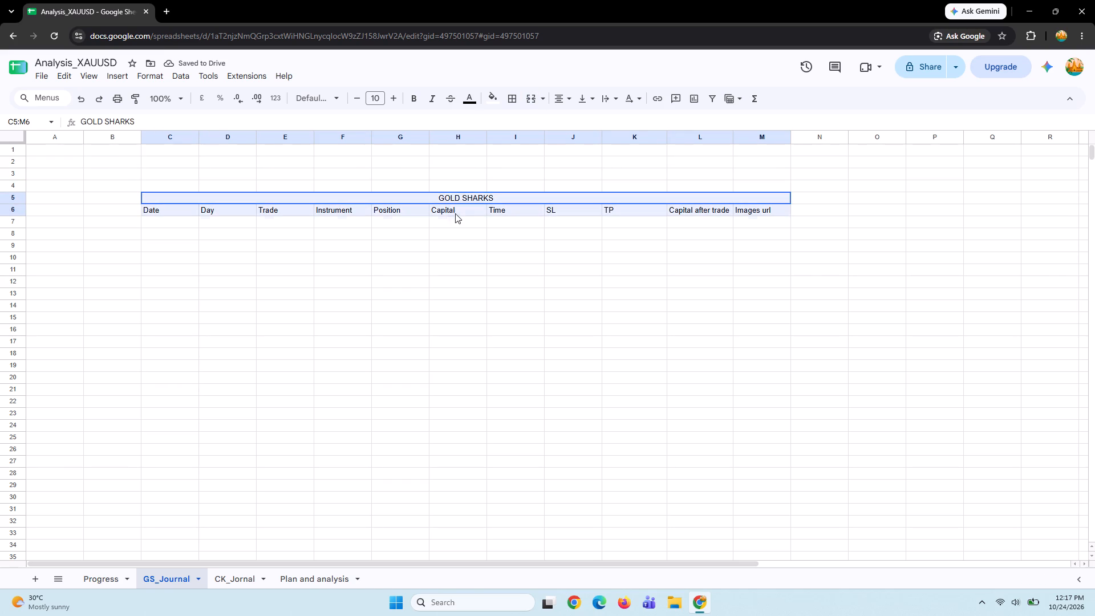
left_click_drag(455, 213, 602, 210)
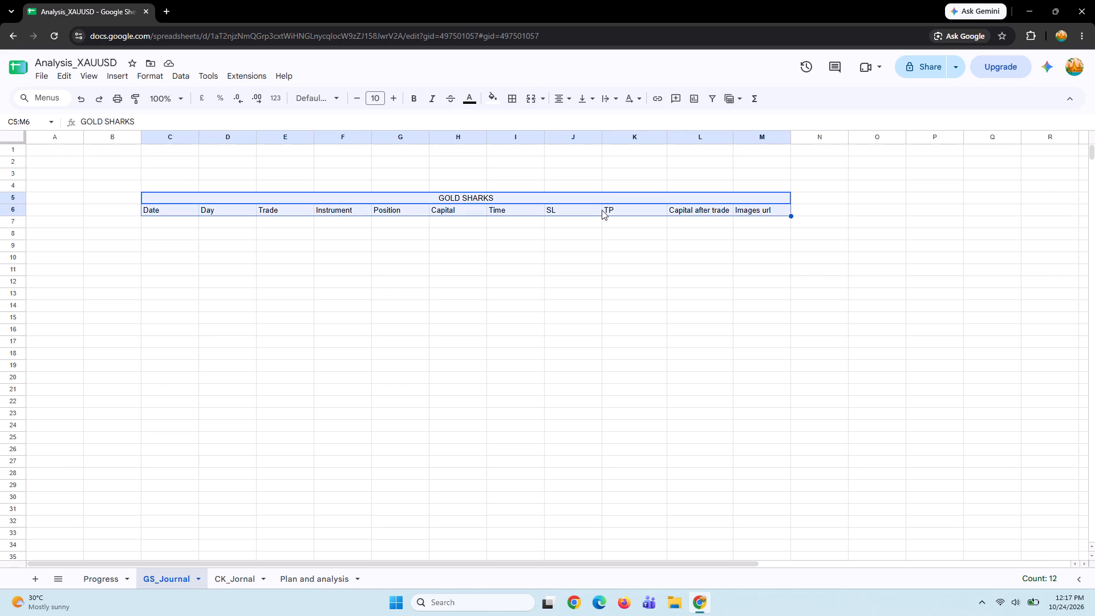
key("ctrl+x")
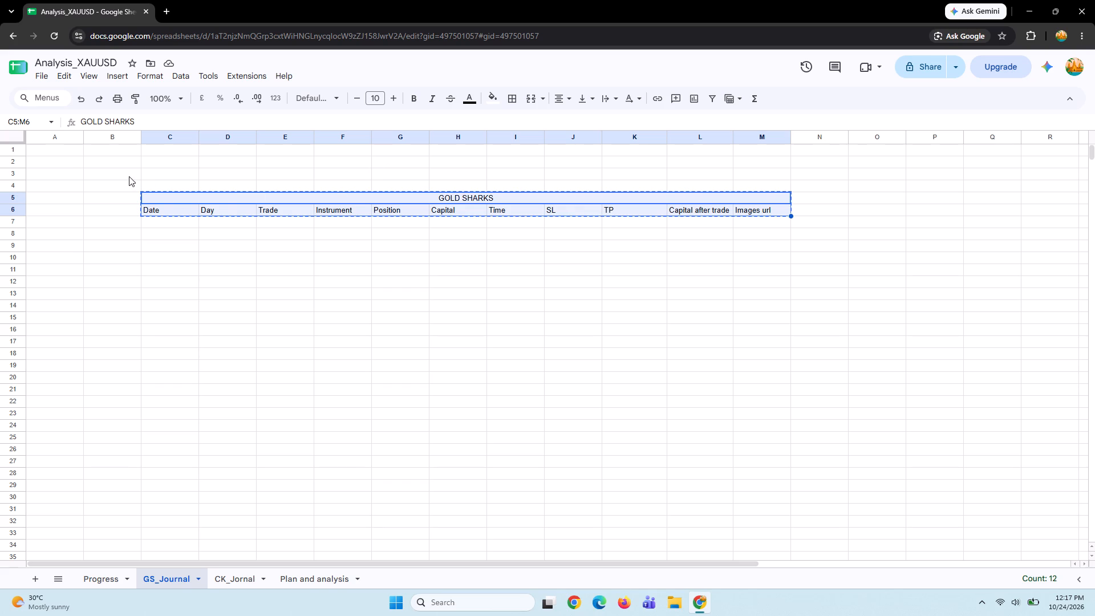
left_click(212, 162)
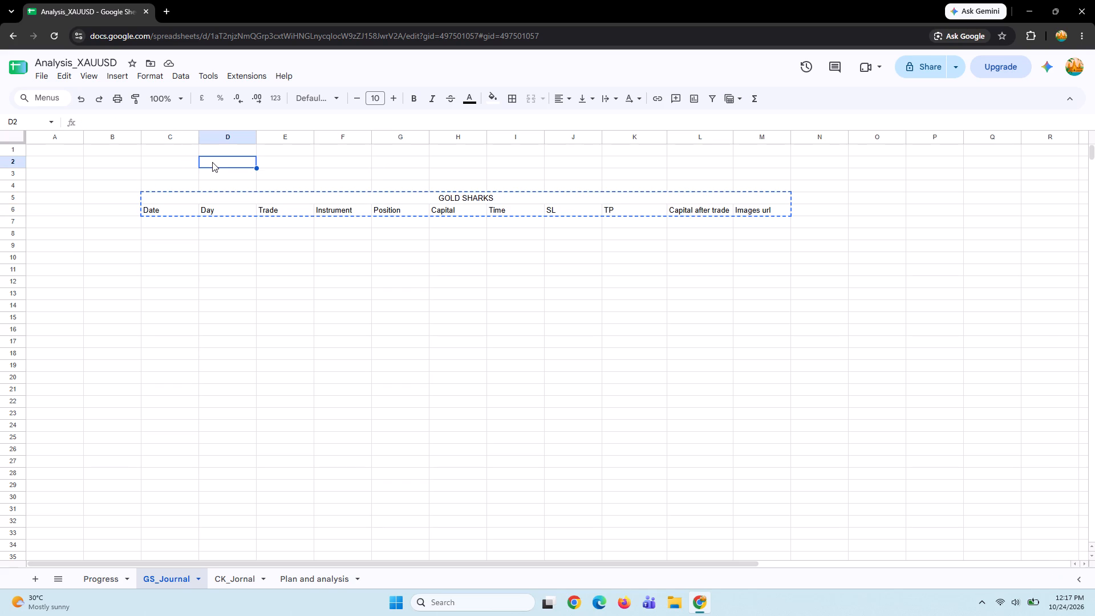
key("ctrl+v")
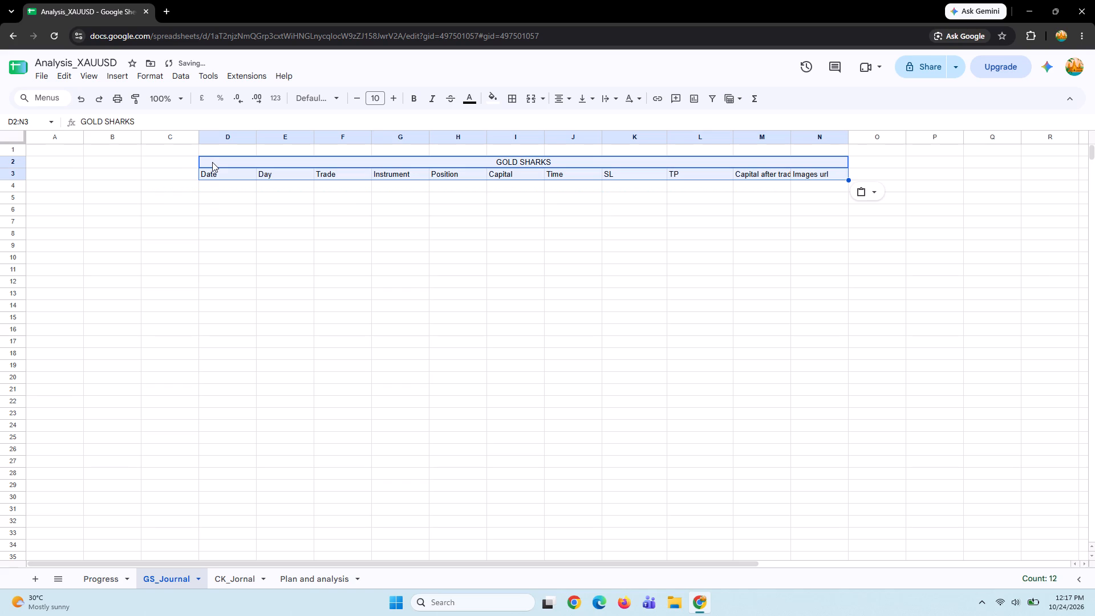
Add two headers before Date in GS_Journal: Week in B3 and Day in C3.
left_click(126, 156)
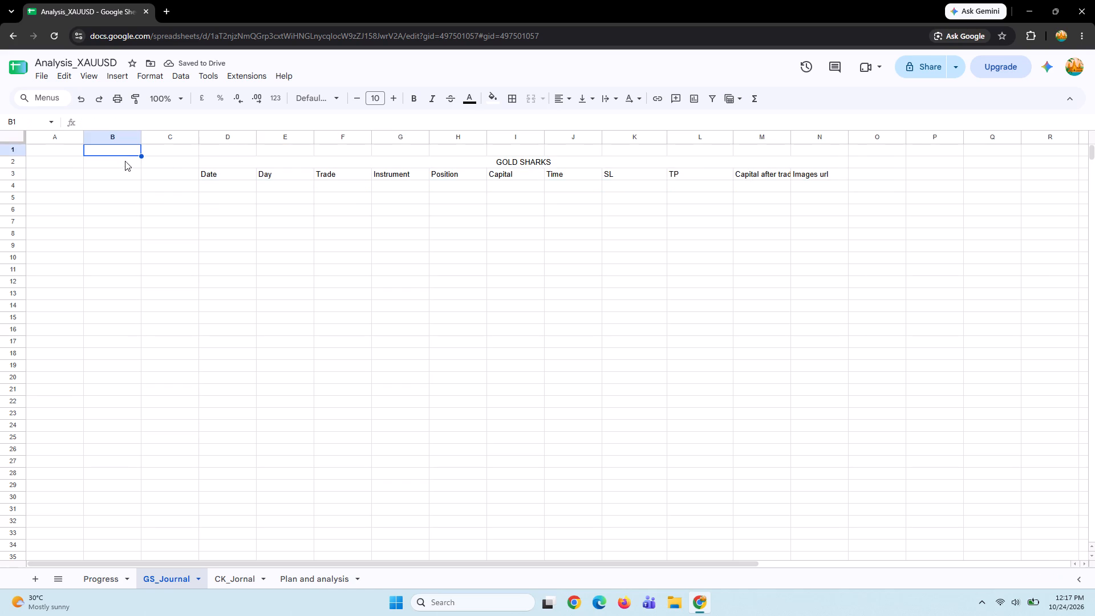
left_click(124, 165)
key("w")
key("BackSpace")
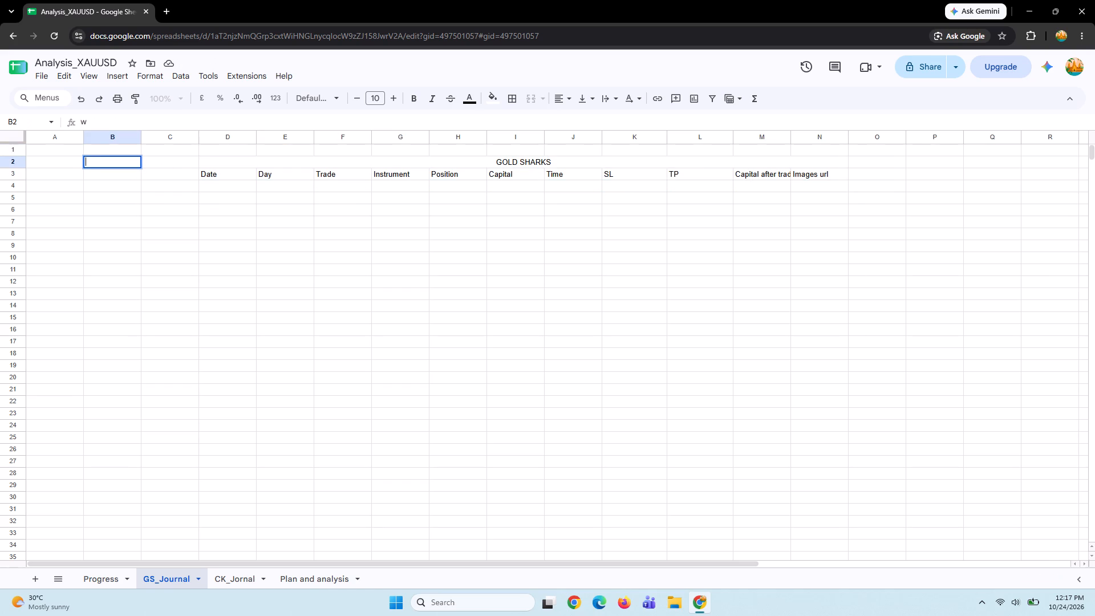
key("shift+w")
key("BackSpace")
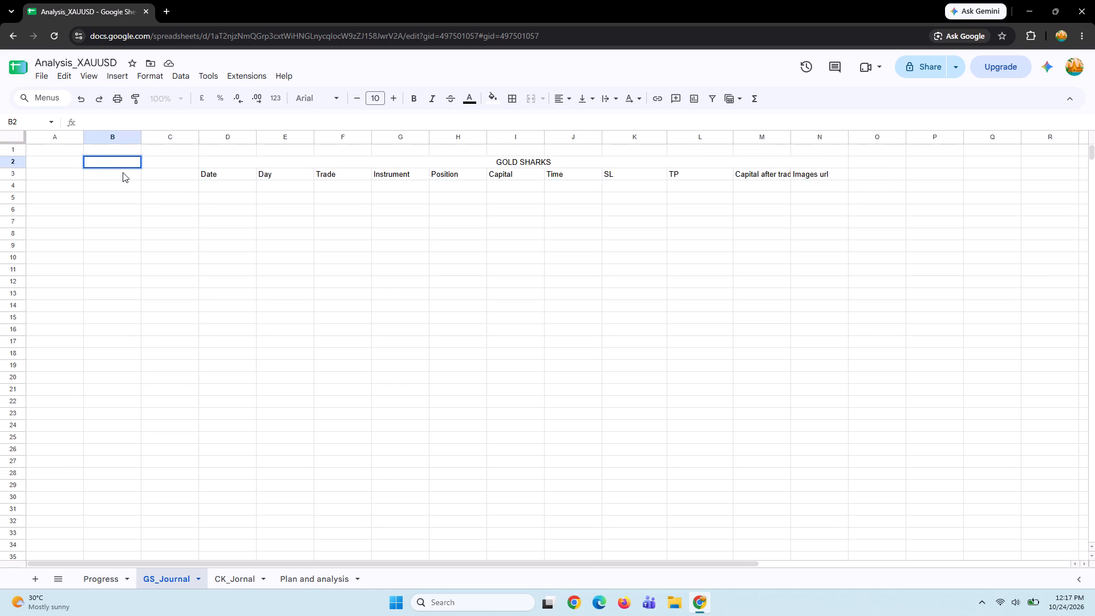
left_click(123, 176)
type("Wee")
key("k")
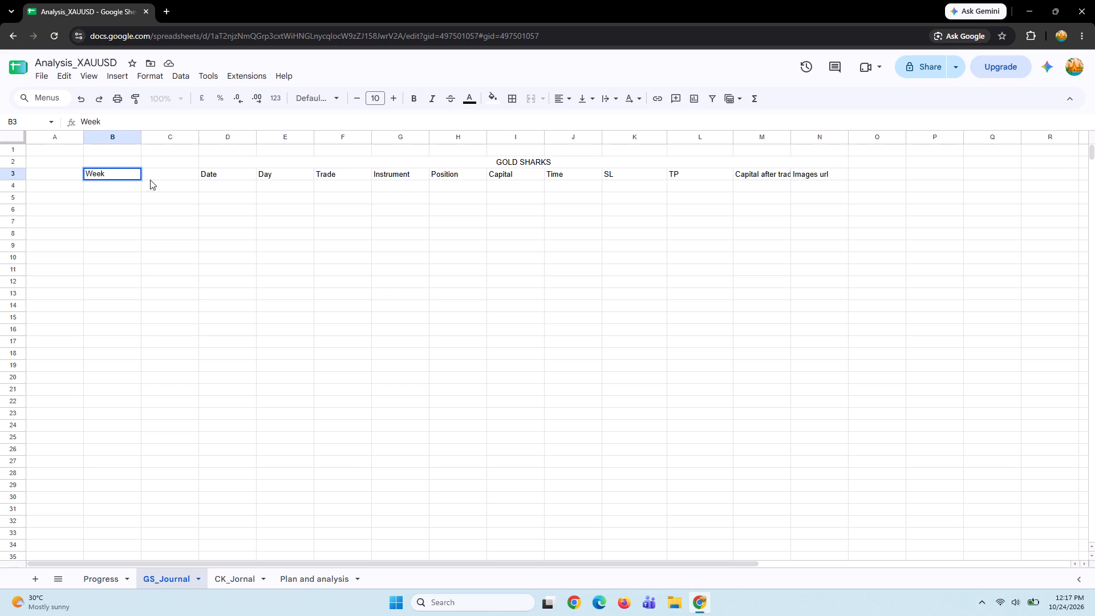
left_click(172, 179)
type("Day")
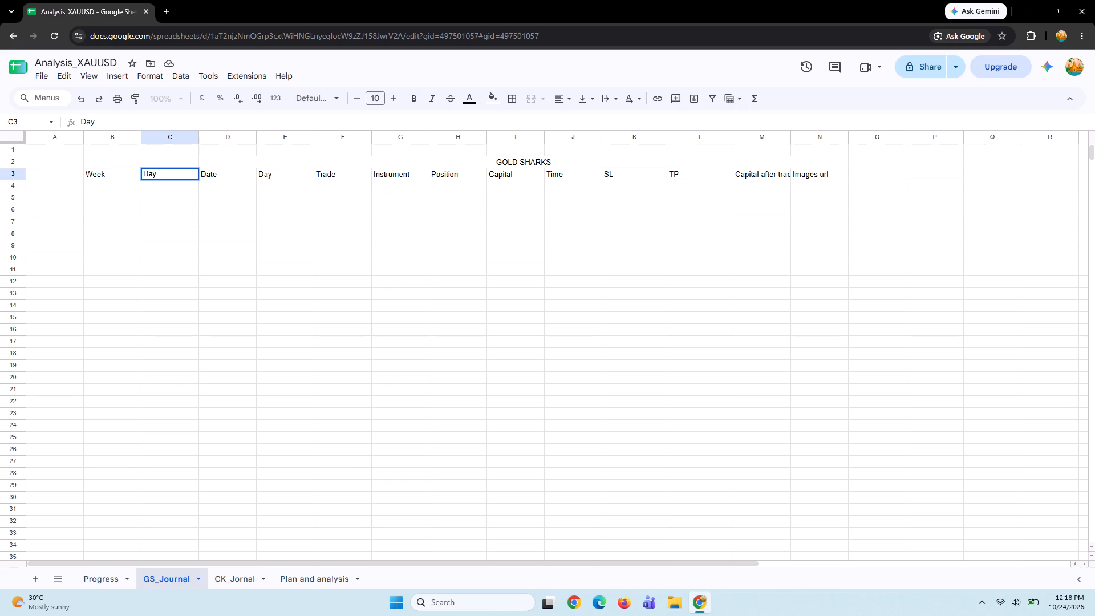
key("BackSpace")
key("BackSpace")
key("BackSpace")
key("d")
key("BackSpace")
type("Day")
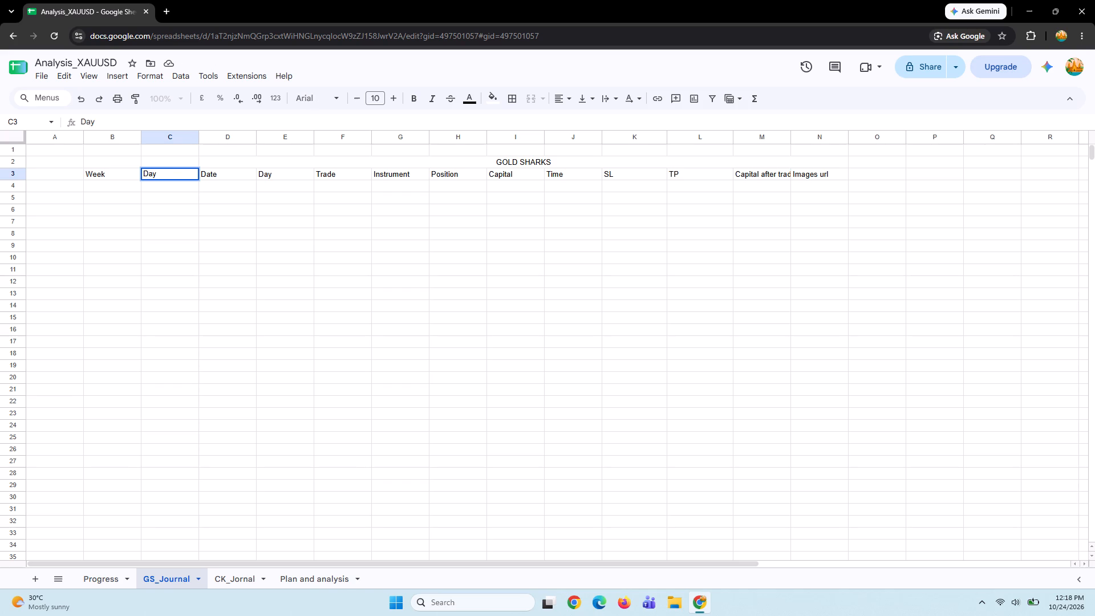
left_click(168, 187)
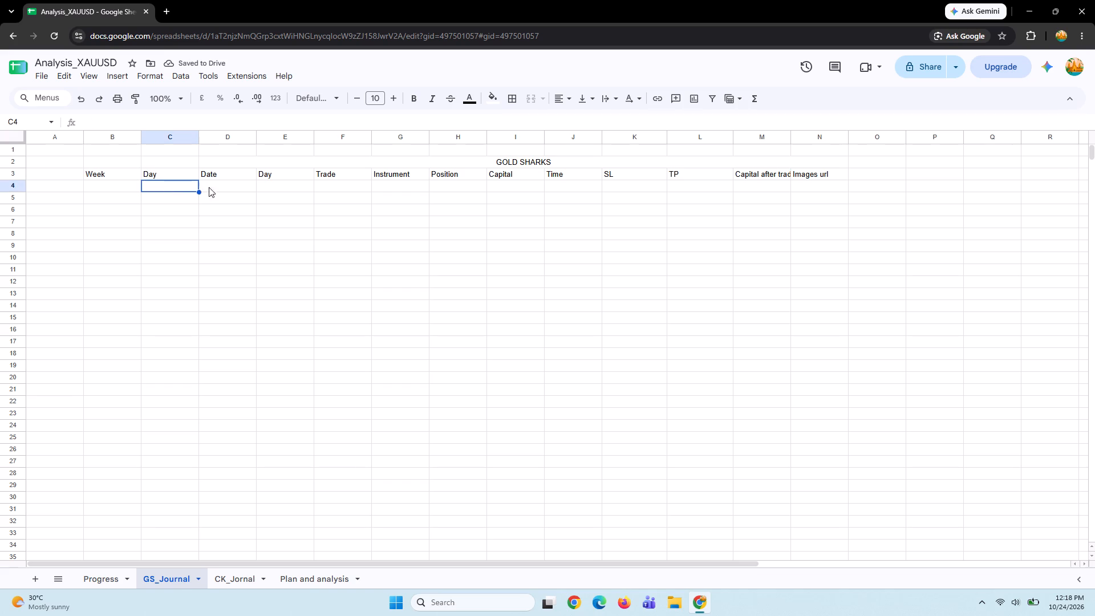
Fit column M to its Capital after trade header and set column L to about the same width.
double_click(735, 140)
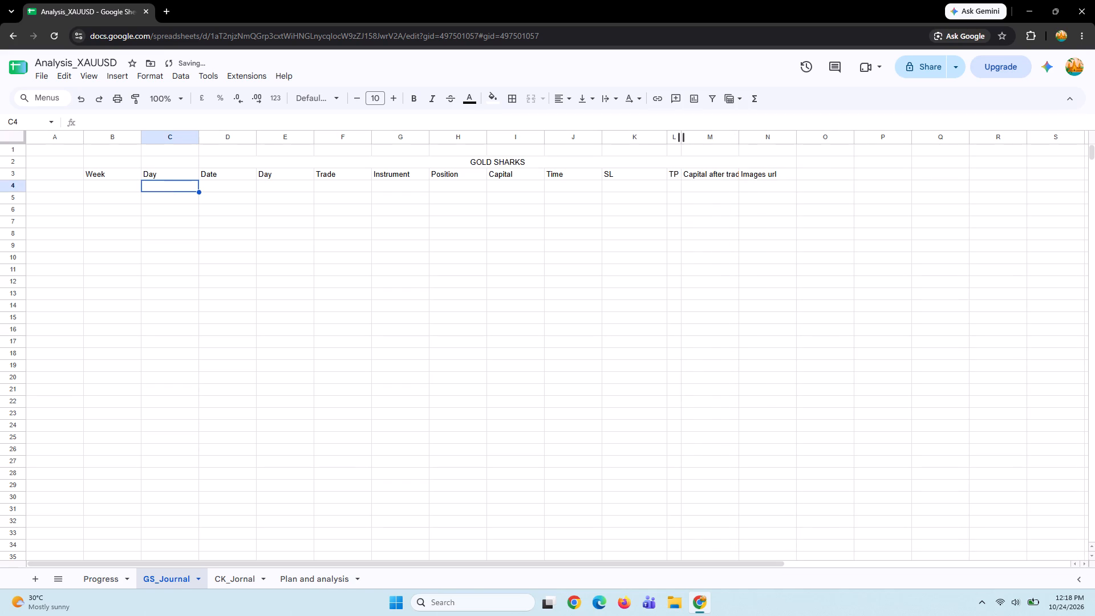
left_click_drag(682, 137, 714, 138)
double_click(772, 140)
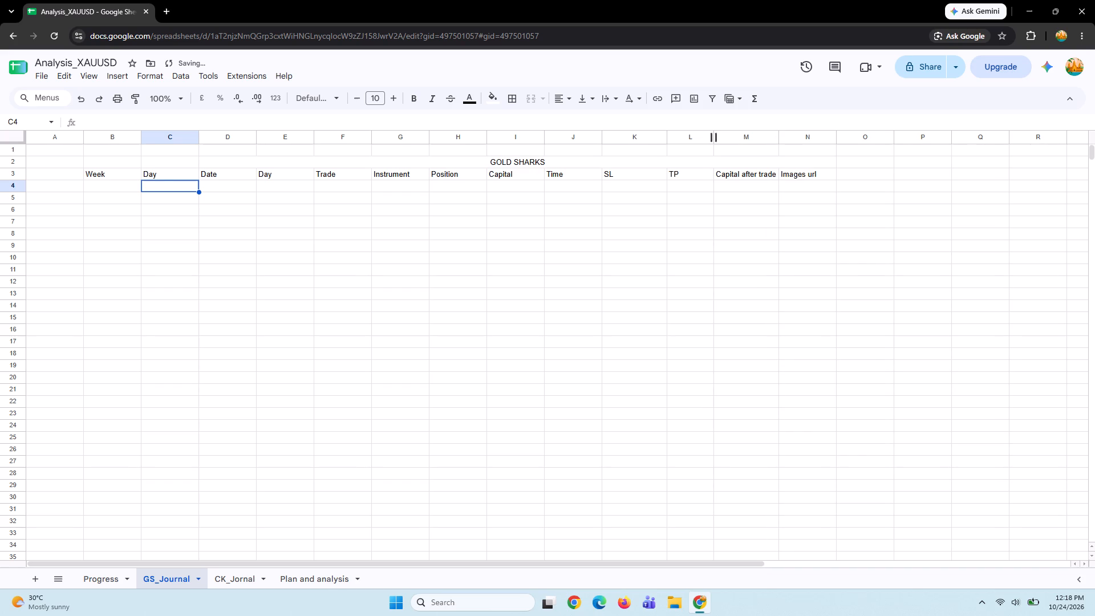
left_click_drag(713, 138, 729, 138)
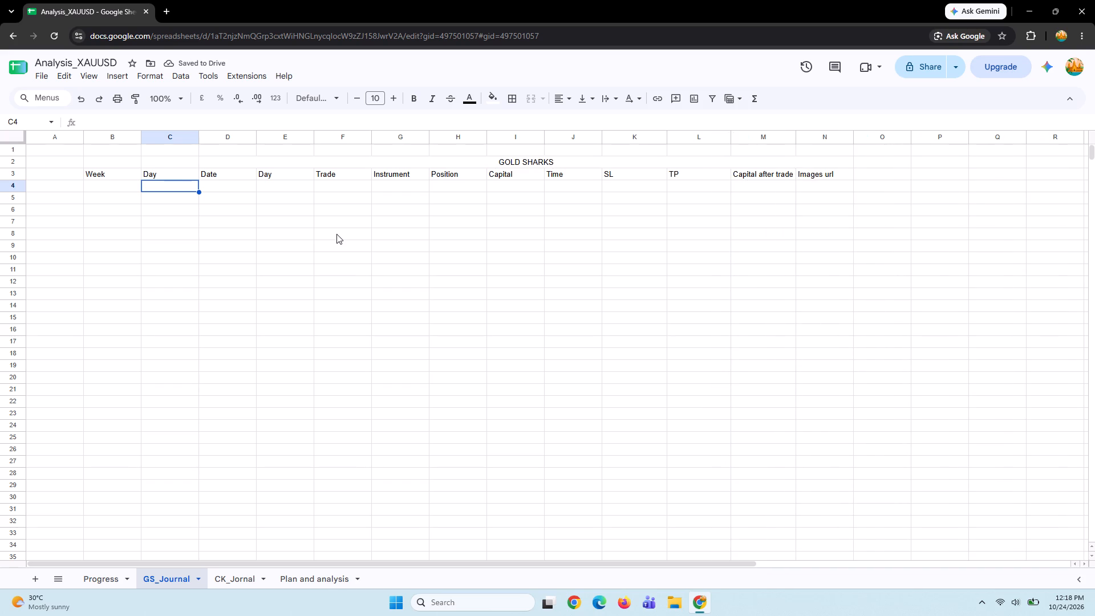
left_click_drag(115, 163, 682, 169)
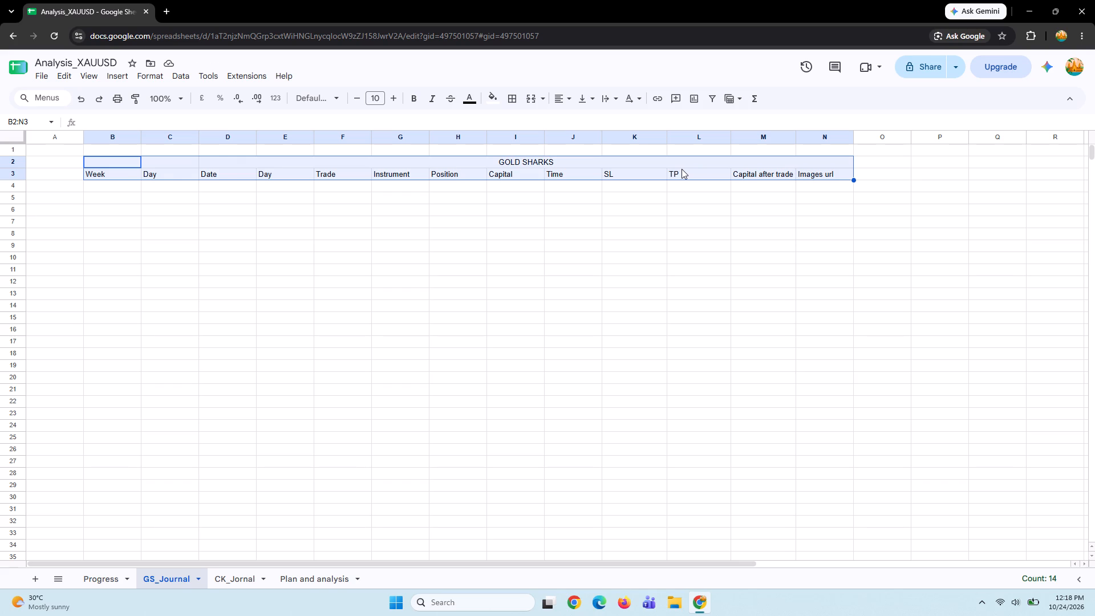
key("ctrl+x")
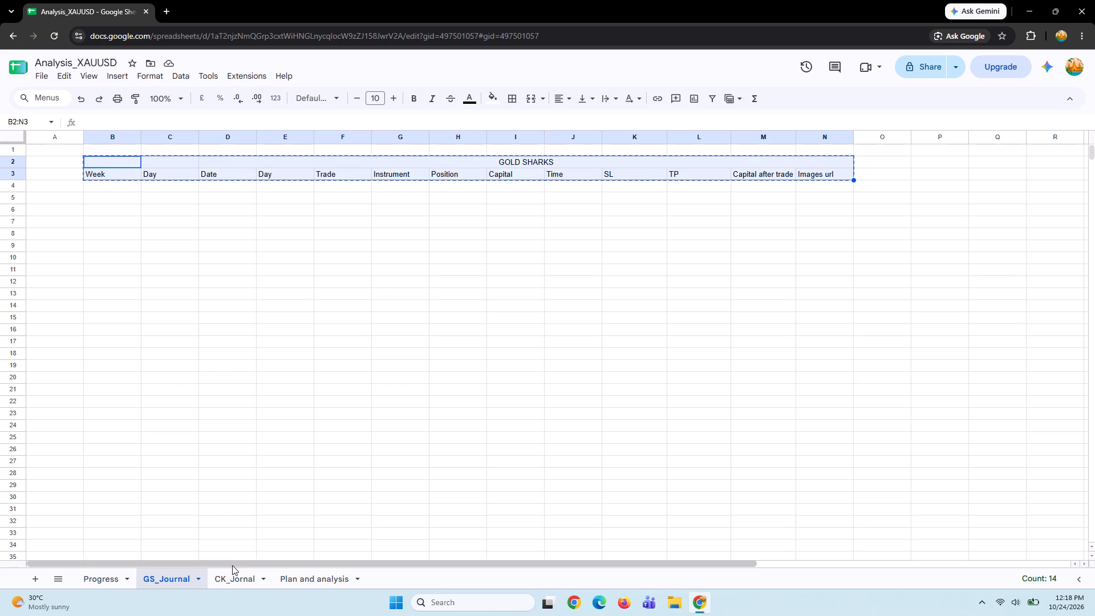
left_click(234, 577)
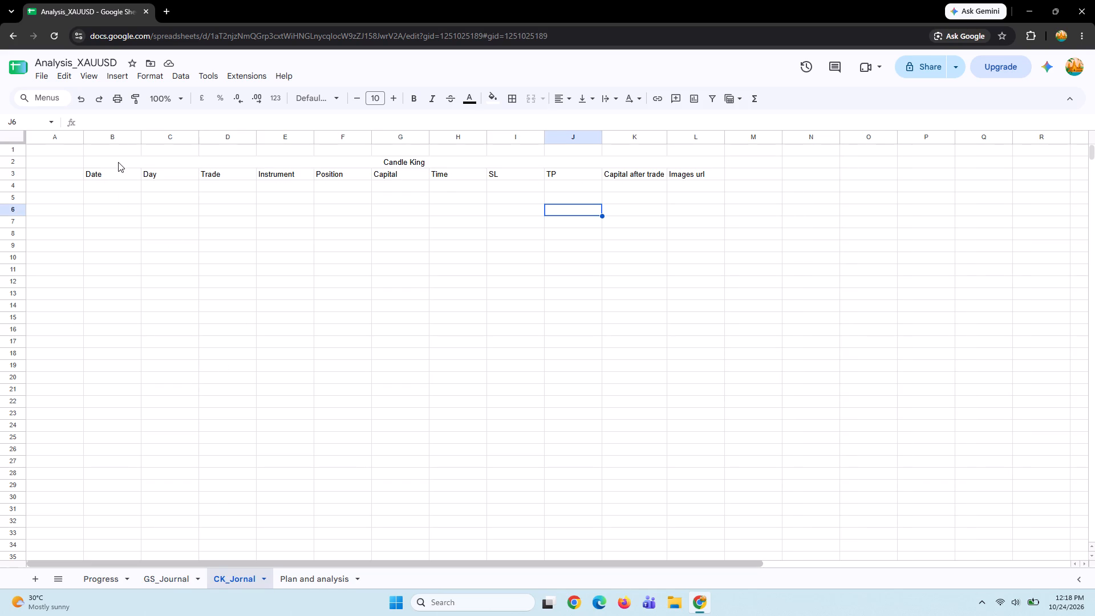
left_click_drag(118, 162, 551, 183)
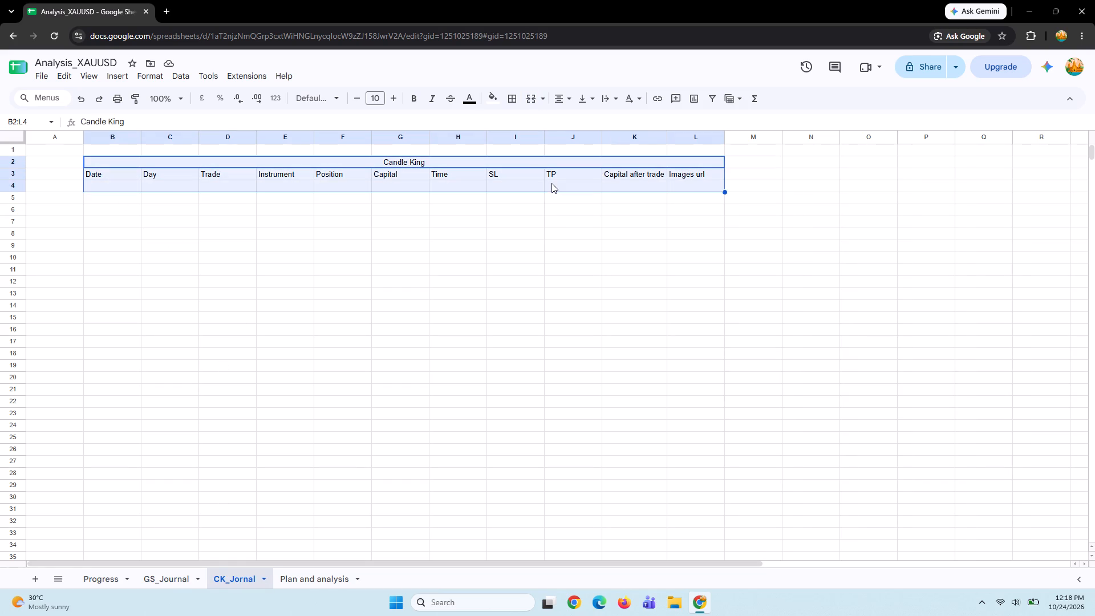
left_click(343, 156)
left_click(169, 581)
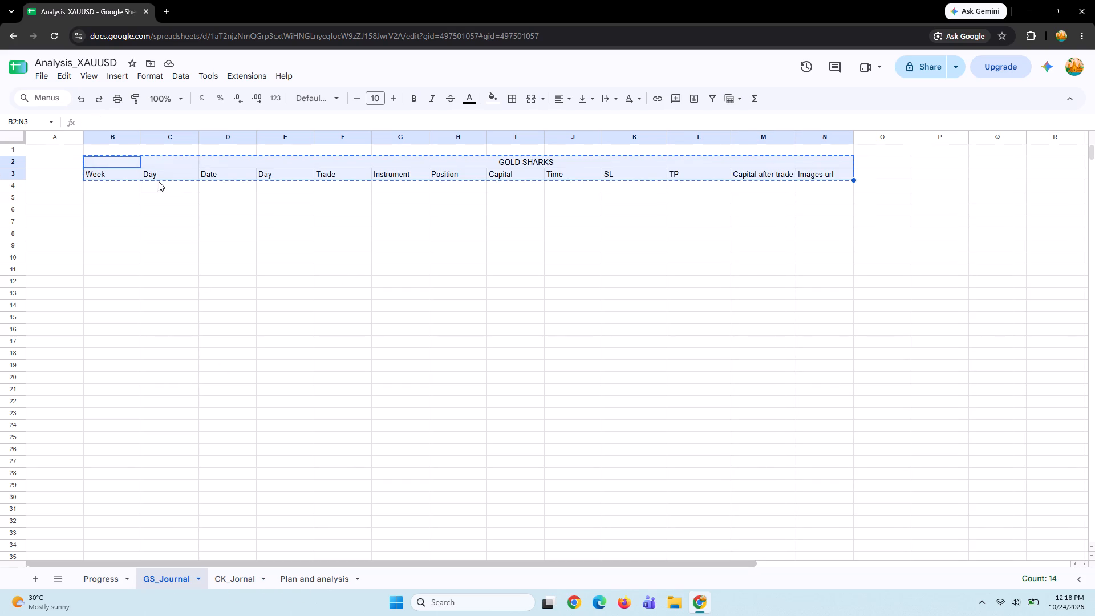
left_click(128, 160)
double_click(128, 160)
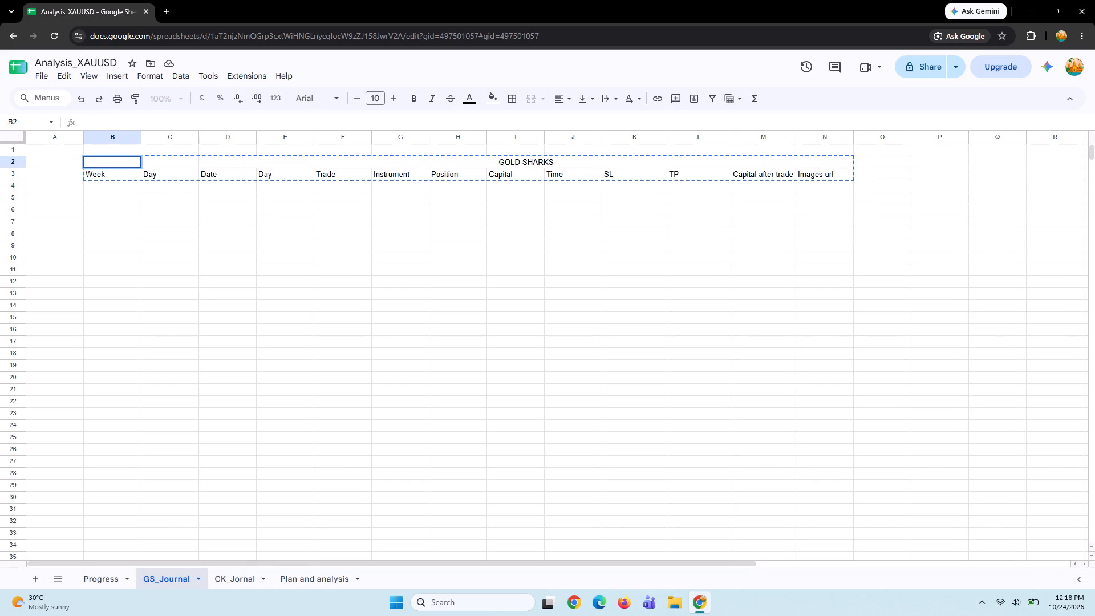
Start the first trade entry in row 4 of GS_Journal with Week 1, Day 1, Date 24/10/2026 and weekday Saturday.
left_click(115, 186)
left_click(115, 186)
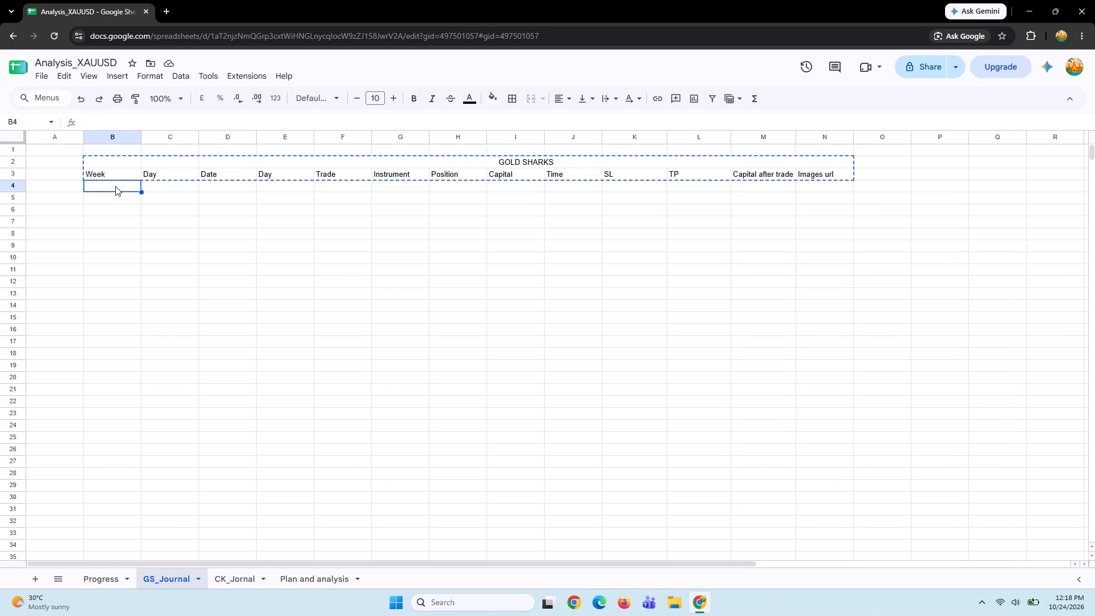
key("1")
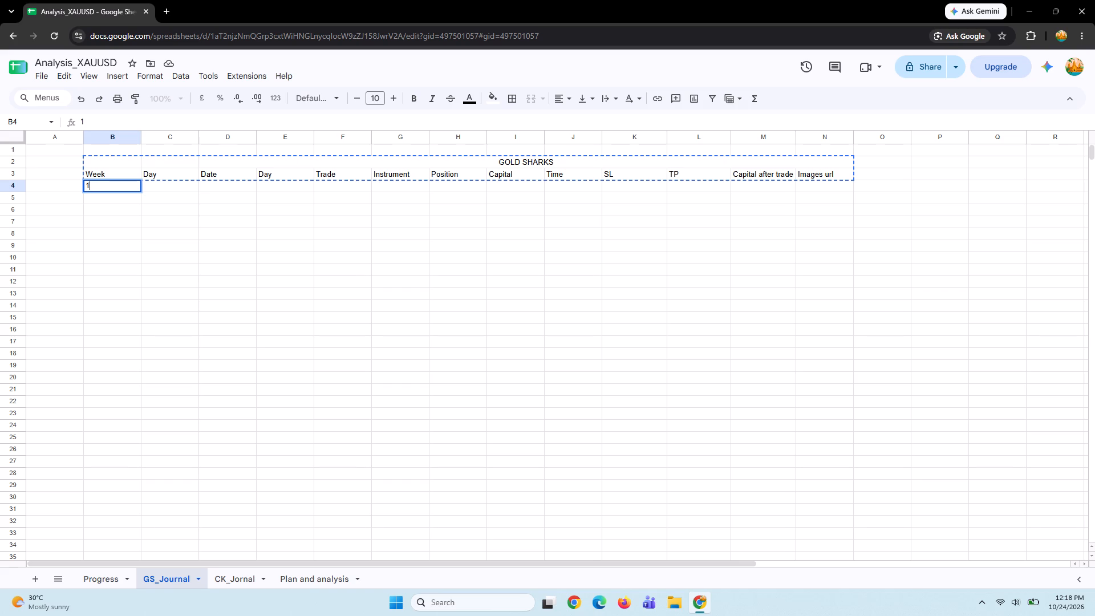
key("Tab")
key("1")
key("Tab")
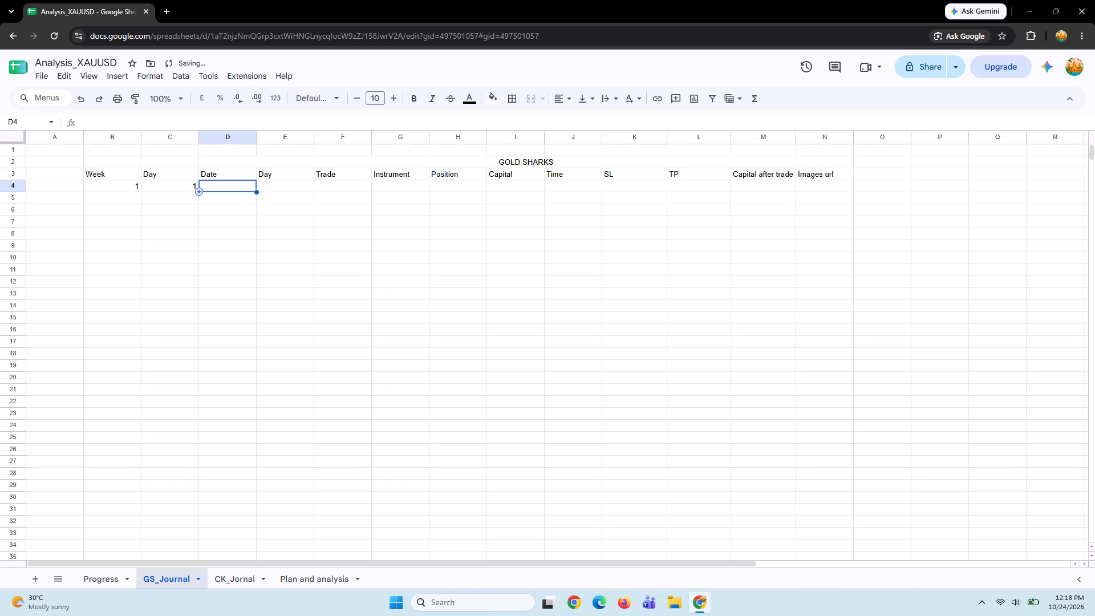
type("12")
key("BackSpace")
key("BackSpace")
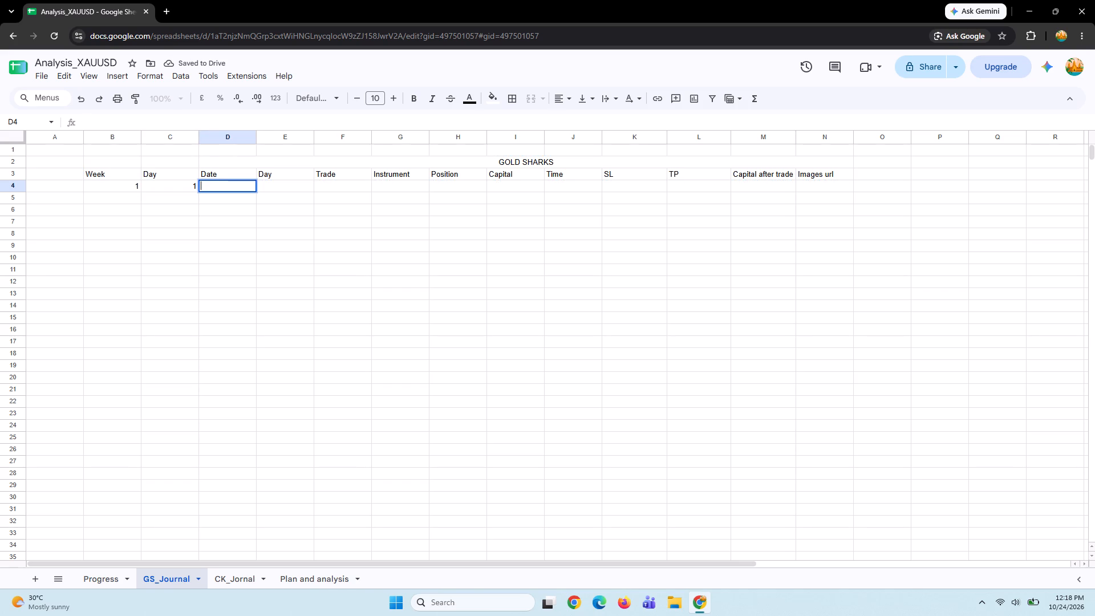
key("2")
type("4/10/2026")
key("Tab")
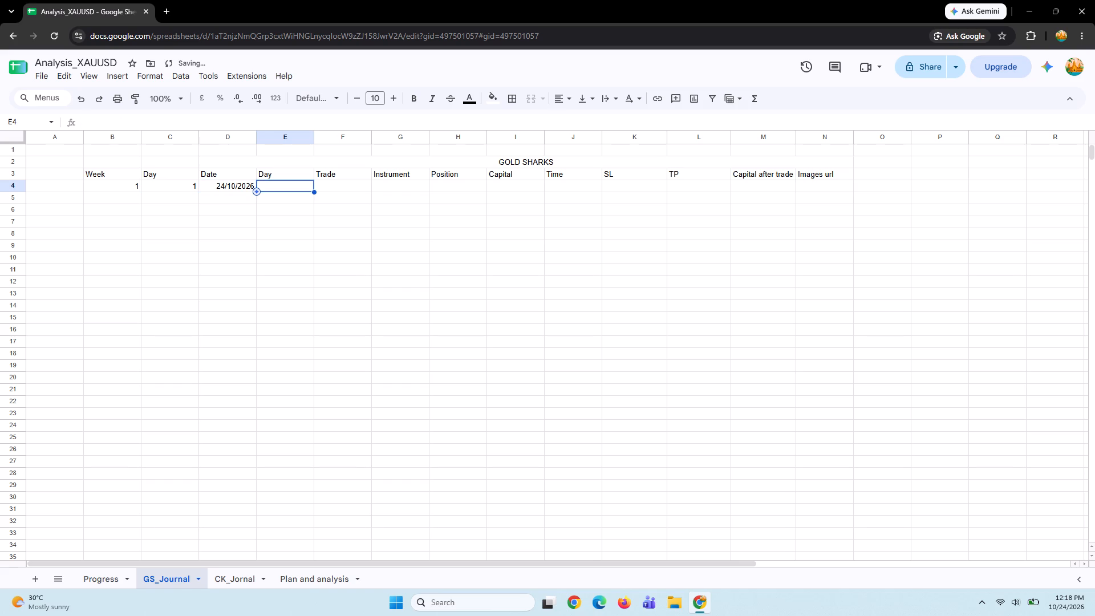
type("Saturday")
key("Tab")
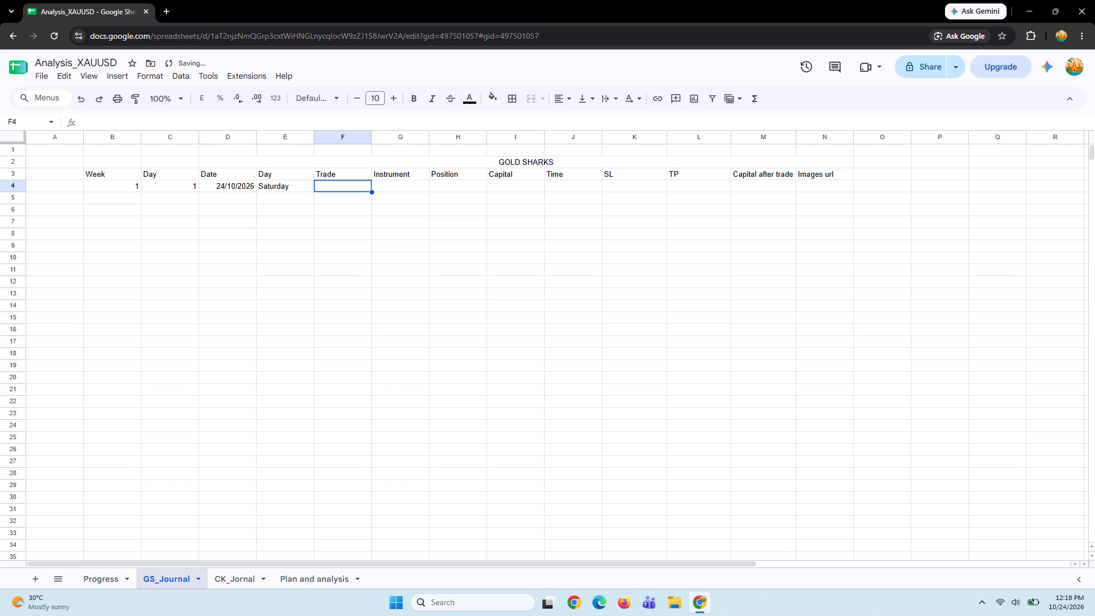
Continue the row 4 entry with Trade 0, Instrument Xauusd and Position short.
key("0")
key("Tab")
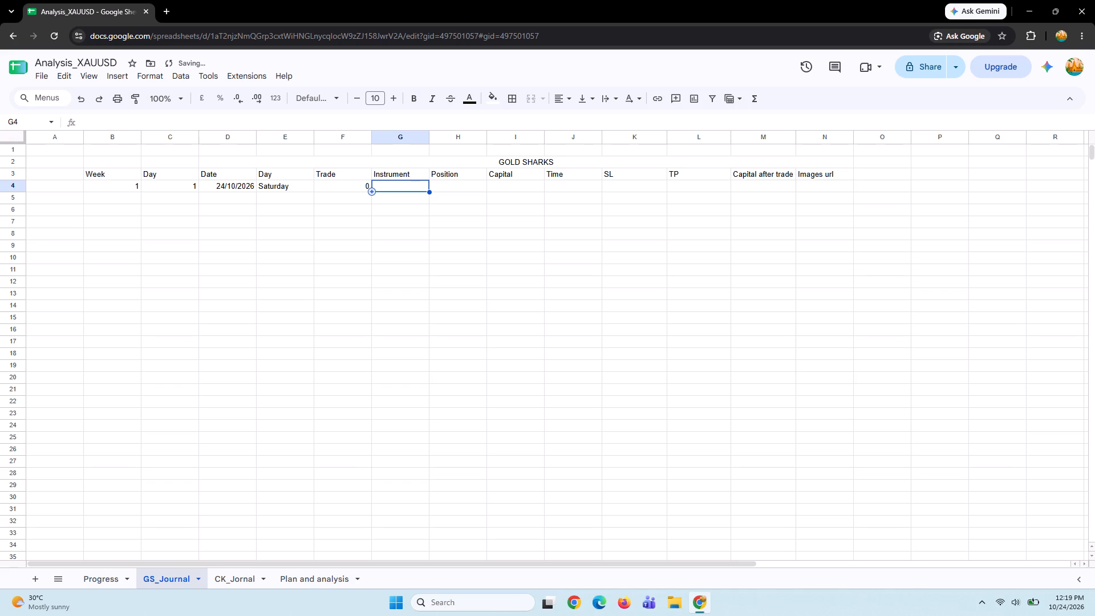
type("Xauu")
type("sd")
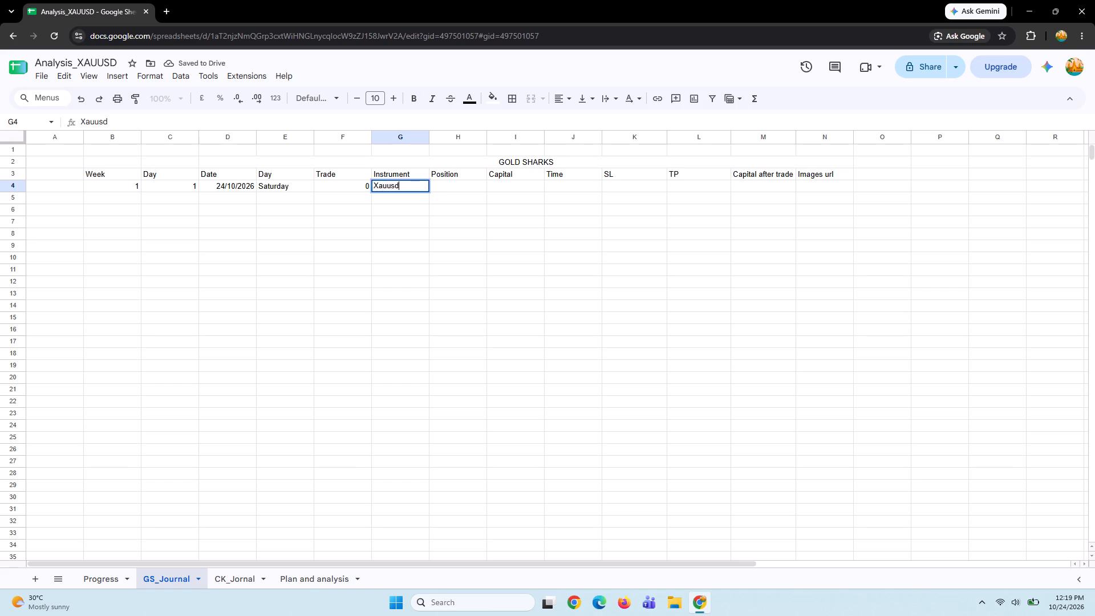
key("Tab")
type("long")
key("BackSpace")
key("BackSpace")
key("BackSpace")
key("BackSpace")
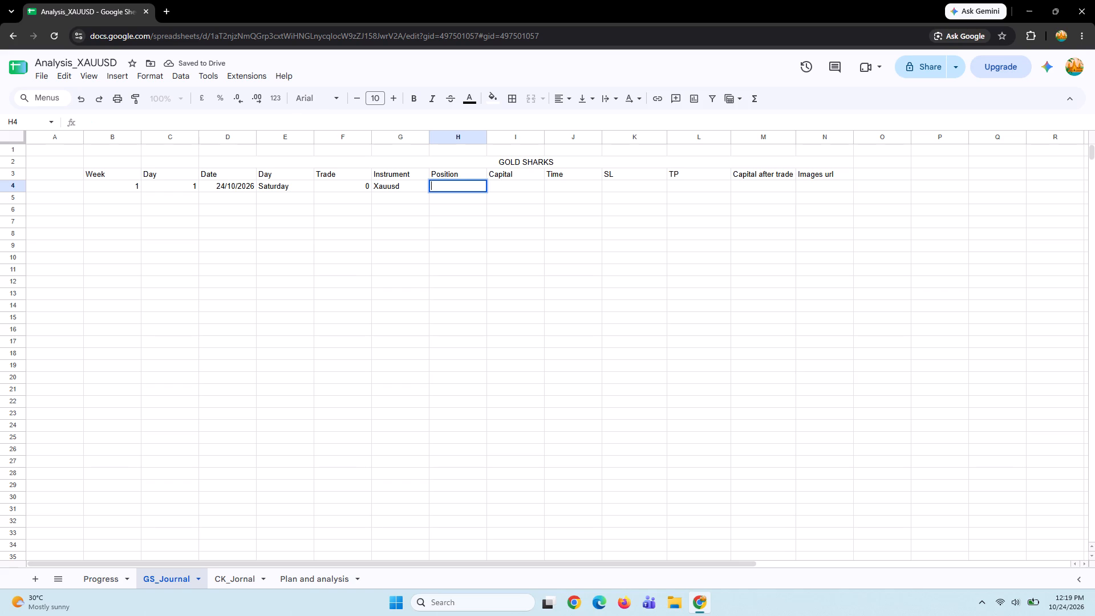
type("short")
key("Tab")
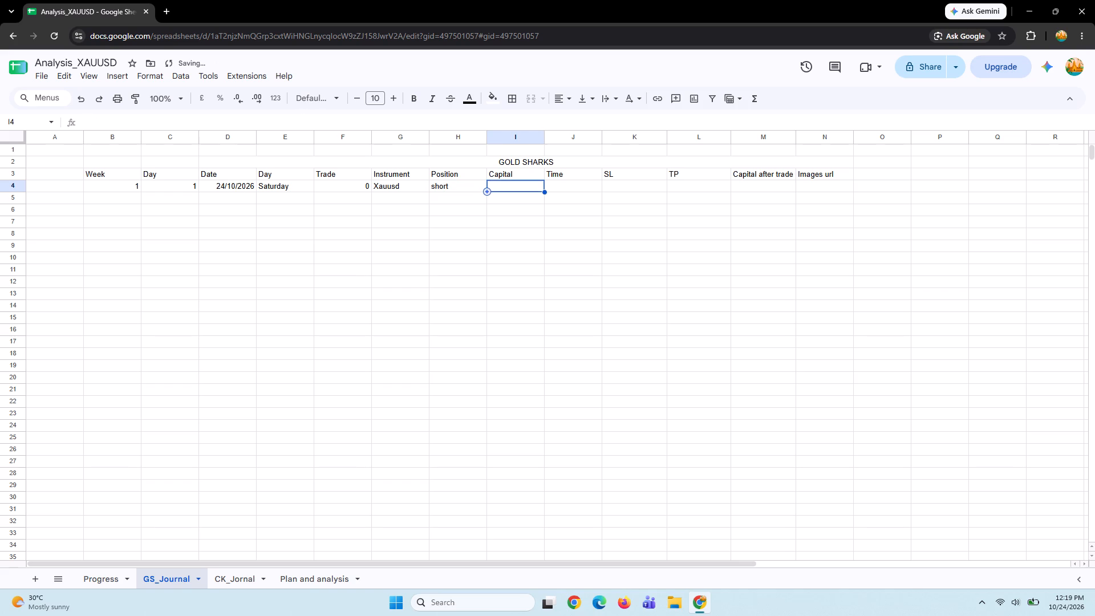
Enter 2000 as the Capital in I4 and 18:15 as the Time in J4.
type("2000")
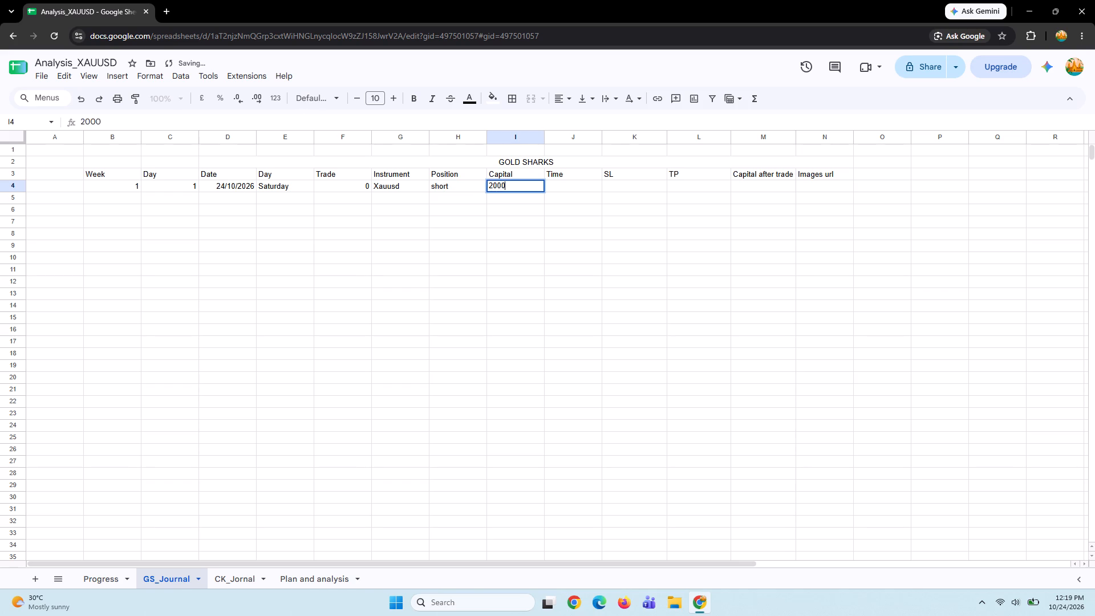
key("Tab")
type("12")
key("BackSpace")
key("8")
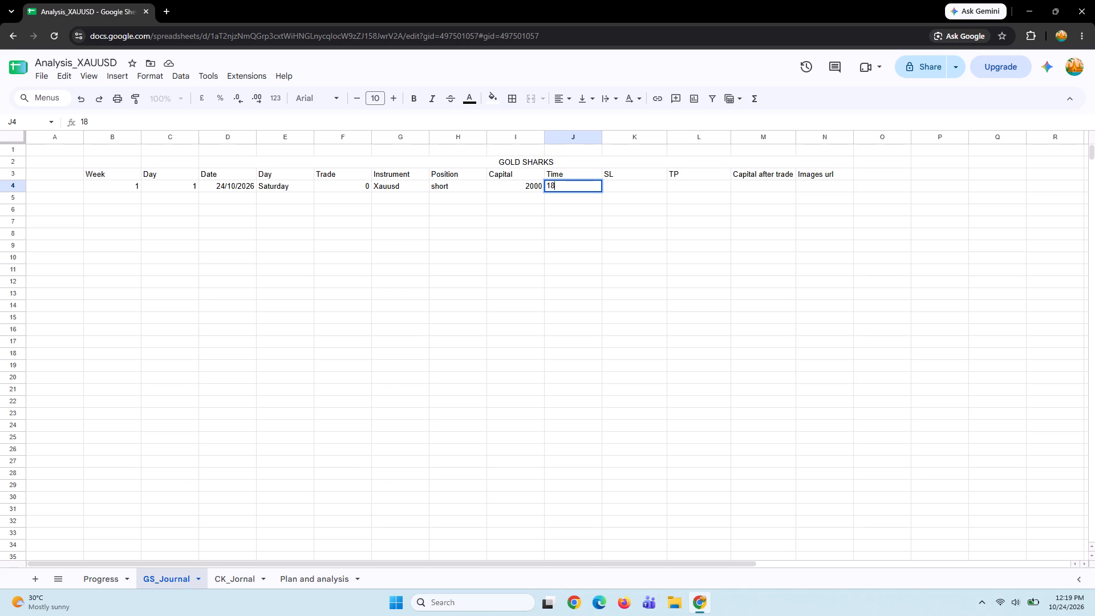
key("shift+colon")
type("15")
key("Tab")
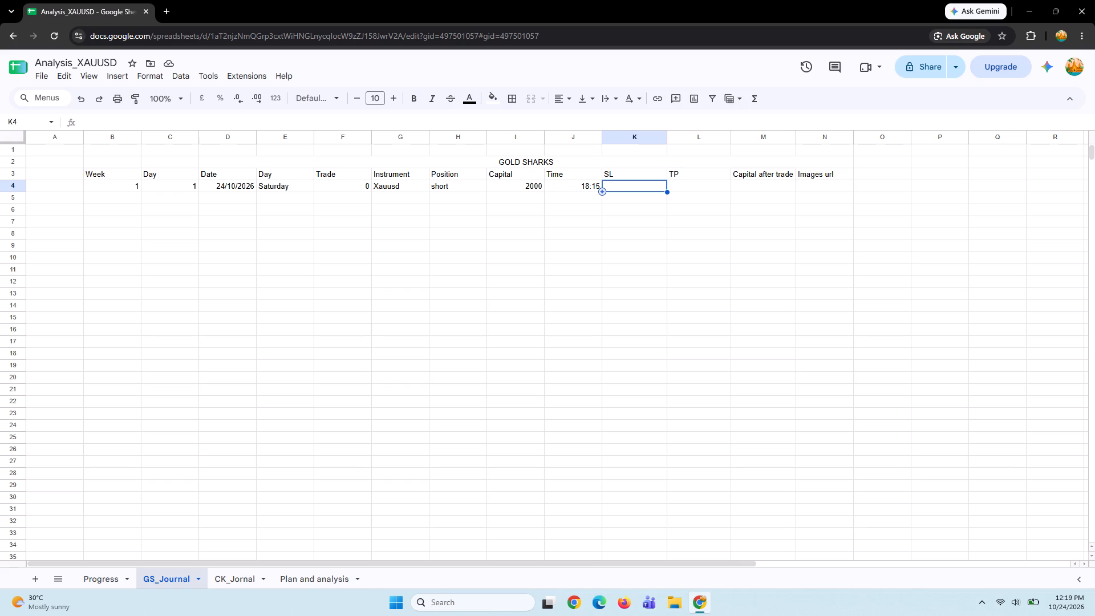
Enter the stop loss as 5% (100) in the SL cell K4.
key("3")
key("BackSpace")
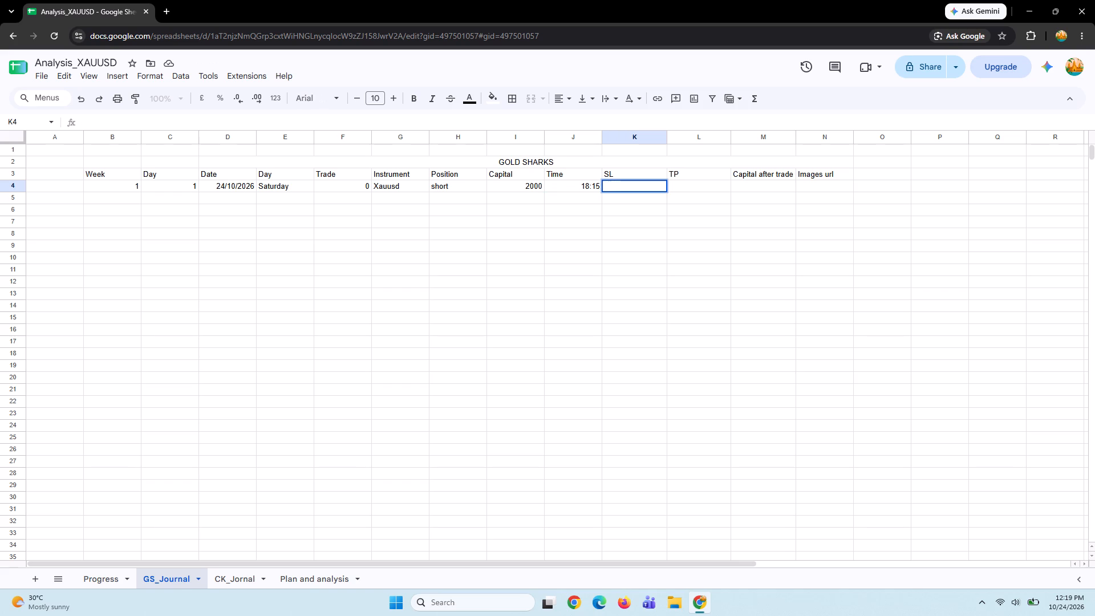
key("5")
type("%")
key("space")
type("()")
key("Left")
key("Right")
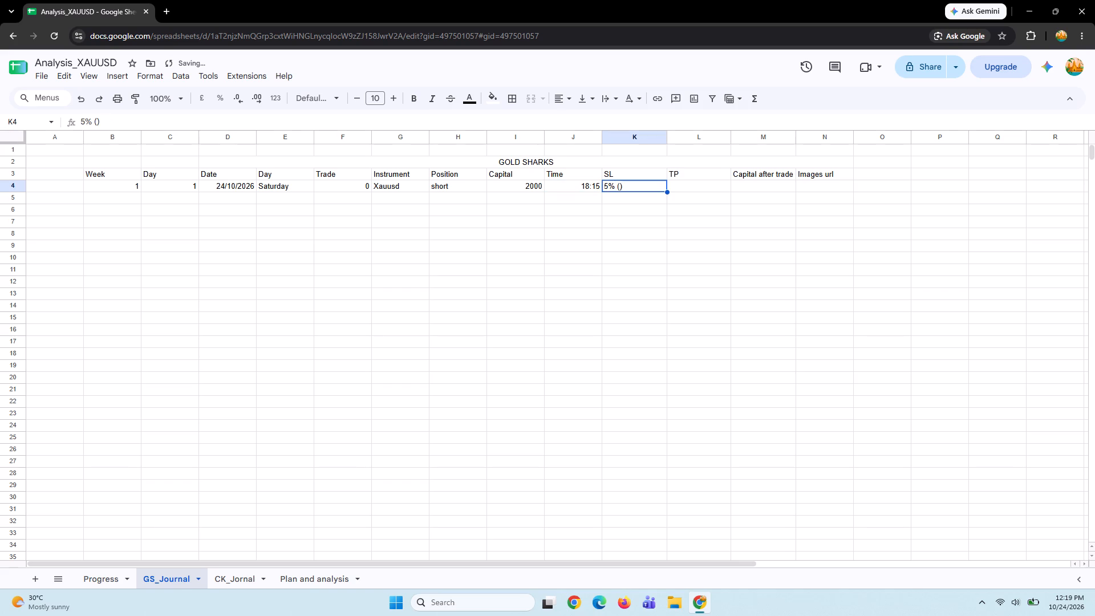
left_click(96, 120)
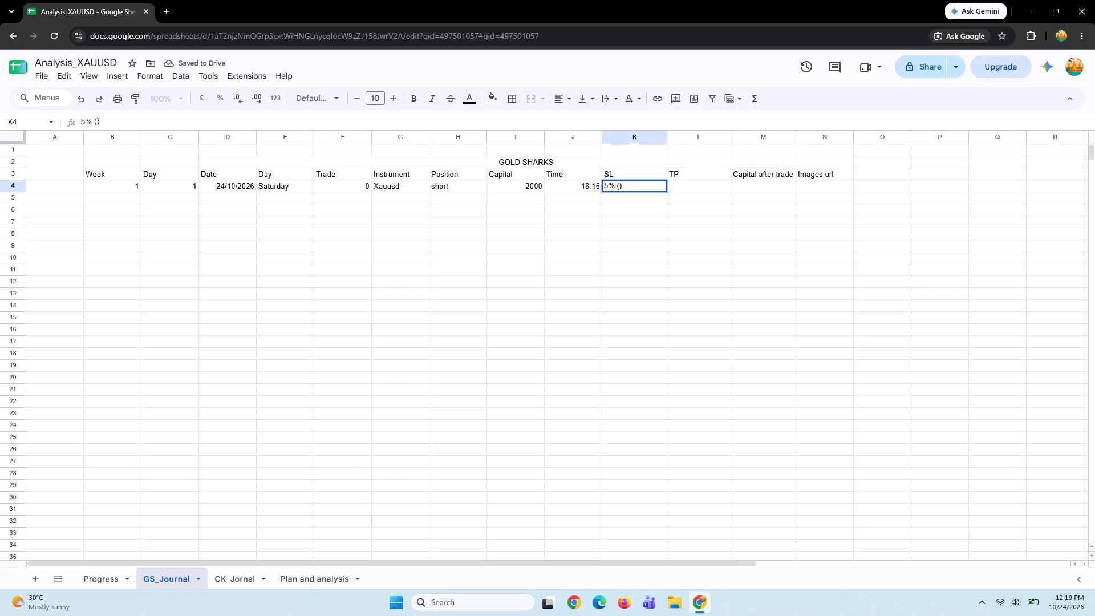
type("100")
left_click(127, 120)
Enter the take profit as 20% (400) in the TP cell L4.
left_click(688, 183)
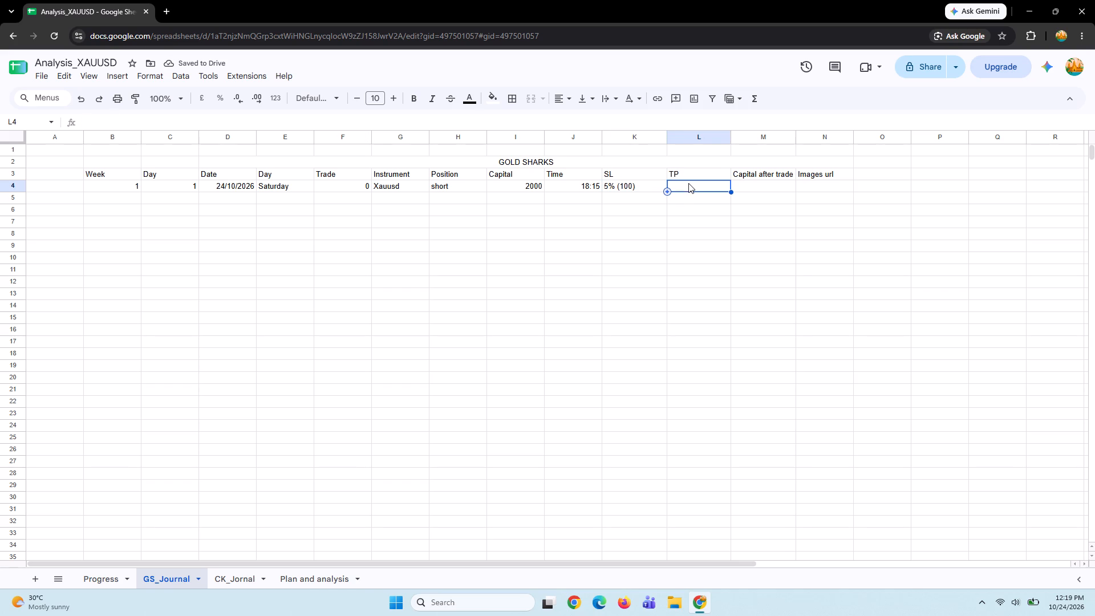
type("20")
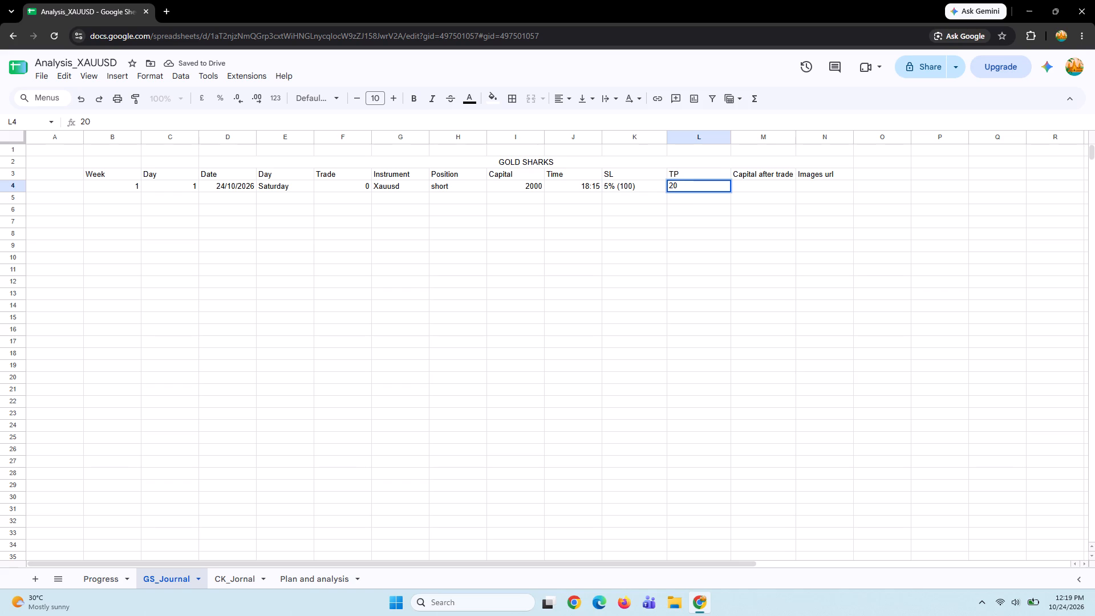
key("shift+percent")
key("shift+parenleft")
left_click(149, 127)
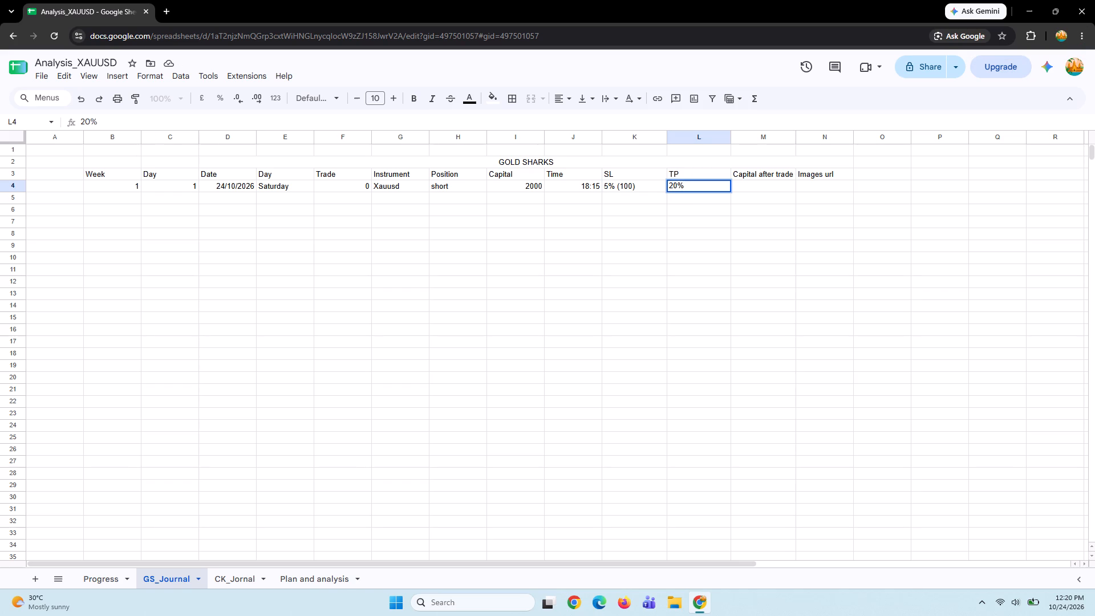
key("space")
type("(")
type("200")
key("BackSpace")
key("BackSpace")
key("BackSpace")
type("400")
key("shift+parenright")
Enter 2400 as the Capital after trade in M4 and the placeholder text link under Images url in N4.
left_click(763, 185)
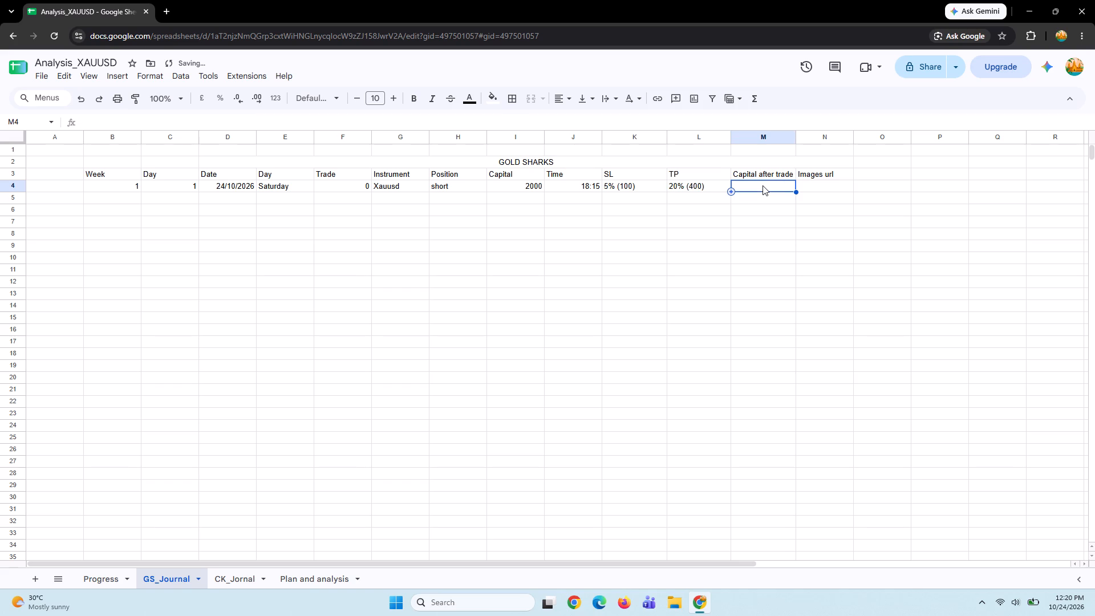
key("2")
type("400")
left_click(833, 185)
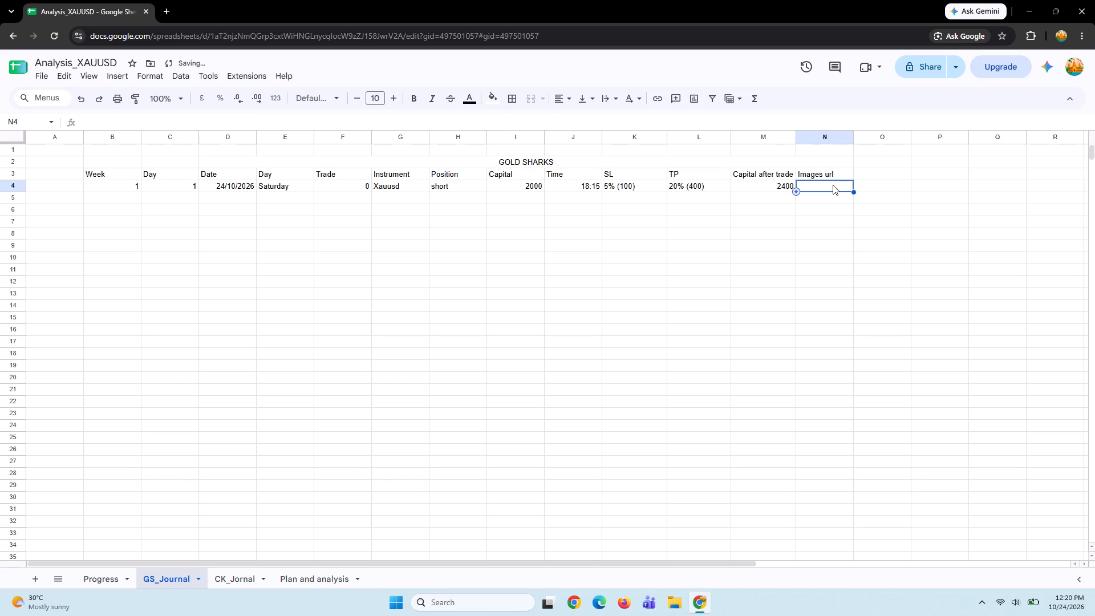
type("link")
left_click(753, 263)
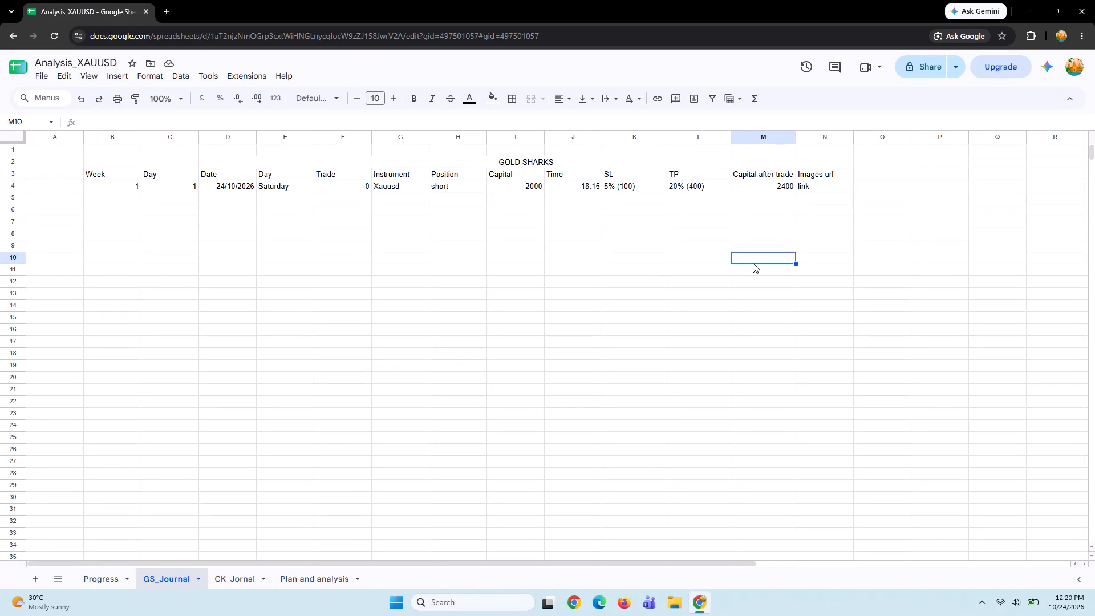
Change the SL header in K3 to "SL (pips - risk %)".
left_click(635, 171)
left_click(161, 124)
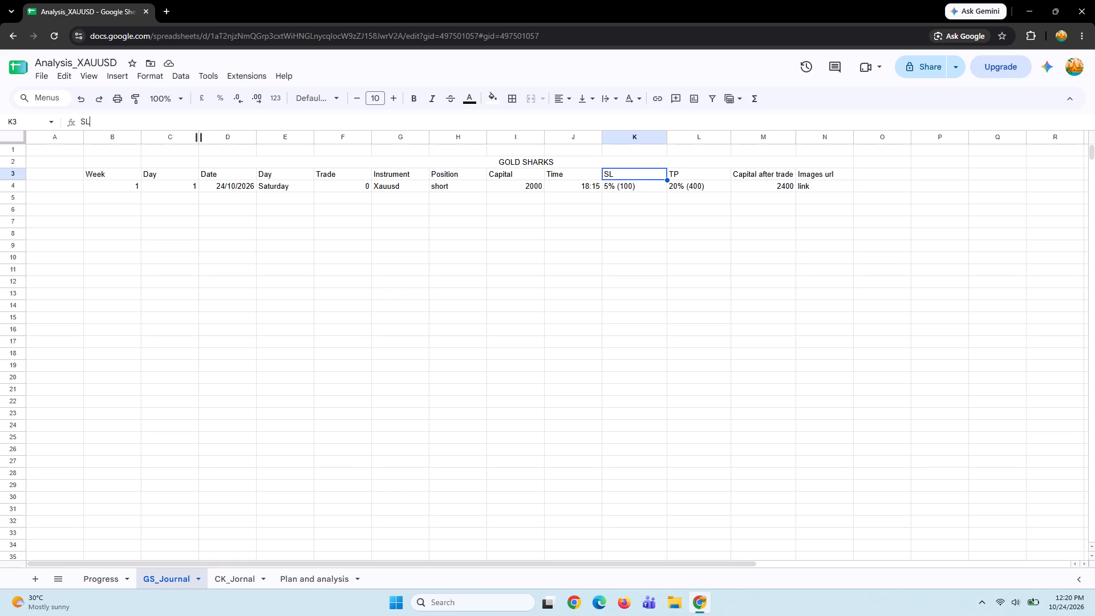
key("space")
type("()")
key("Left")
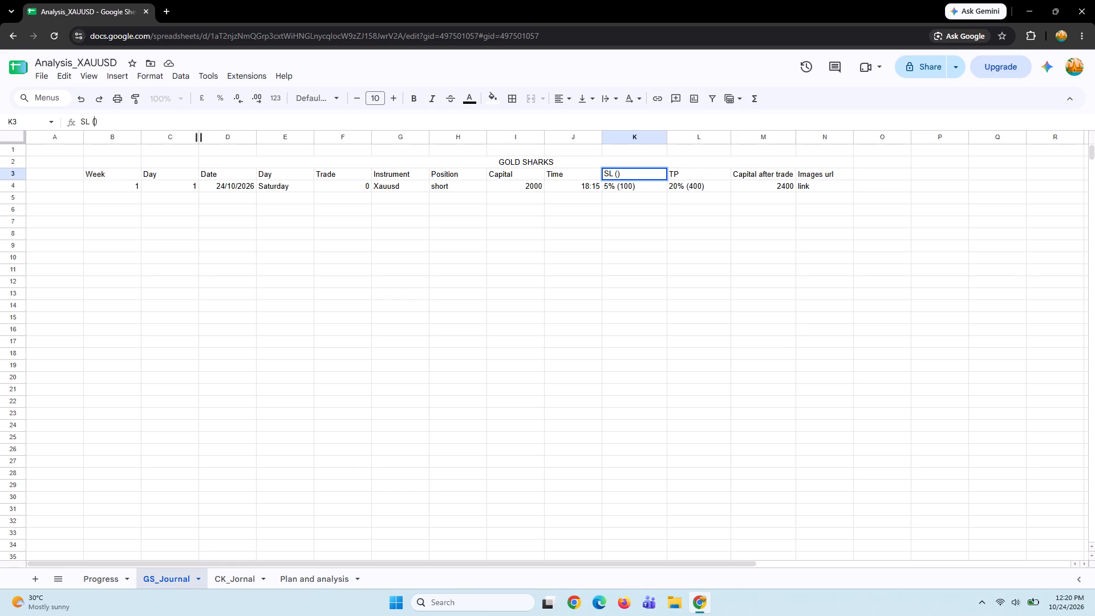
type("pips")
key("space")
type("-")
key("space")
key("BackSpace")
key("BackSpace")
type("-")
key("space")
type("risk")
key("space")
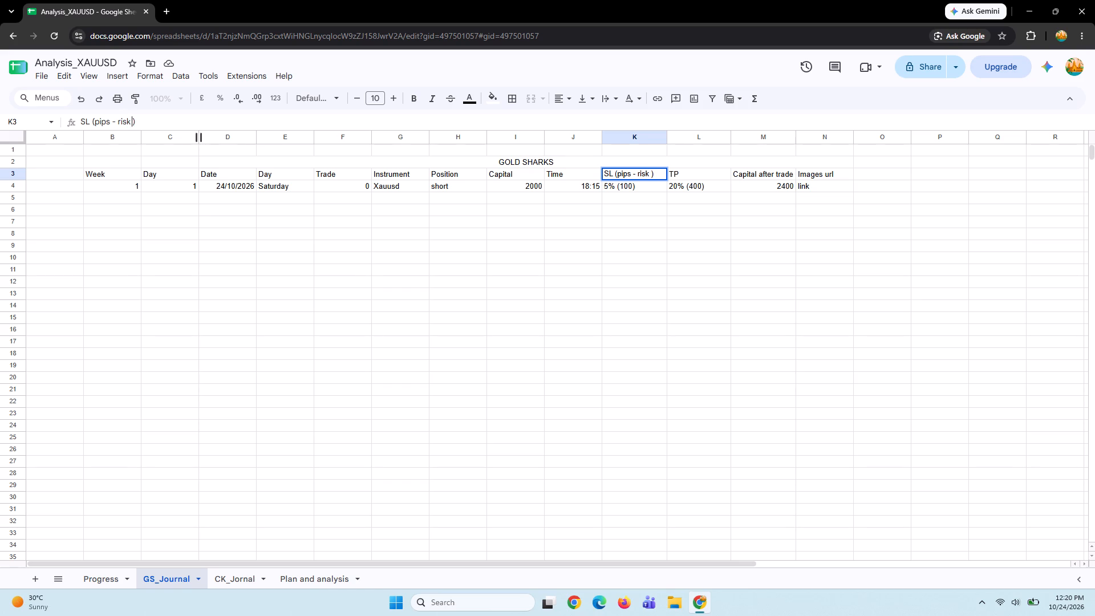
key("BackSpace")
key("space")
type("%")
left_click(608, 185)
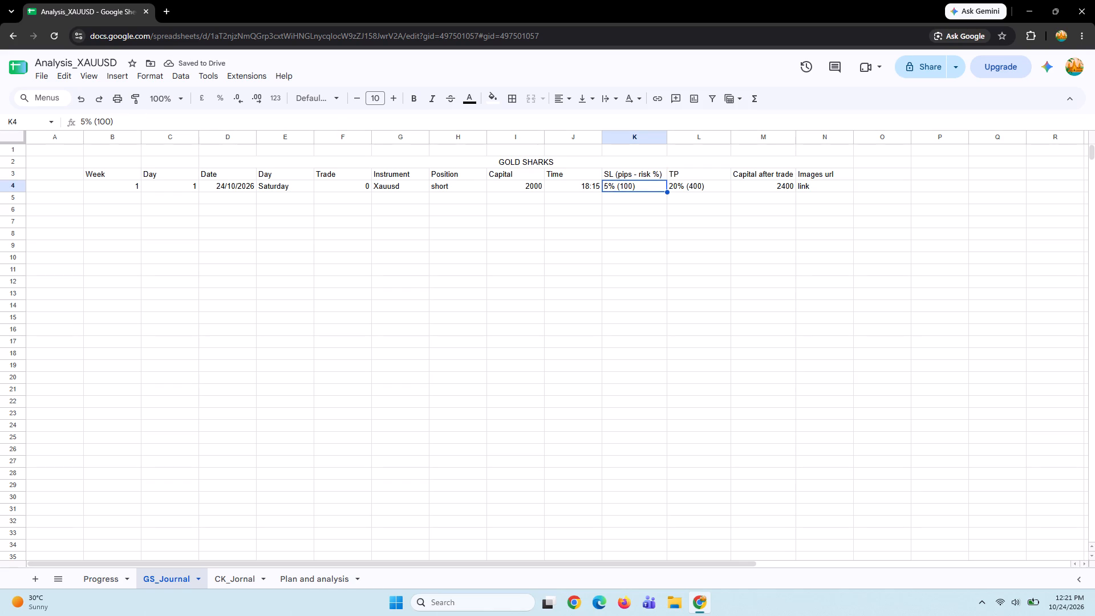
Extend the K3 header to "SL (pips - risk % - amount)" and fit column K to its text.
left_click(623, 175)
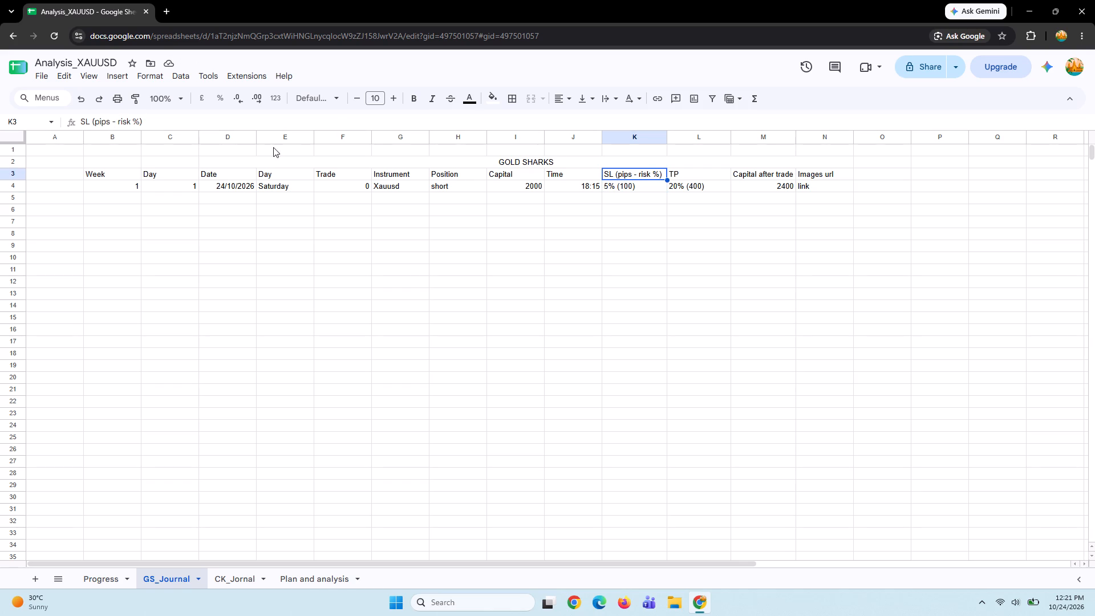
left_click(140, 119)
key("space")
type("-")
key("space")
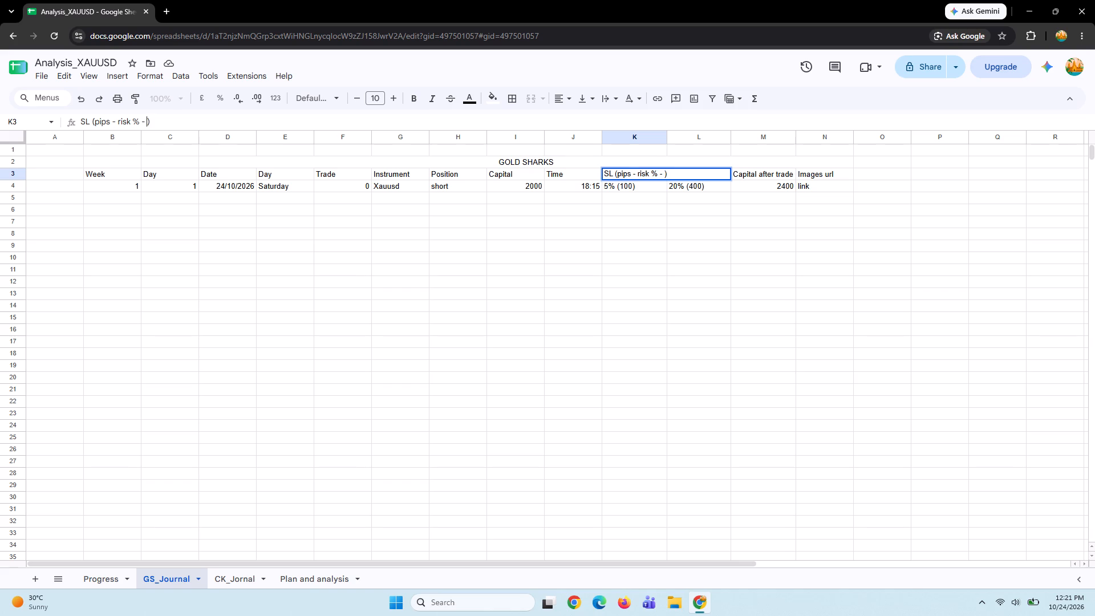
type("amo")
type("unt")
key("Return")
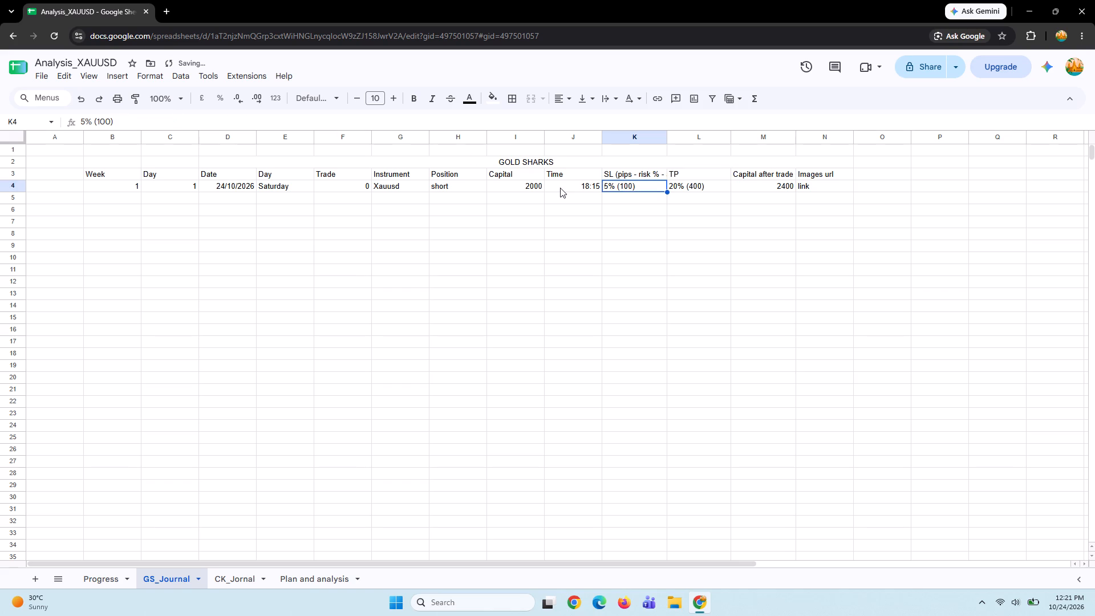
double_click(668, 139)
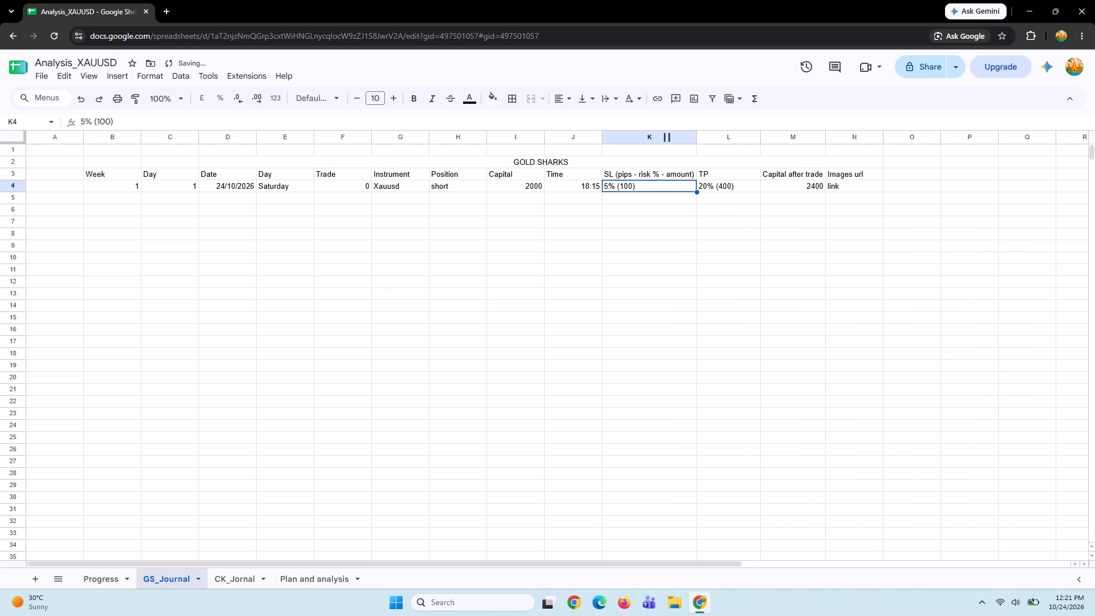
Copy the K3 header over the TP header in L3 and fit column L to its text.
left_click(643, 177)
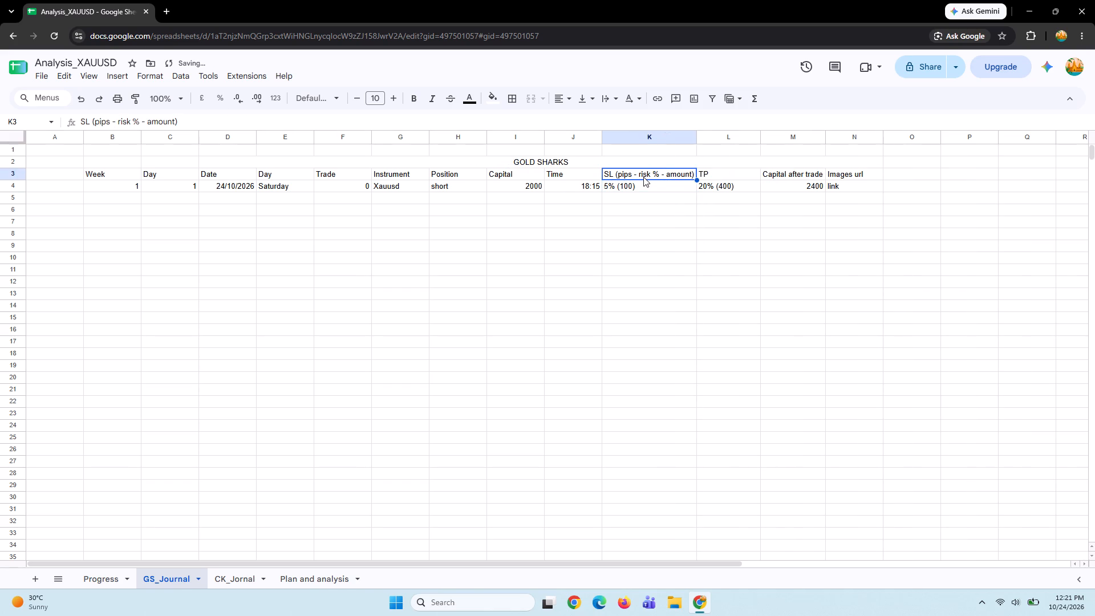
key("ctrl+c")
left_click(729, 175)
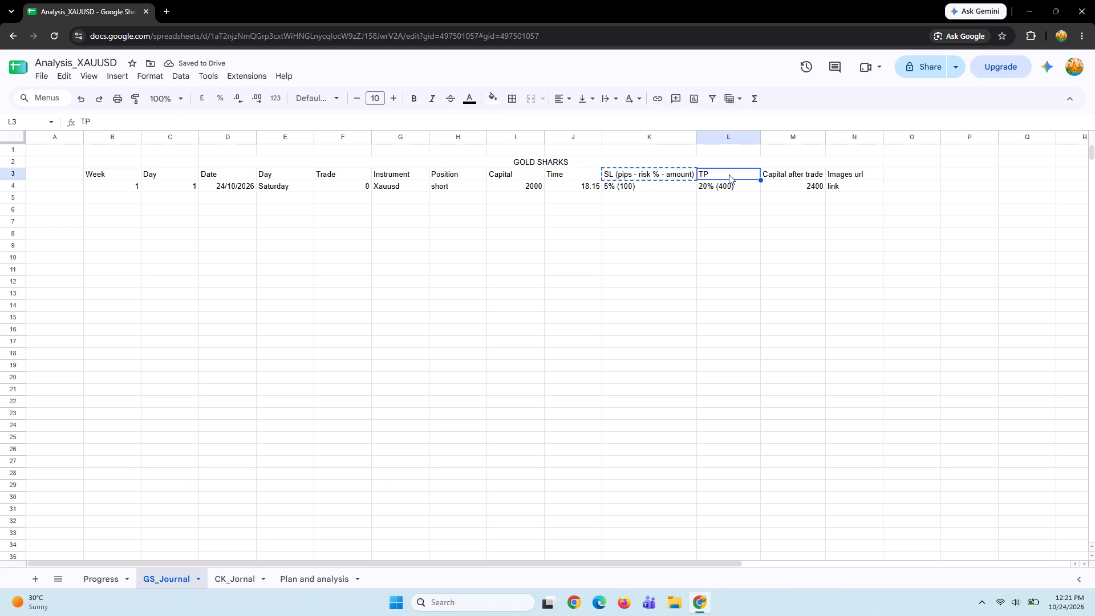
key("ctrl+v")
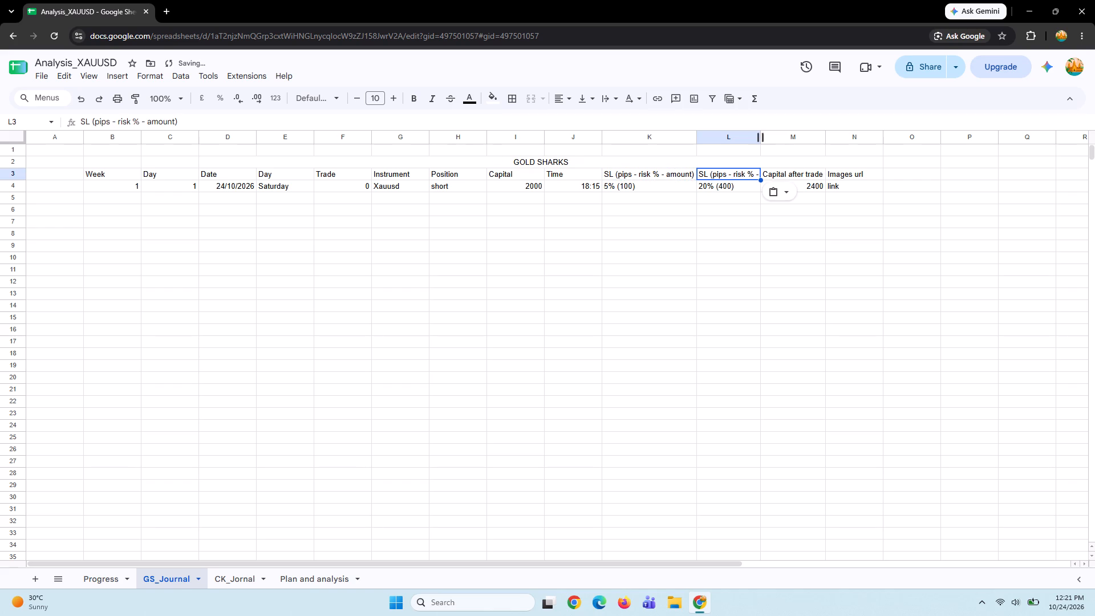
double_click(760, 140)
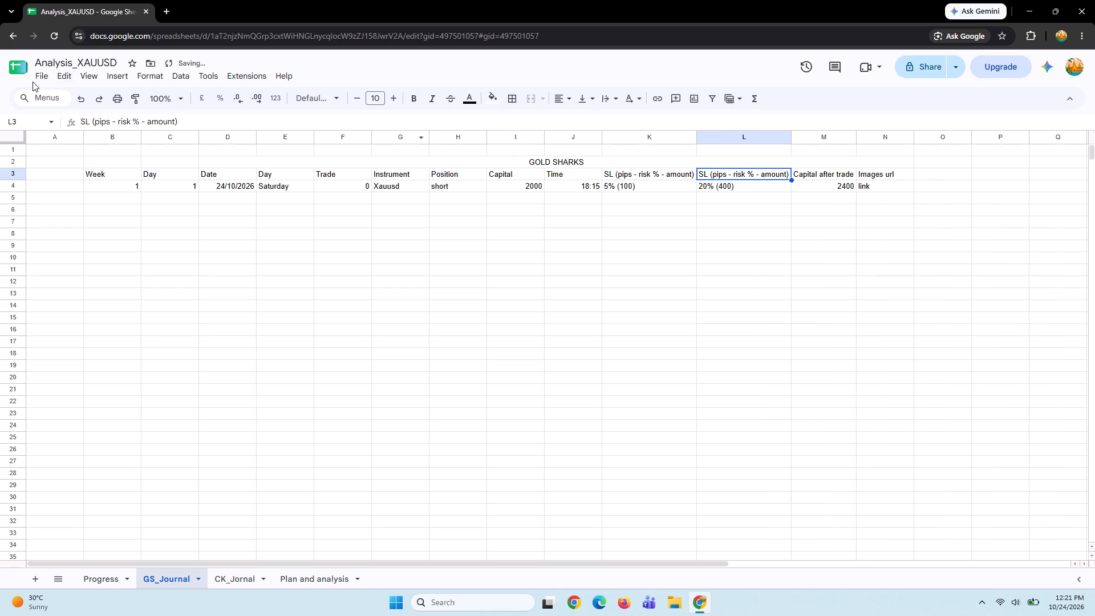
Replace "risk" with "P" in the L3 header so it reads "SL (pips - P % - amount)".
left_click(130, 122)
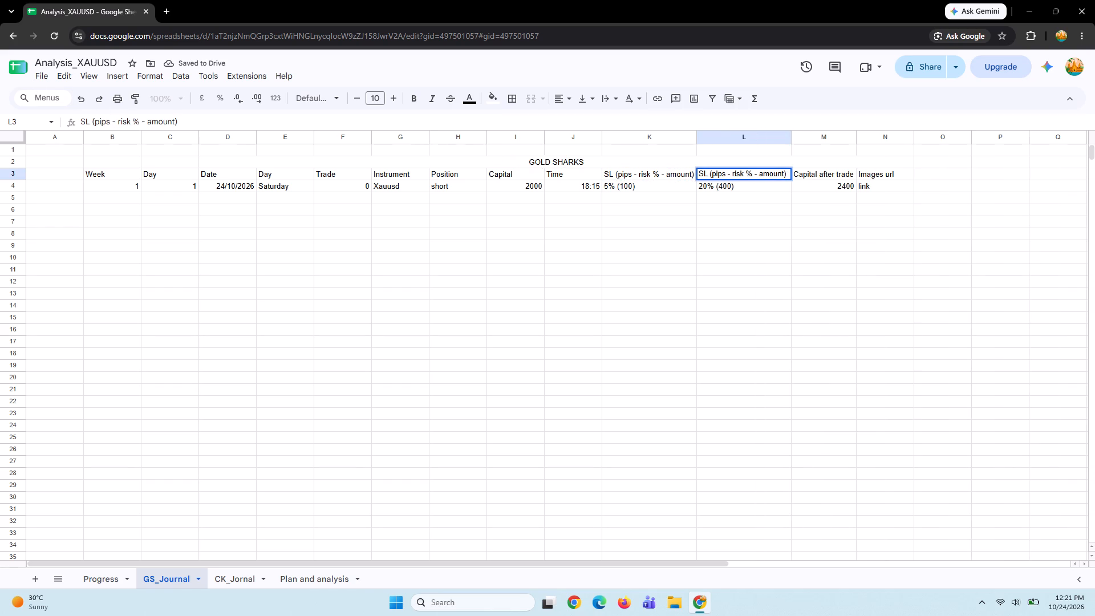
key("BackSpace")
key("BackSpace")
key("BackSpace")
key("BackSpace")
key("shift+p")
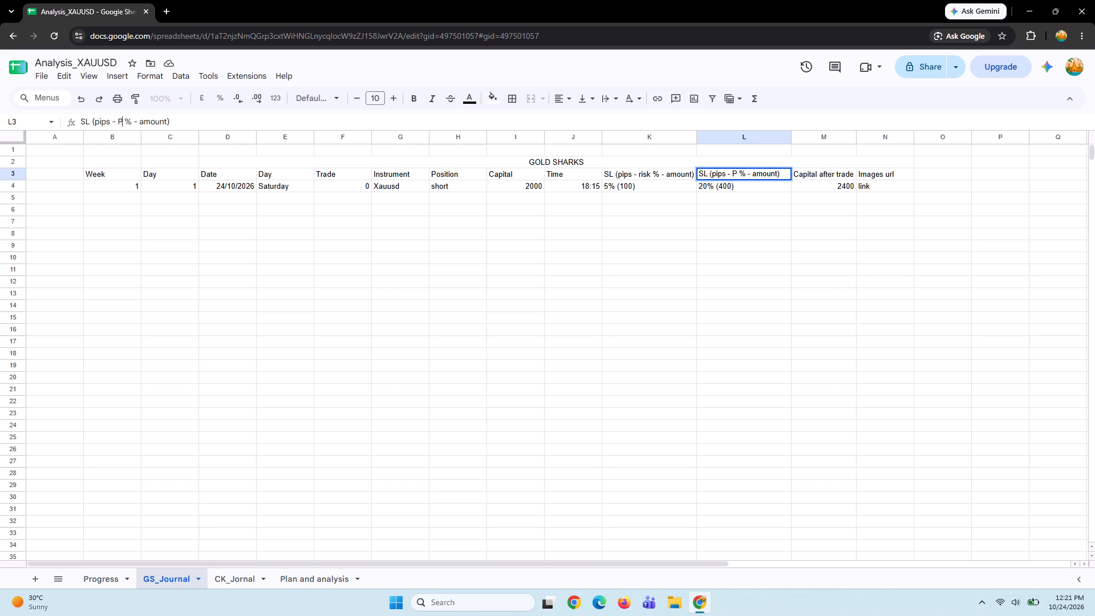
left_click(644, 173)
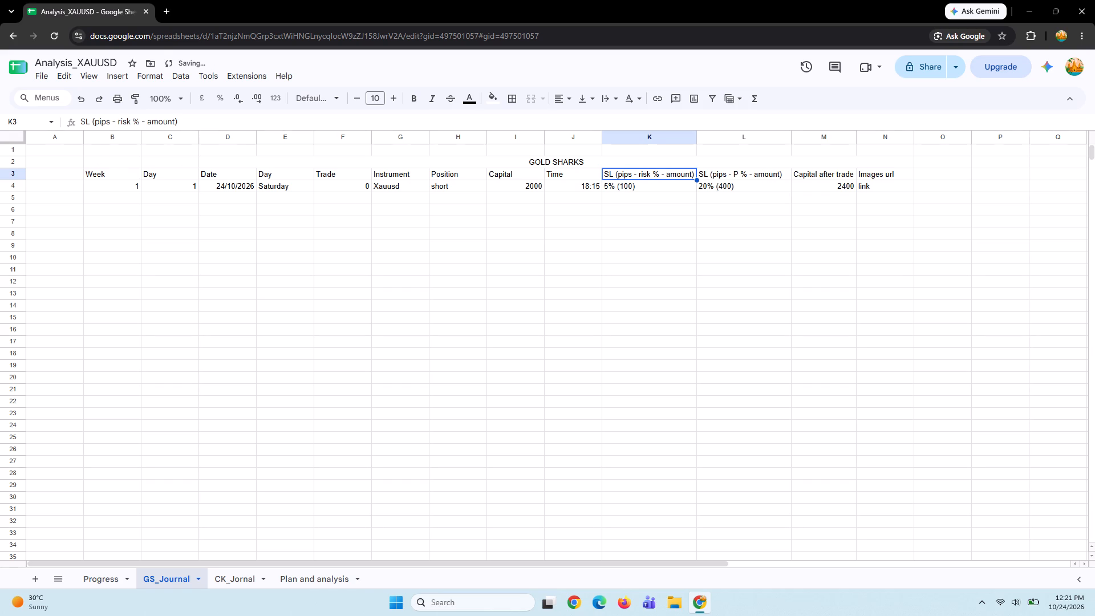
Replace "risk" with "R" in the K3 header so it reads "SL (pips - R % - amount)".
left_click_drag(129, 123, 117, 124)
key("shift+r")
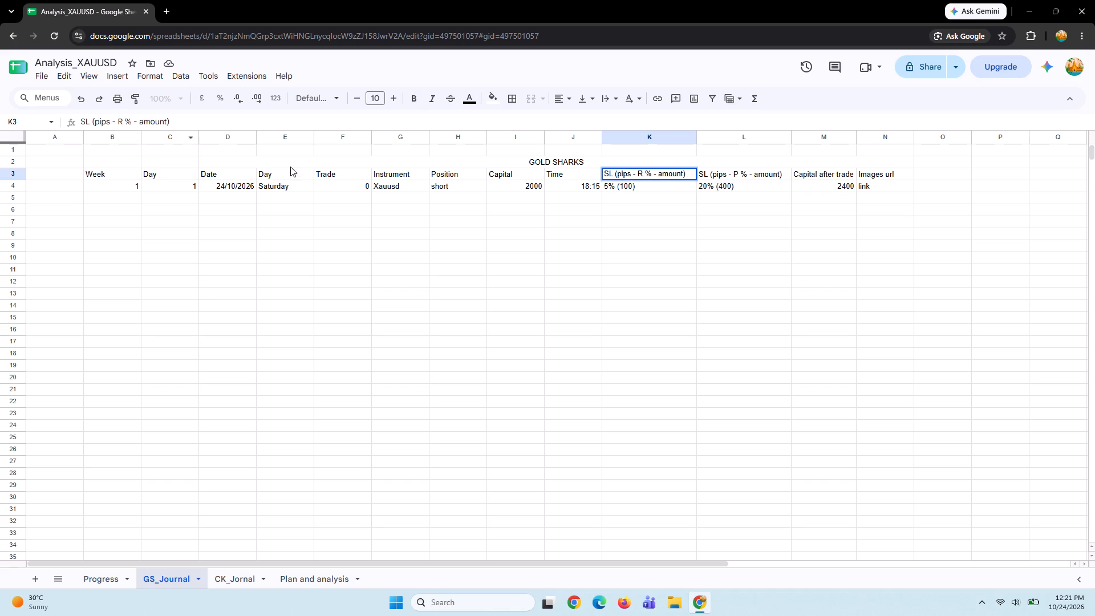
Replace the first trade's entry in K4 with "50 - 5% -100".
left_click(639, 192)
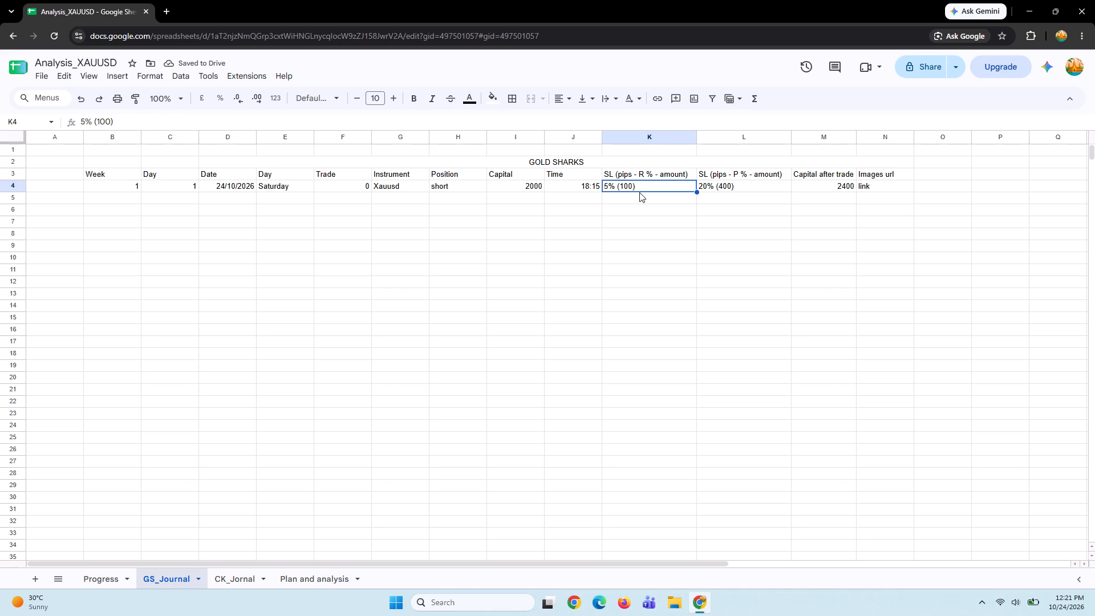
type("50")
key("space")
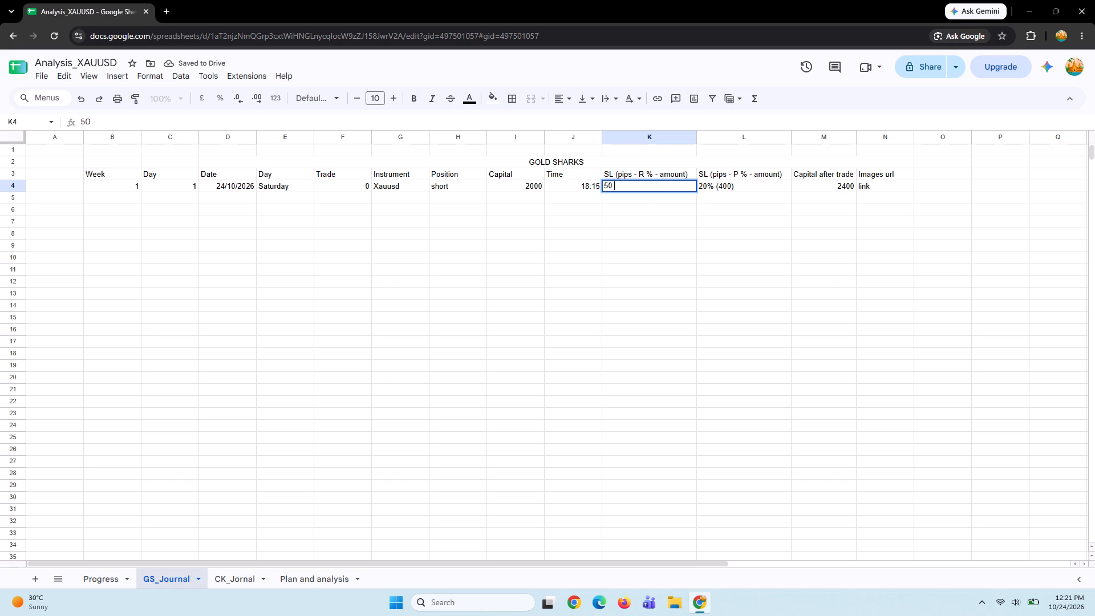
type("-")
key("space")
key("5")
type("%")
key("space")
key("minus")
type("100")
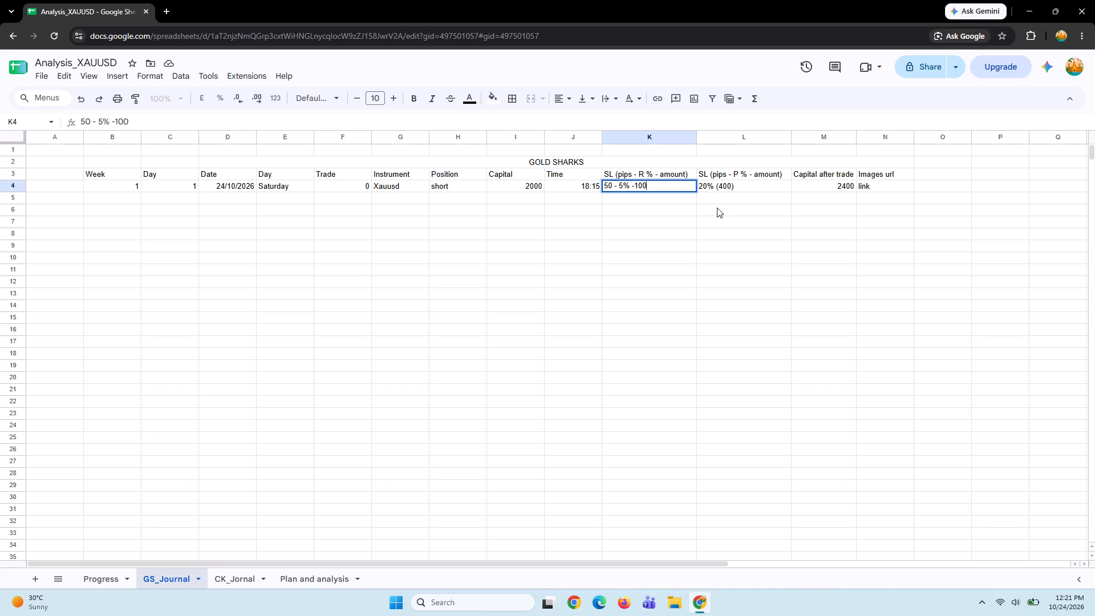
Replace the first trade's entry in L4 with "200 - 20% - 400".
left_click(723, 191)
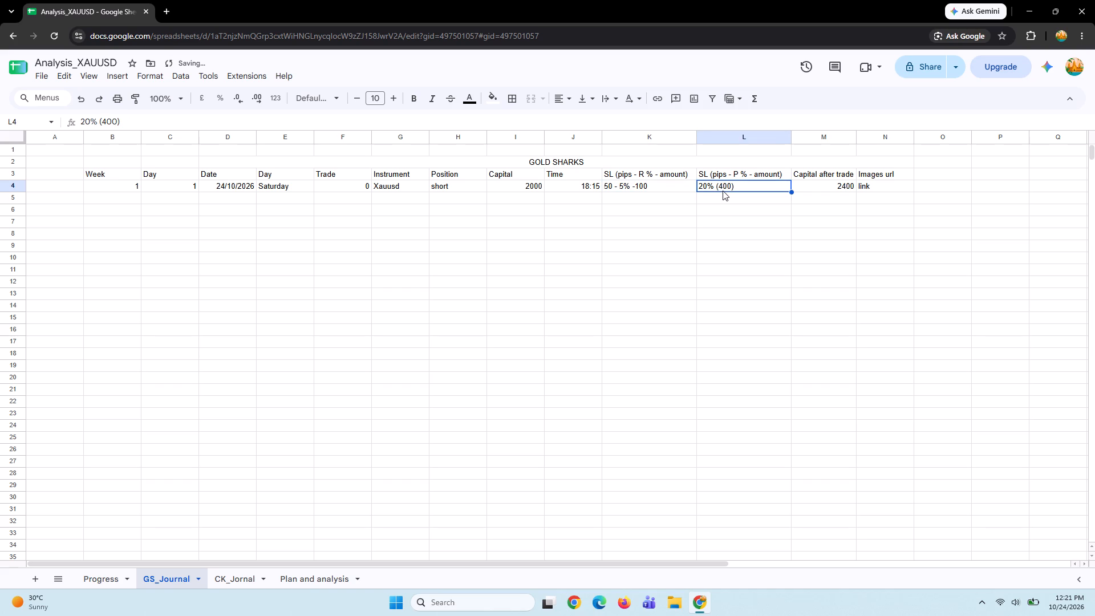
type("200")
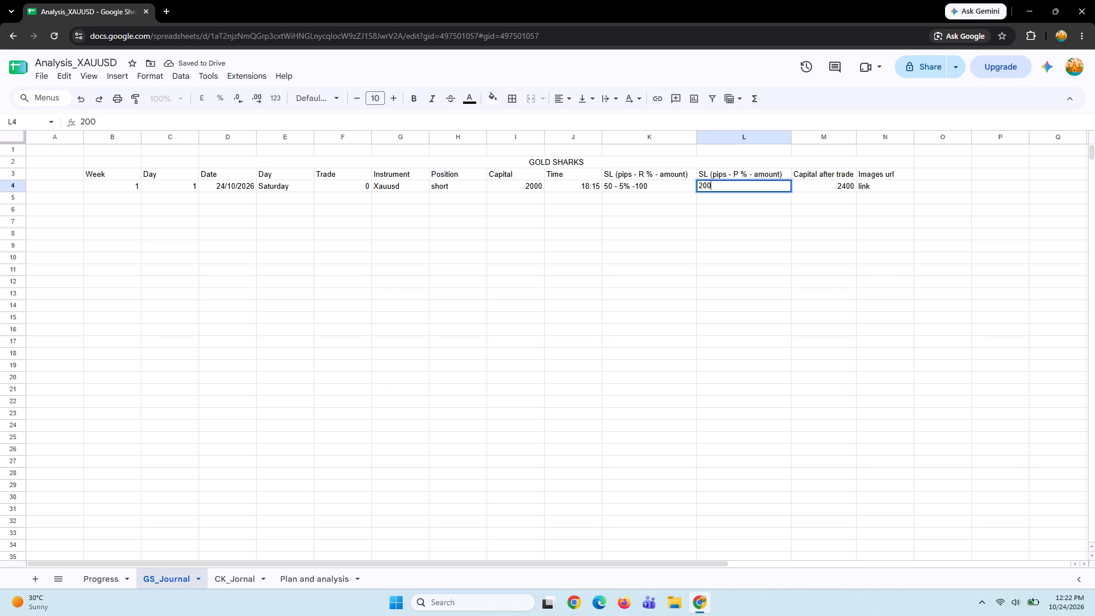
key("space")
type("-")
key("space")
key("5")
key("shift+percent")
key("BackSpace")
key("BackSpace")
type("20")
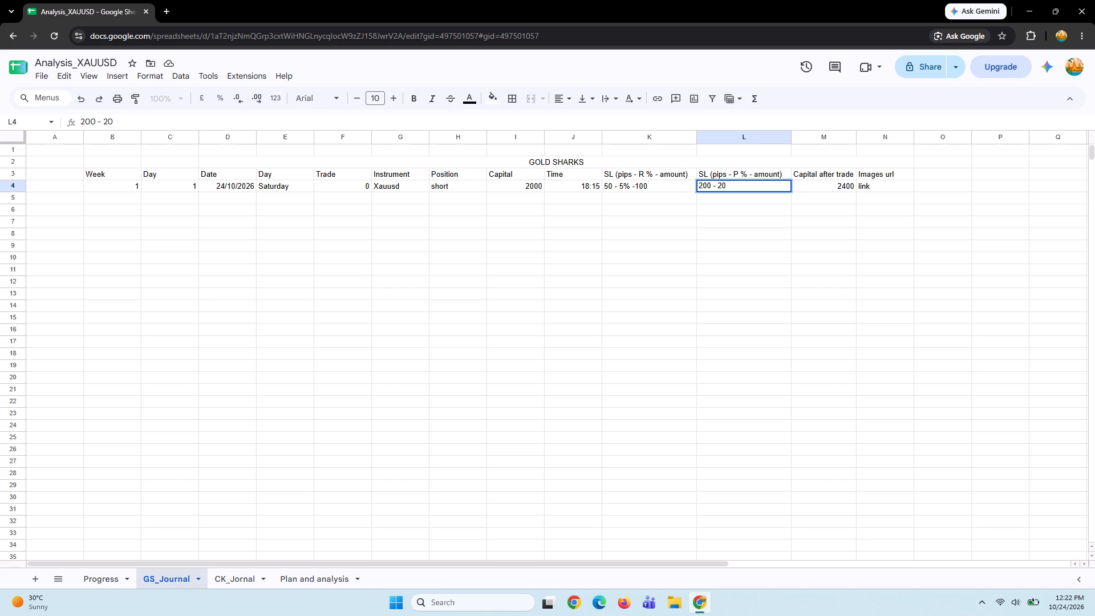
key("space")
type("%")
key("BackSpace")
key("BackSpace")
type("% -")
key("space")
type("400")
left_click(834, 183)
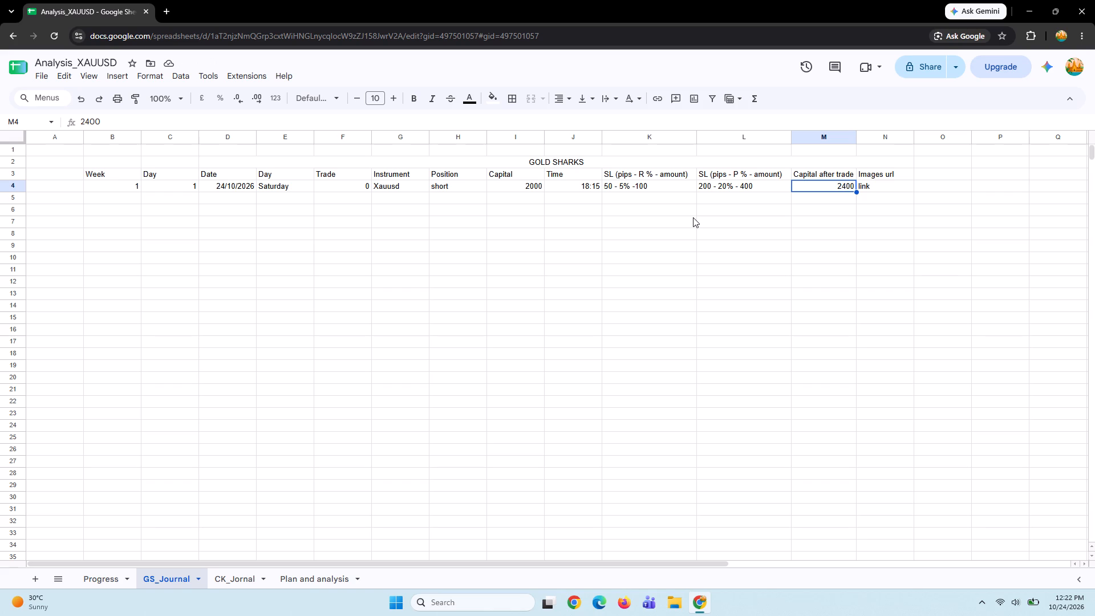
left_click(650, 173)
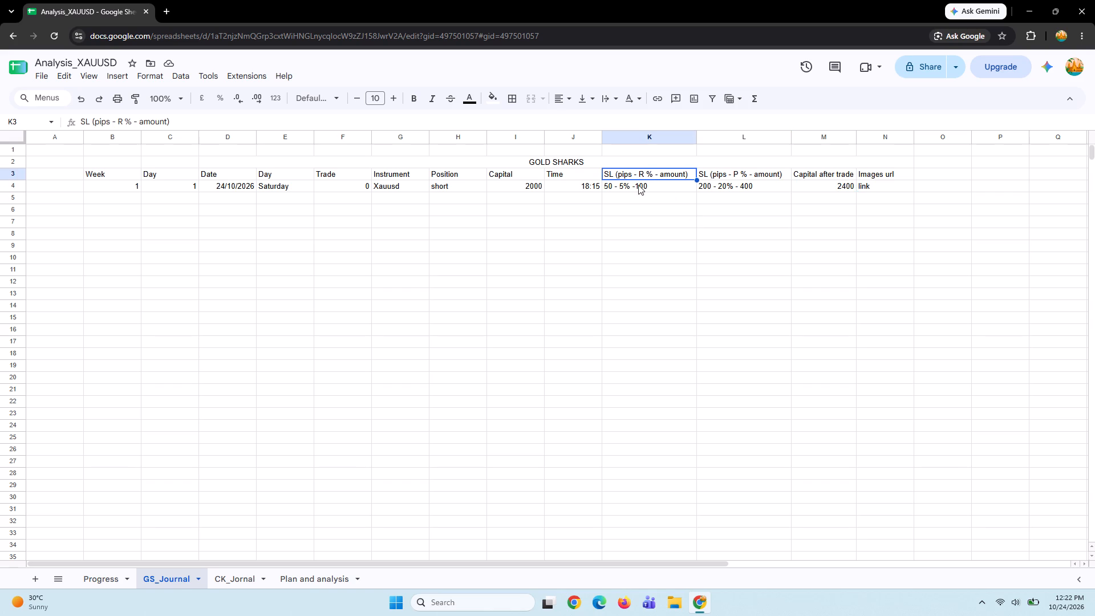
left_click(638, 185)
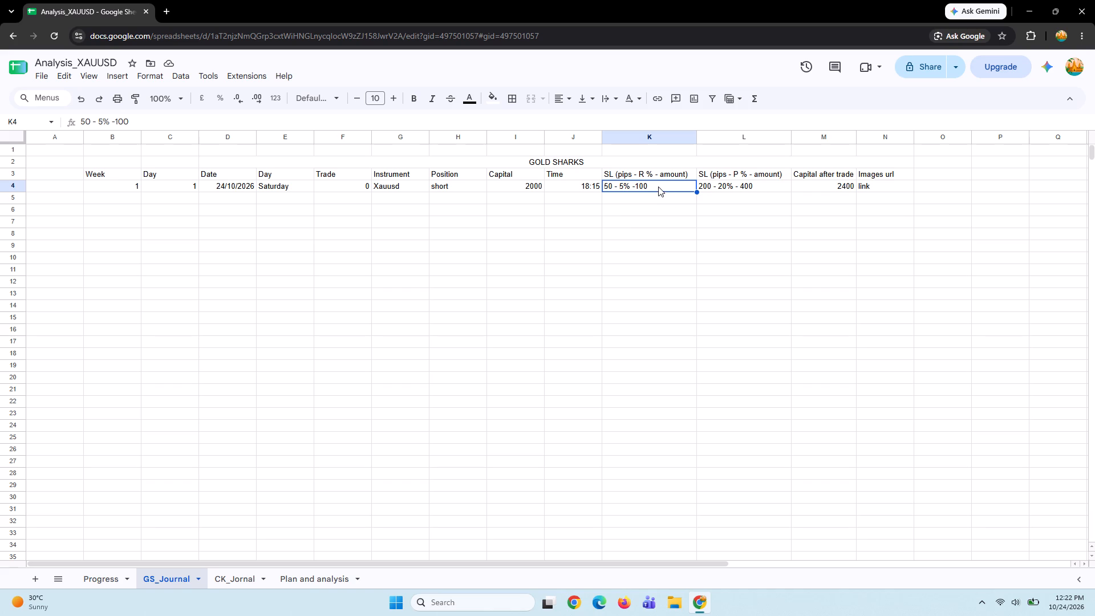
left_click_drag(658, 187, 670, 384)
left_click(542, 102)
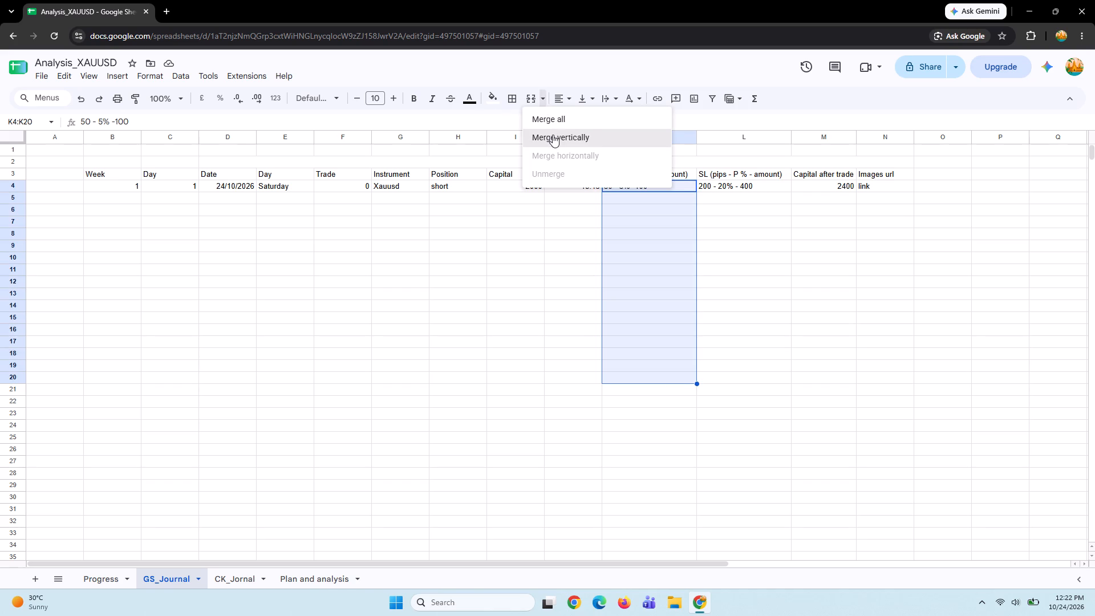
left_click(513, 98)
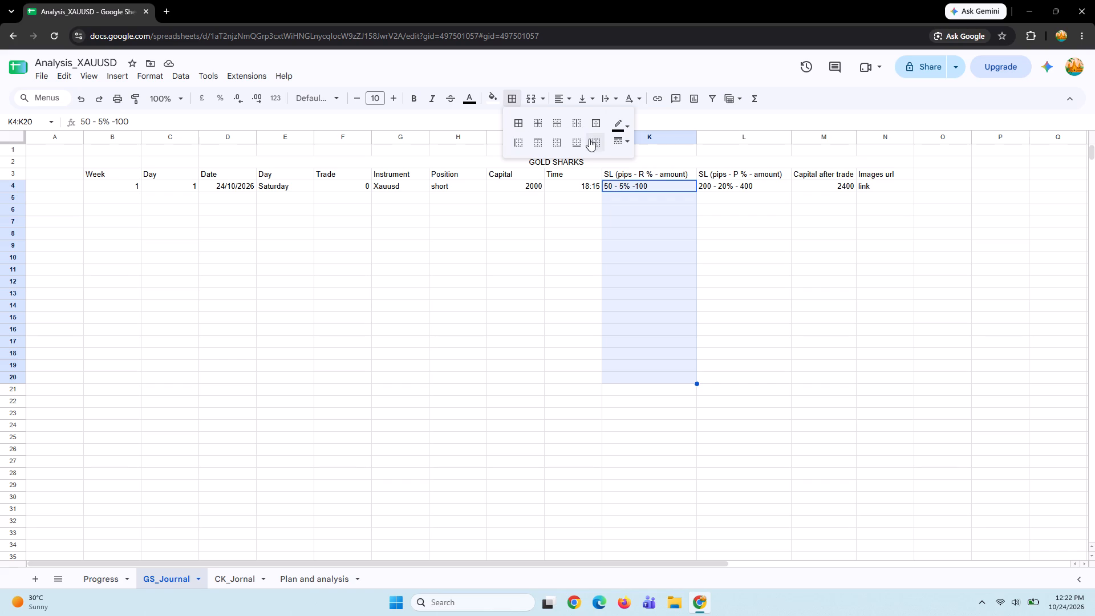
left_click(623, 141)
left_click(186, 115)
Insert three blank columns between the Time column and the "SL (pips - R % - amount)" column.
left_click(116, 74)
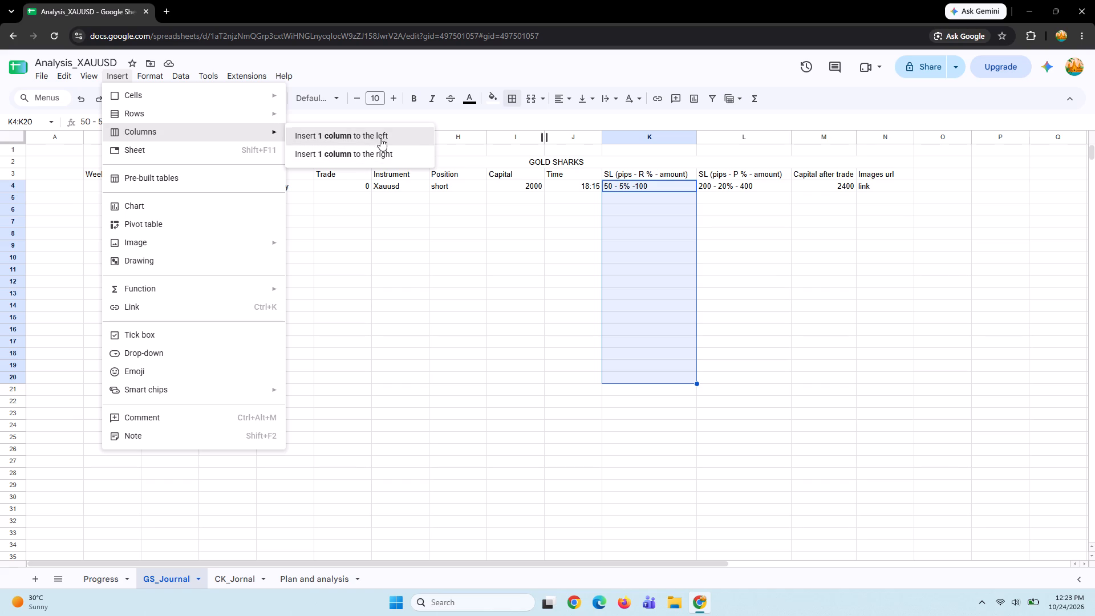
left_click(382, 136)
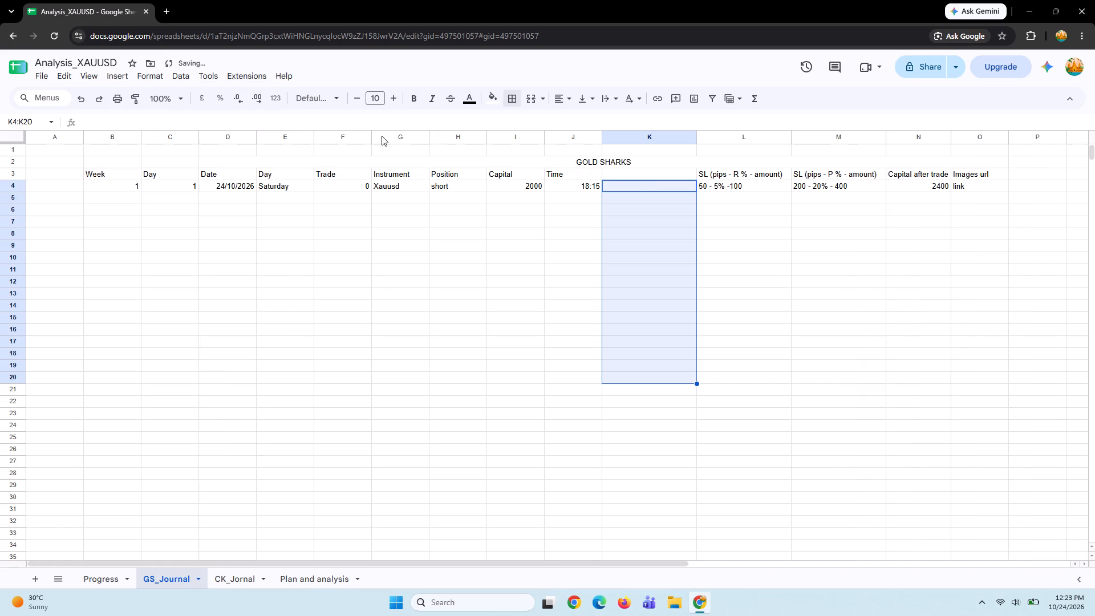
left_click(120, 76)
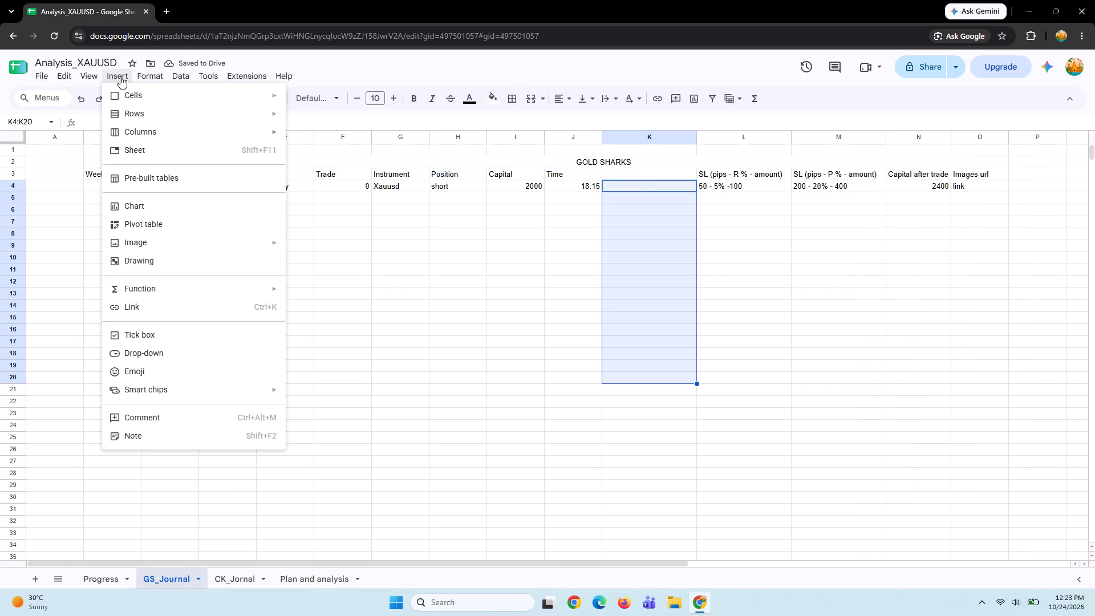
left_click(210, 116)
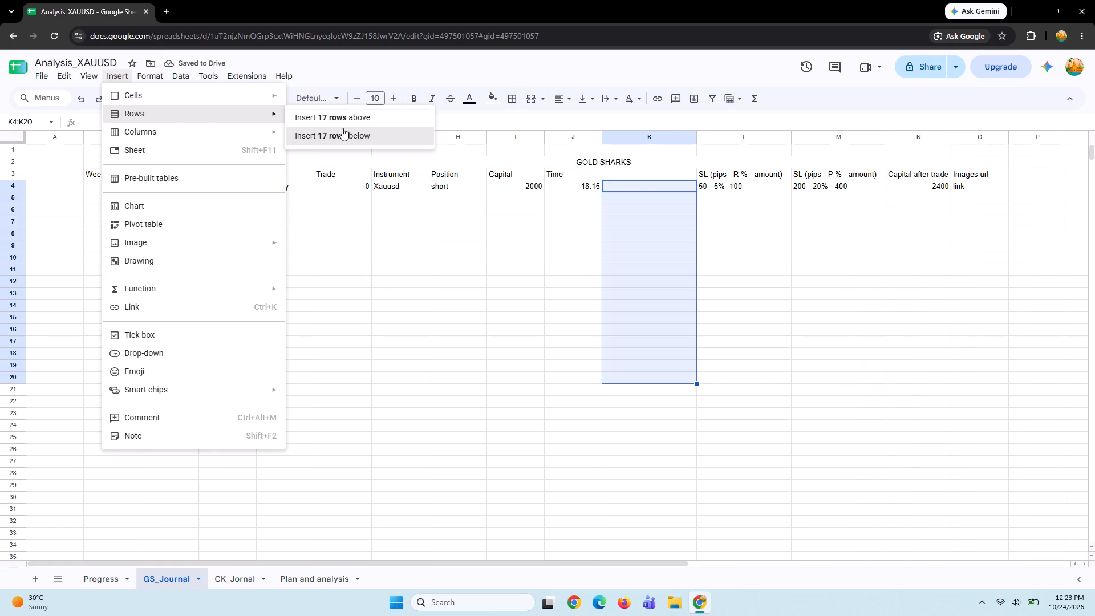
left_click_drag(237, 127, 353, 137)
left_click(353, 137)
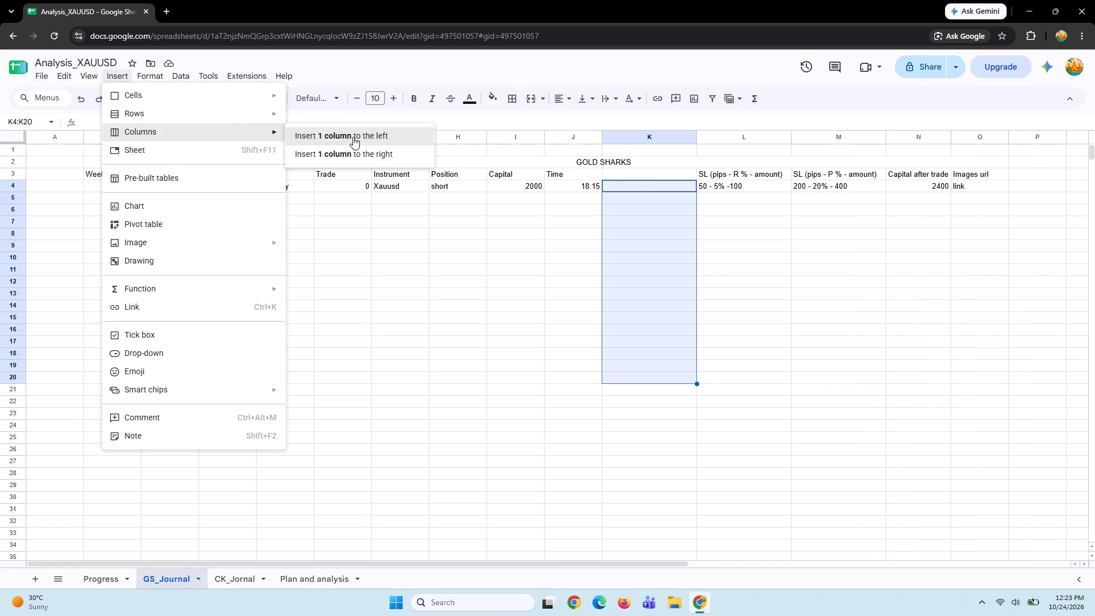
left_click(127, 74)
left_click(110, 75)
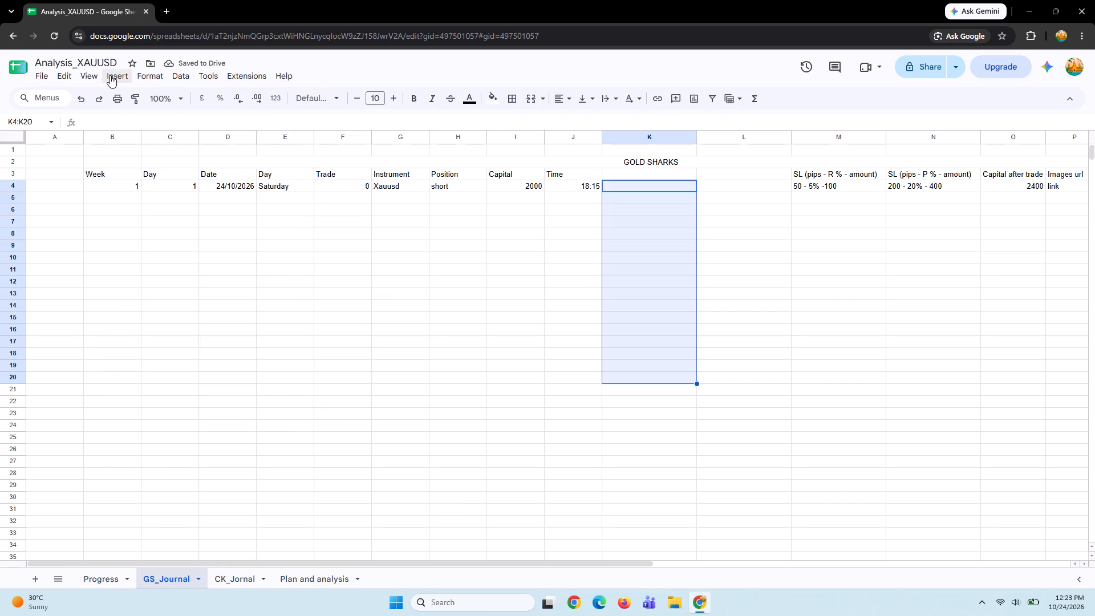
left_click(111, 70)
left_click(205, 131)
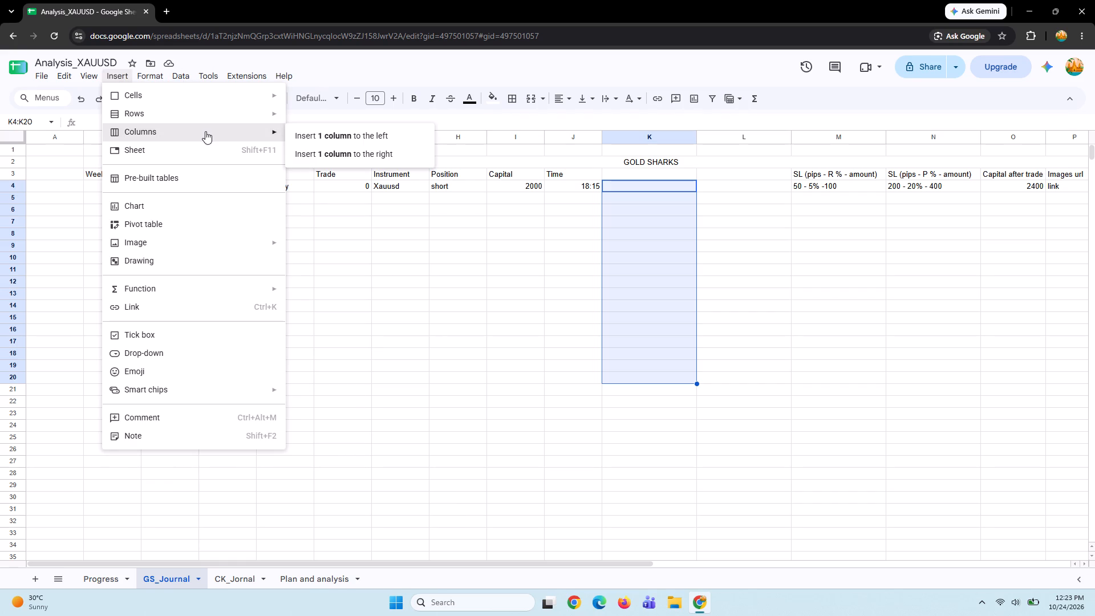
left_click(350, 133)
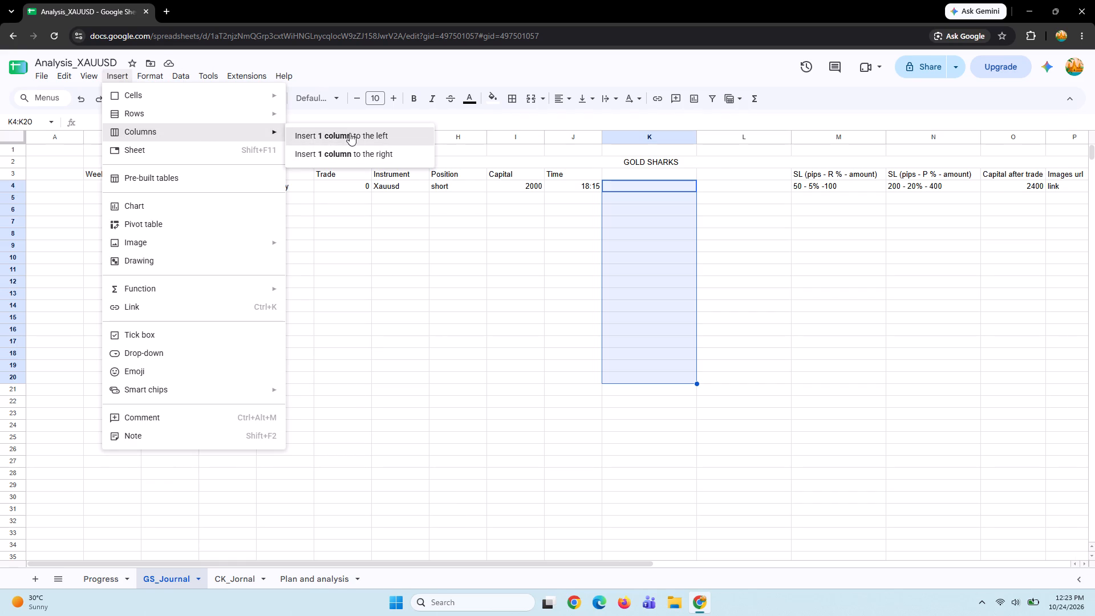
Merge header cells K3:M3 over the three new blank columns and enter "SL" as their shared header.
scroll(810, 241, "left", 5)
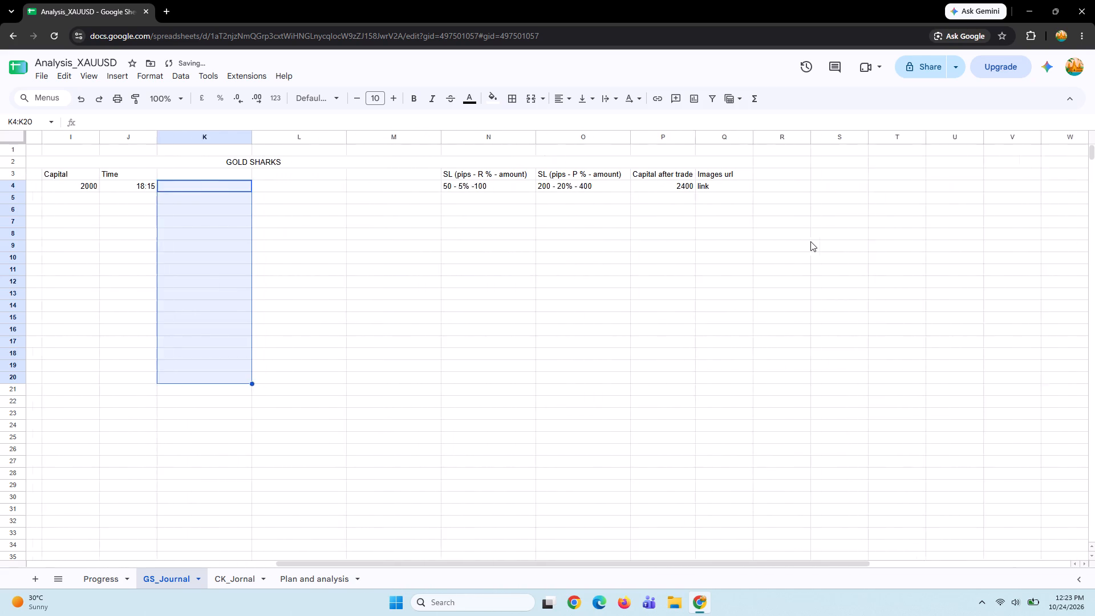
left_click(461, 176)
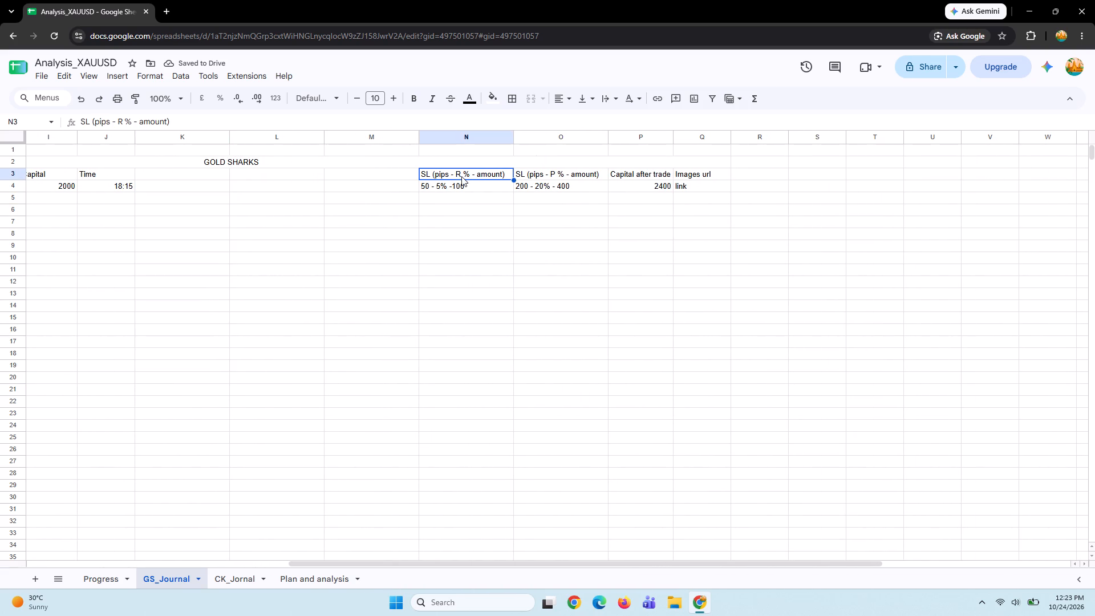
left_click_drag(198, 179, 329, 176)
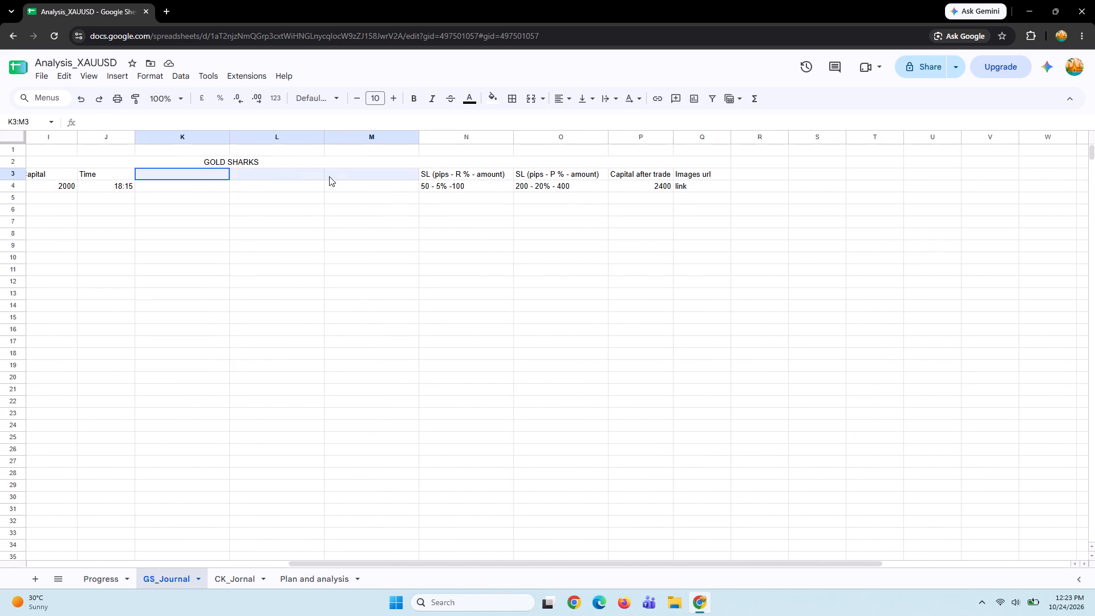
left_click_drag(329, 176, 350, 179)
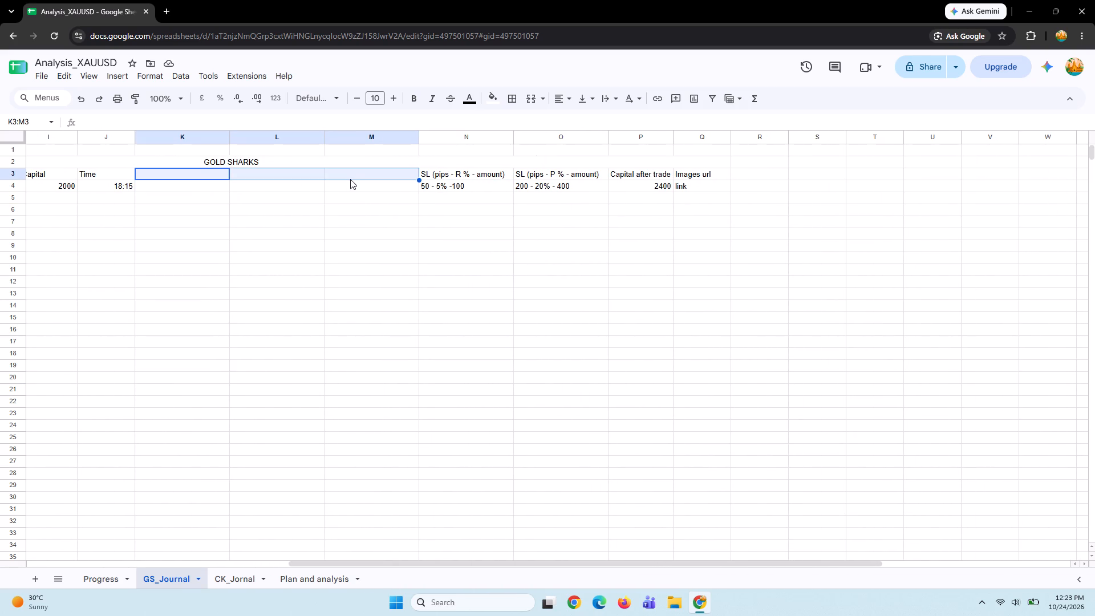
left_click(530, 99)
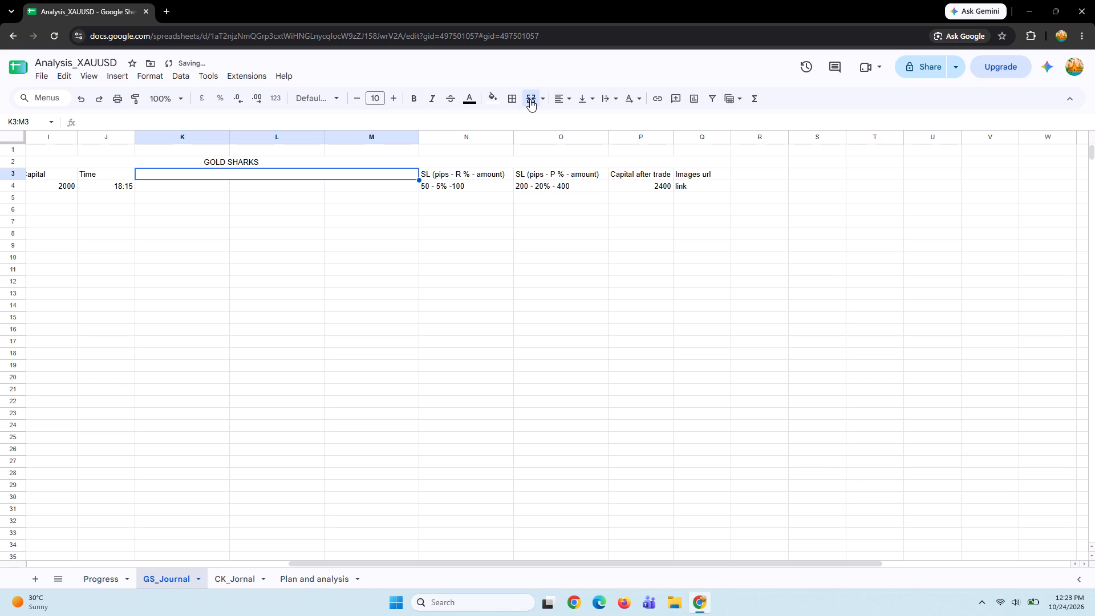
type("SL")
key("Return")
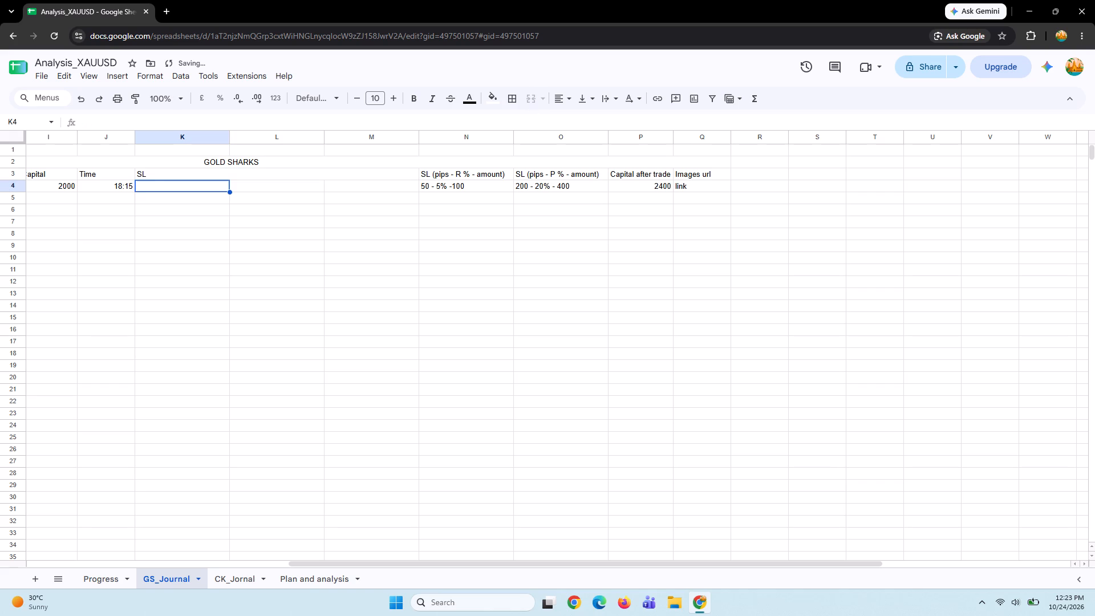
Enter the SL sub-headers "pips" in K4, "risk %" in L4 and "risk amount" in M4.
type("pips")
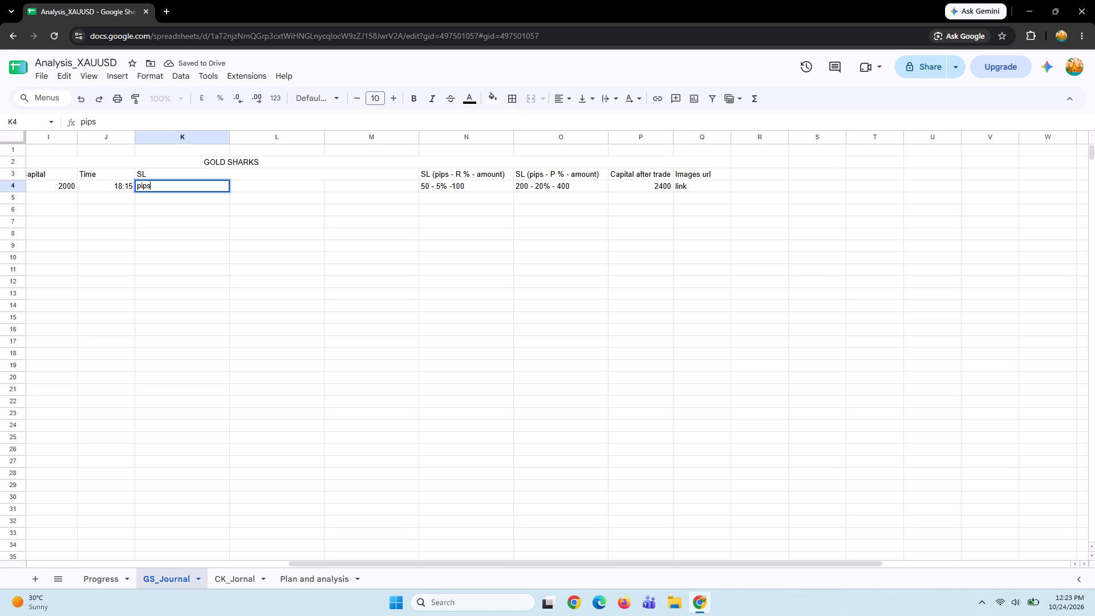
left_click(291, 184)
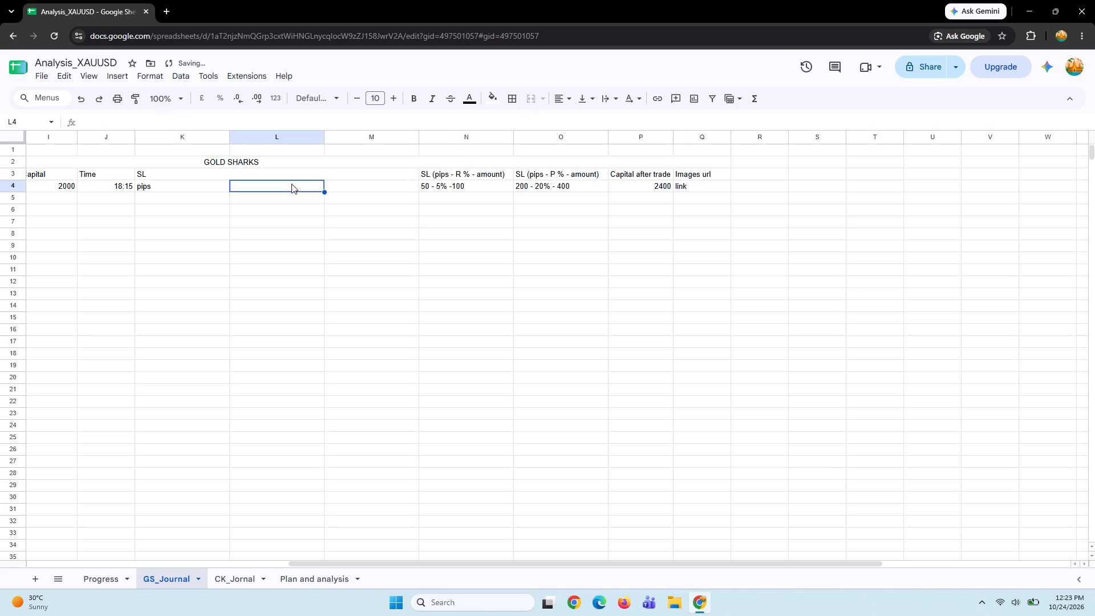
type("risk")
key("space")
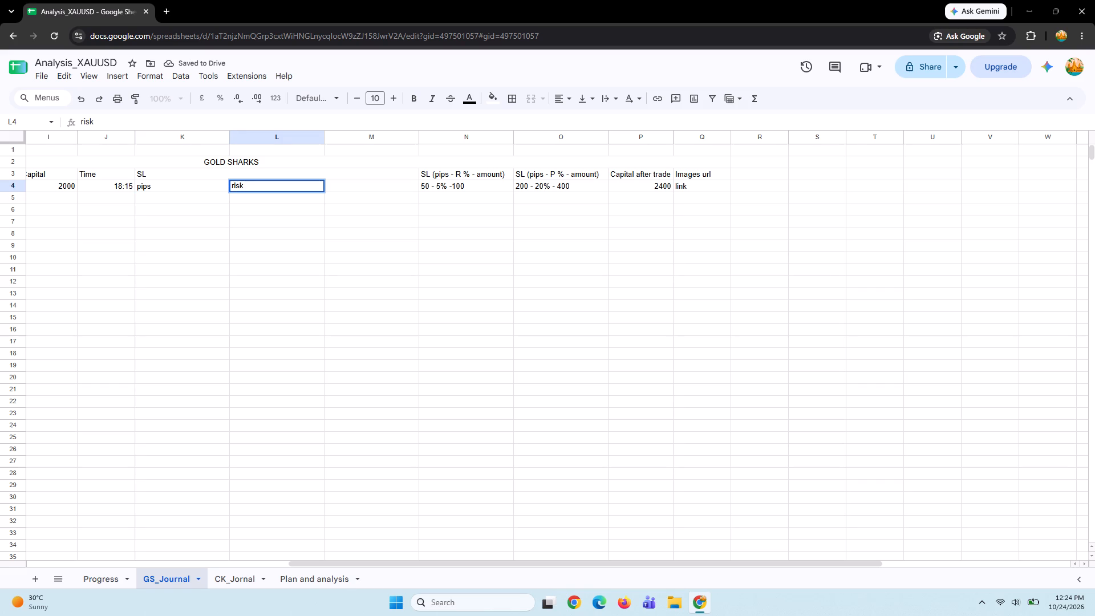
key("shift+percent")
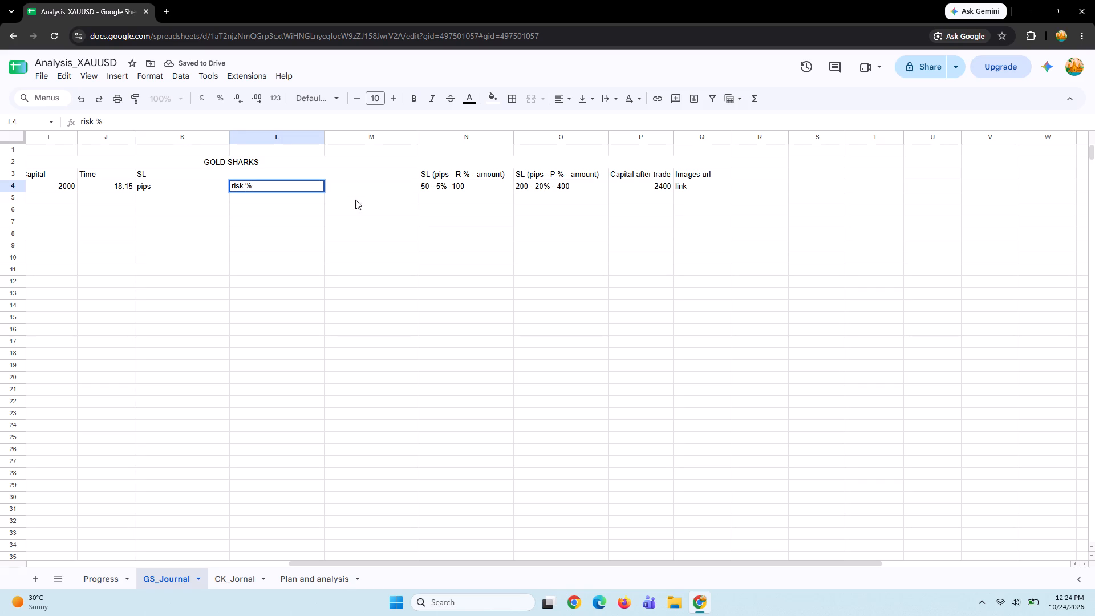
left_click(361, 189)
type("risk amount")
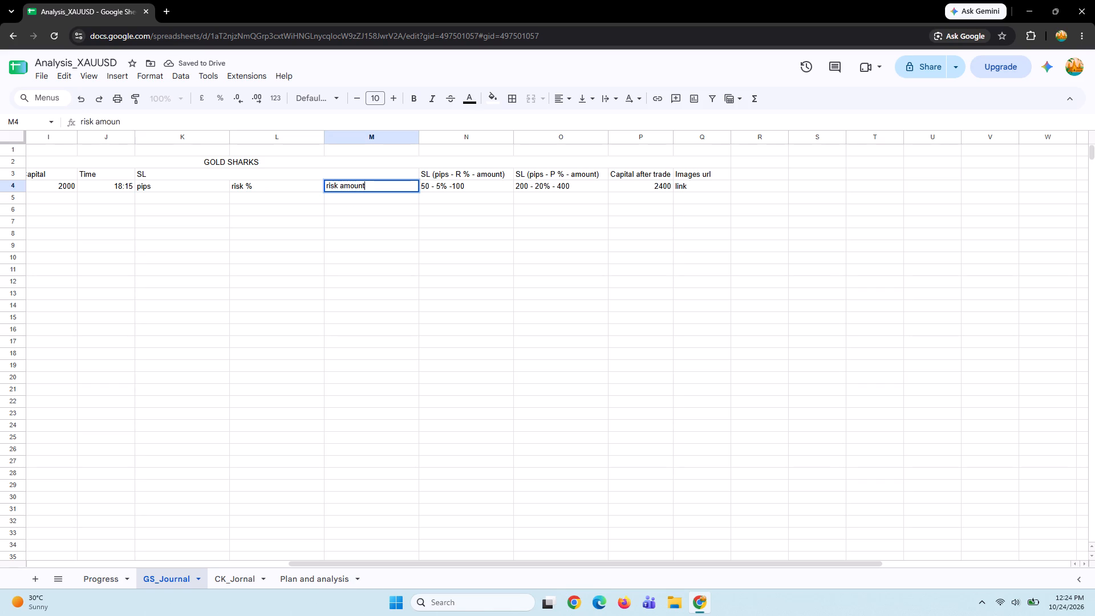
key("space")
Move the "Capital after trade" and "Images url" headers with their entries from P3:Q4 to S3:T4.
left_click_drag(241, 171, 311, 185)
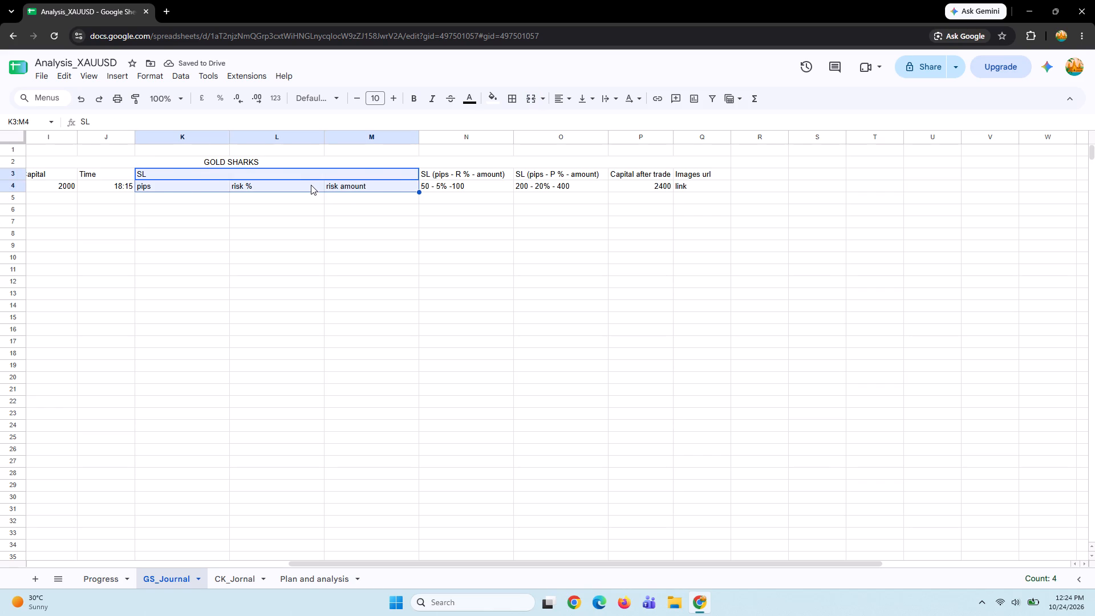
key("ctrl+c")
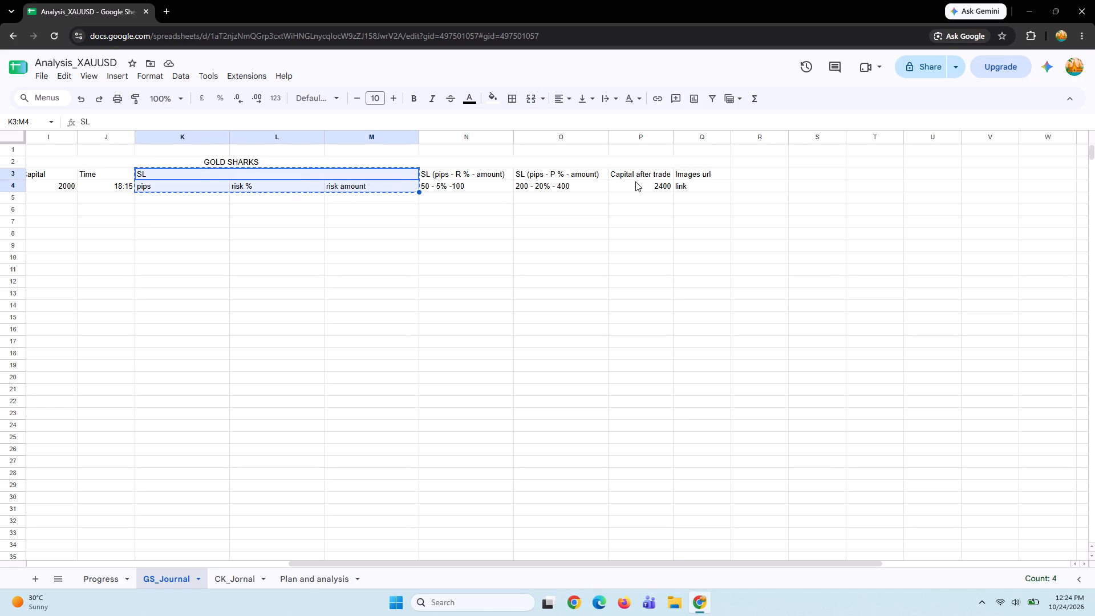
left_click_drag(622, 174, 687, 189)
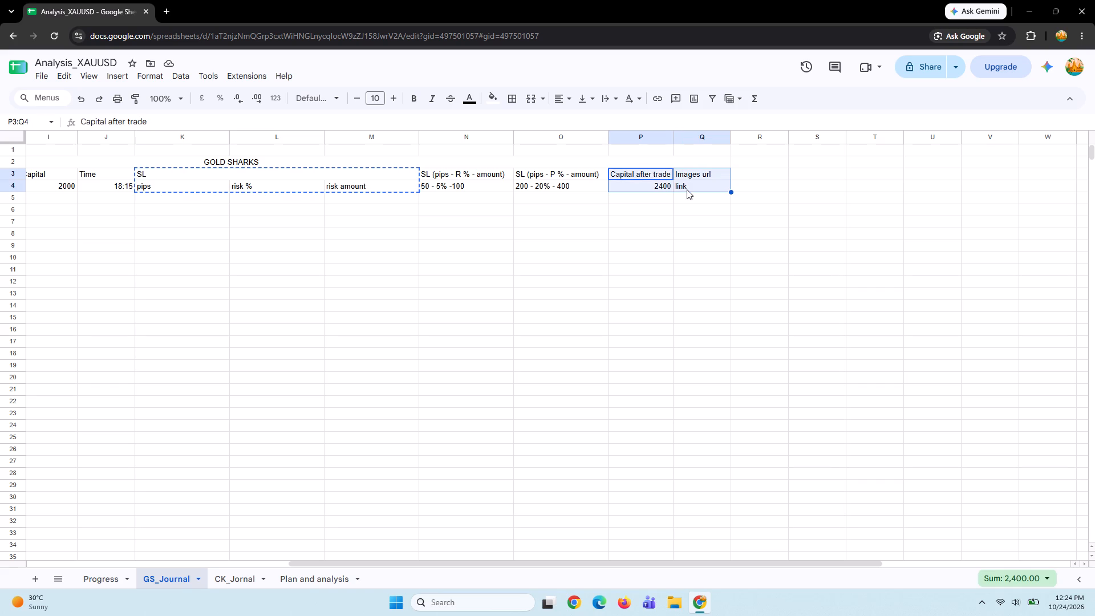
key("ctrl+x")
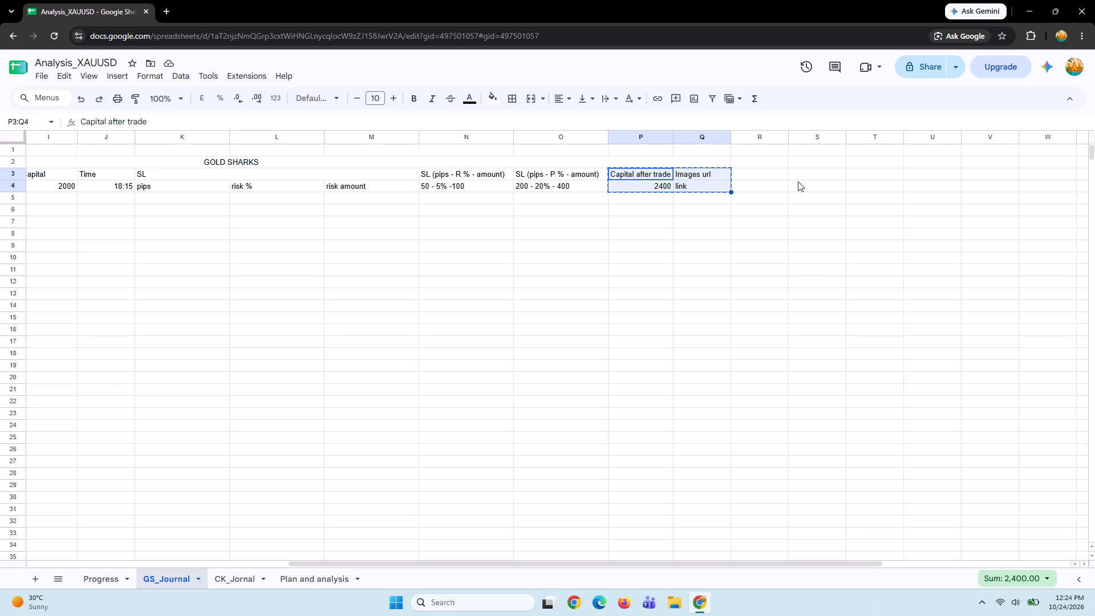
left_click(826, 172)
key("ctrl+v")
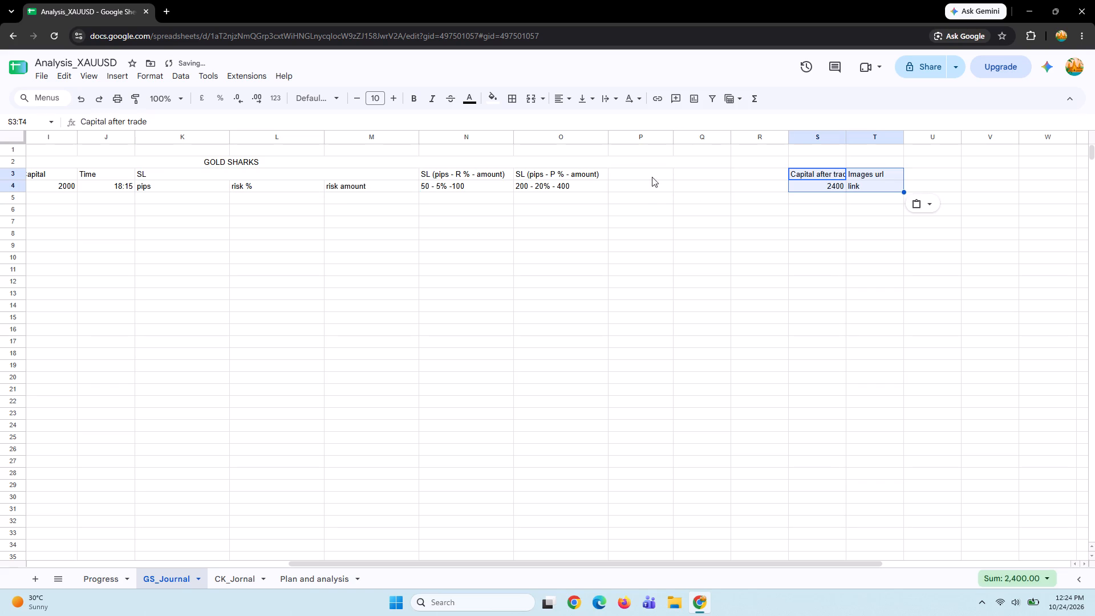
Copy the SL header block K3:M4 to N3, overwriting the old combined SL columns.
left_click_drag(205, 167, 254, 184)
left_click(216, 176)
left_click_drag(216, 176, 291, 186)
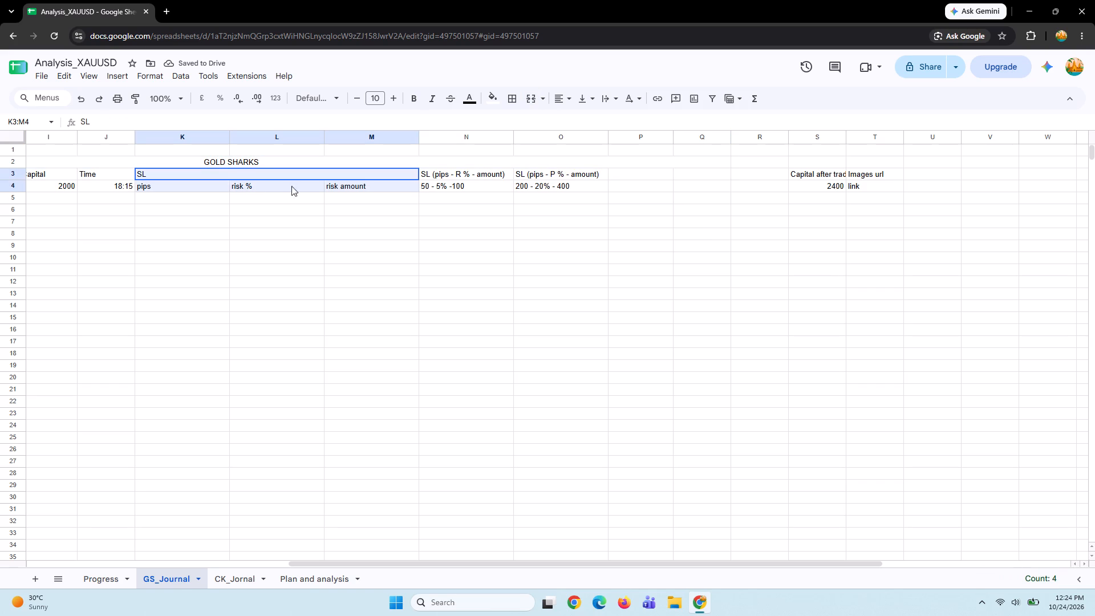
left_click_drag(291, 186, 311, 187)
key("ctrl+c")
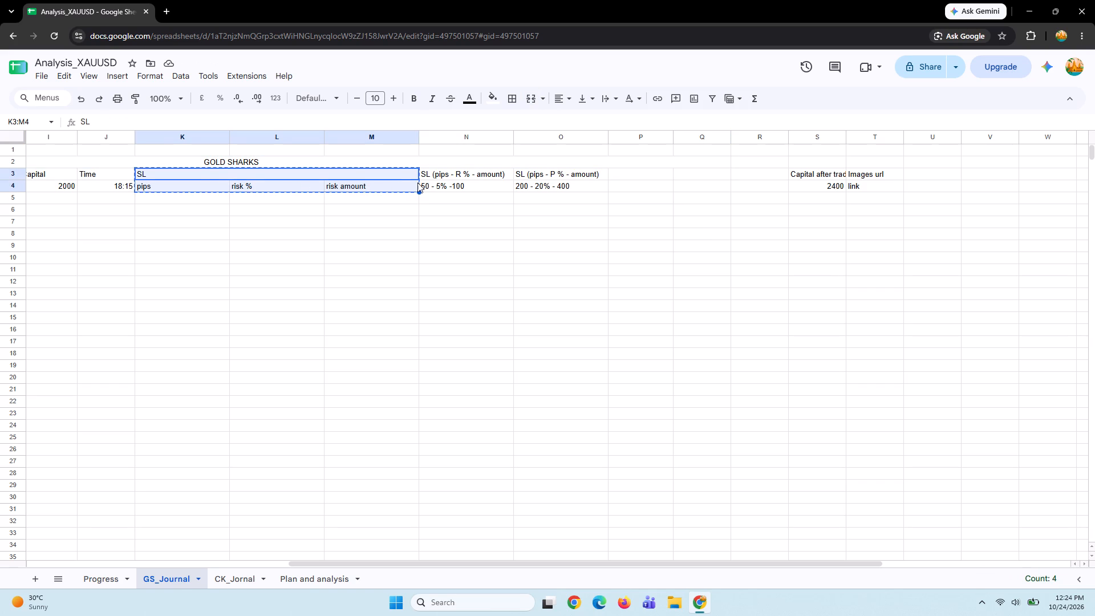
left_click(442, 173)
key("ctrl+v")
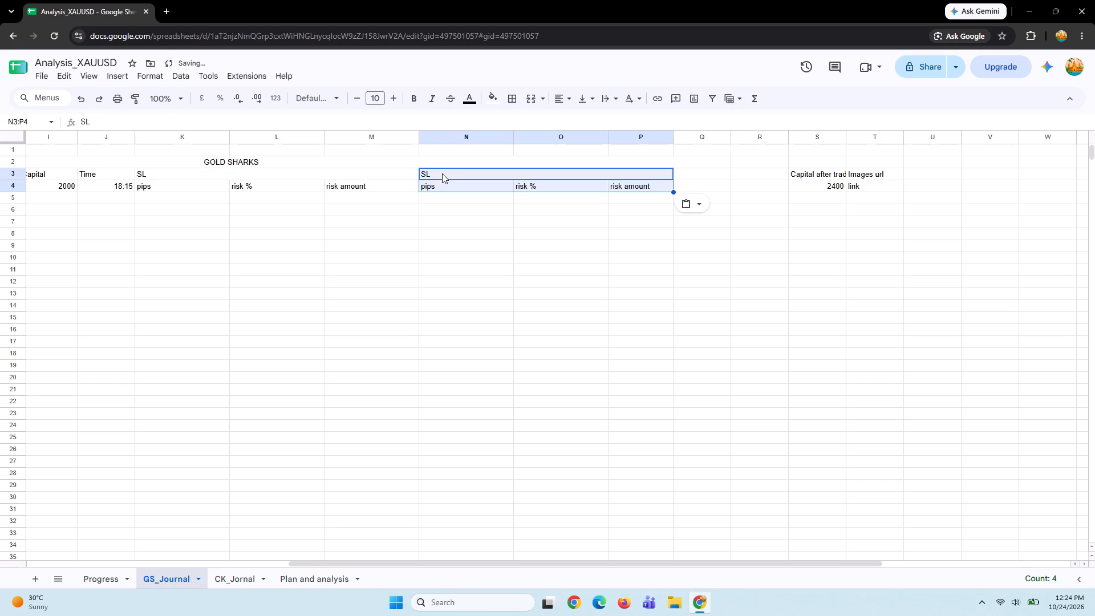
Change the copied block's merged header in N3:P3 to "TP".
left_click(454, 179)
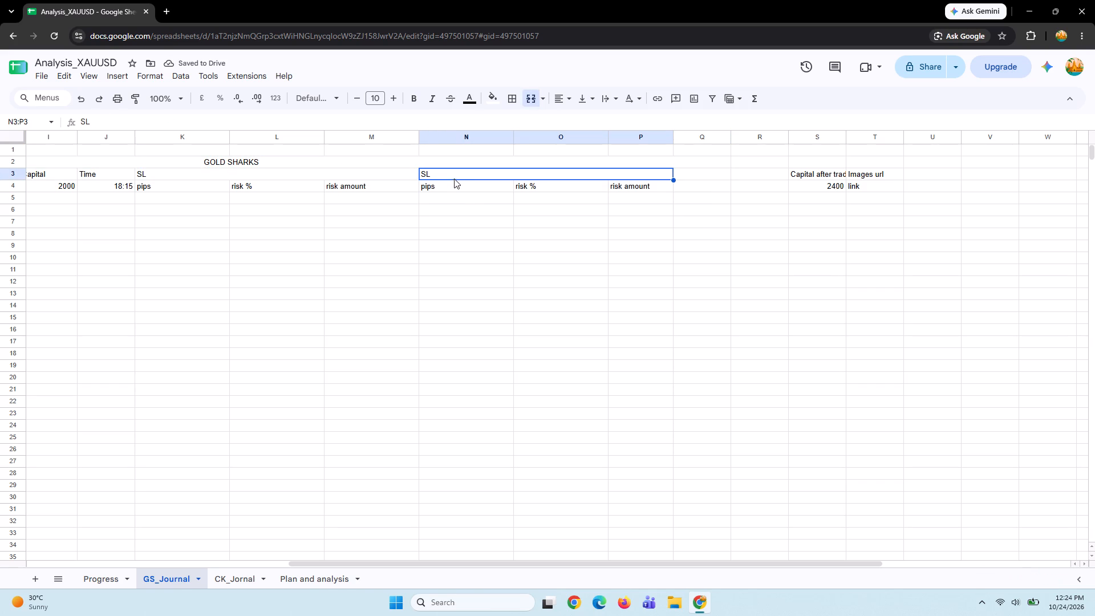
double_click(453, 175)
key("BackSpace")
key("BackSpace")
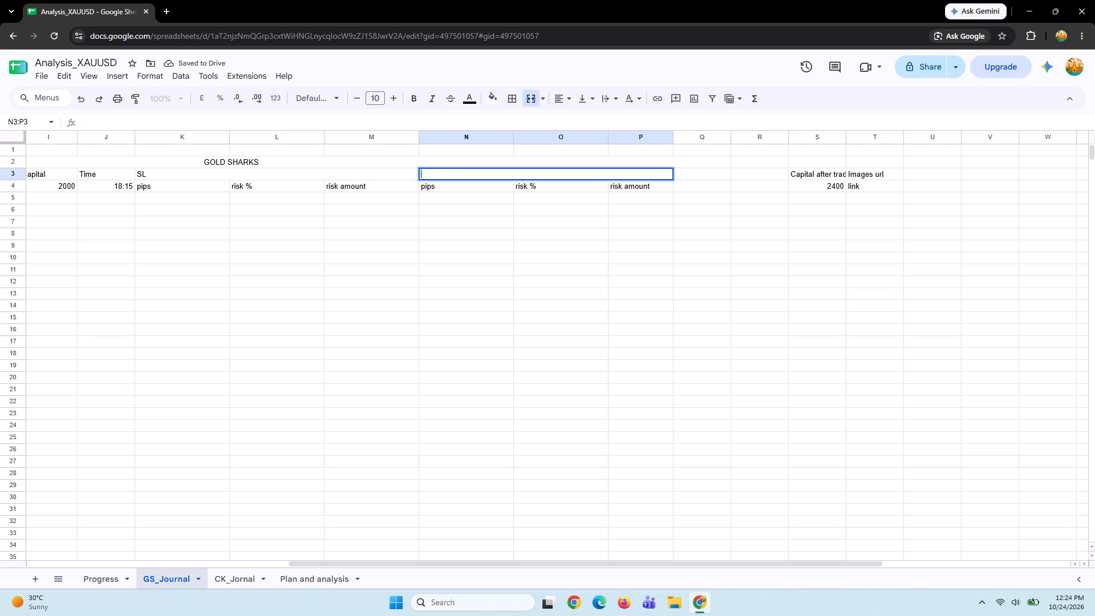
type("TP")
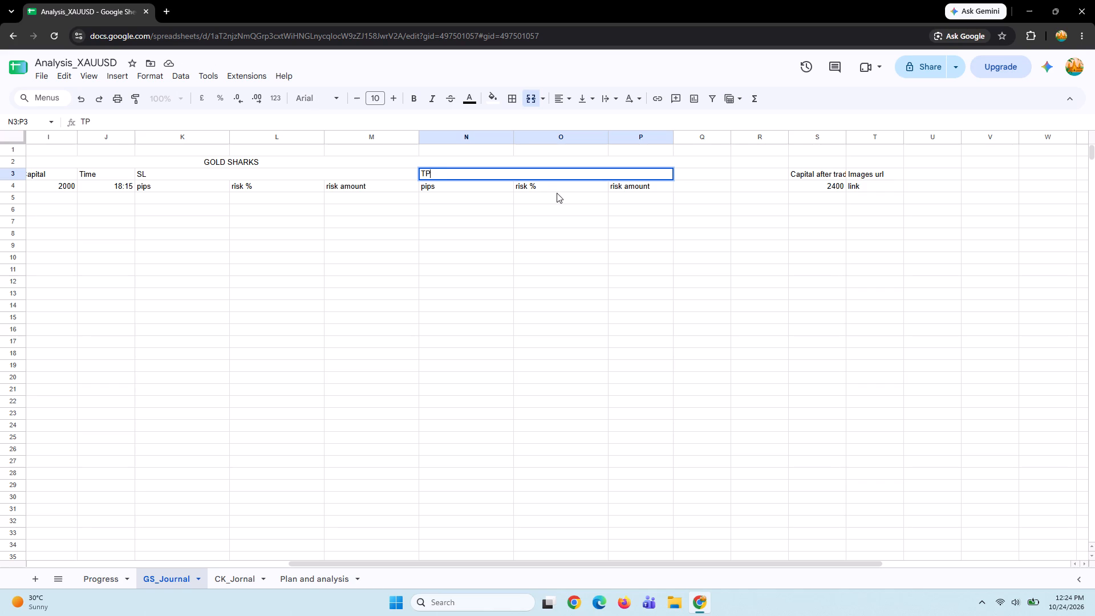
Change the TP sub-header in O4 to "profit %".
left_click(549, 188)
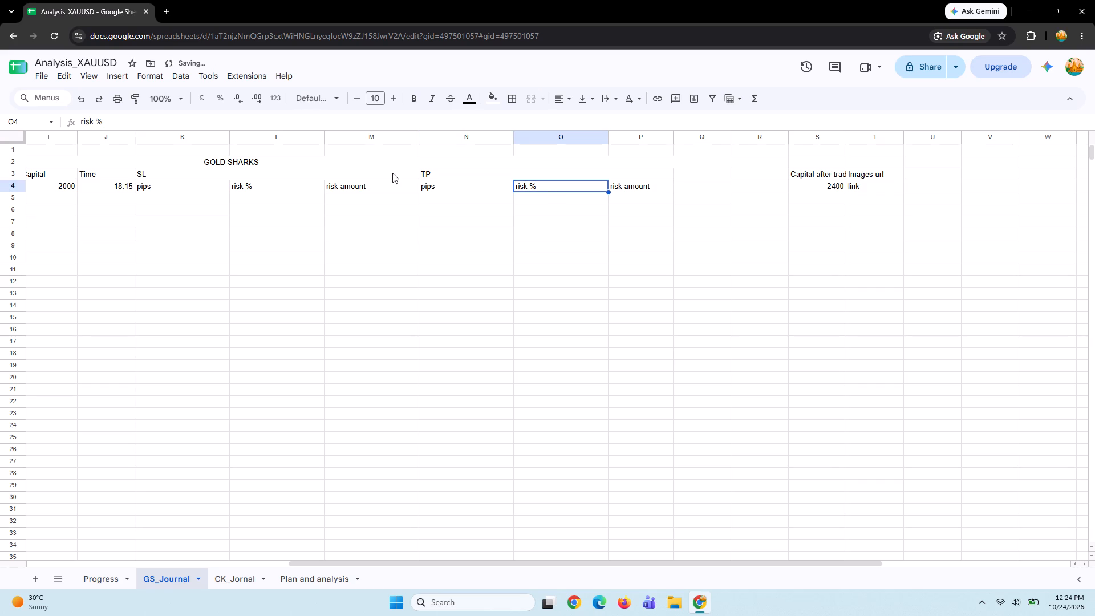
left_click(210, 125)
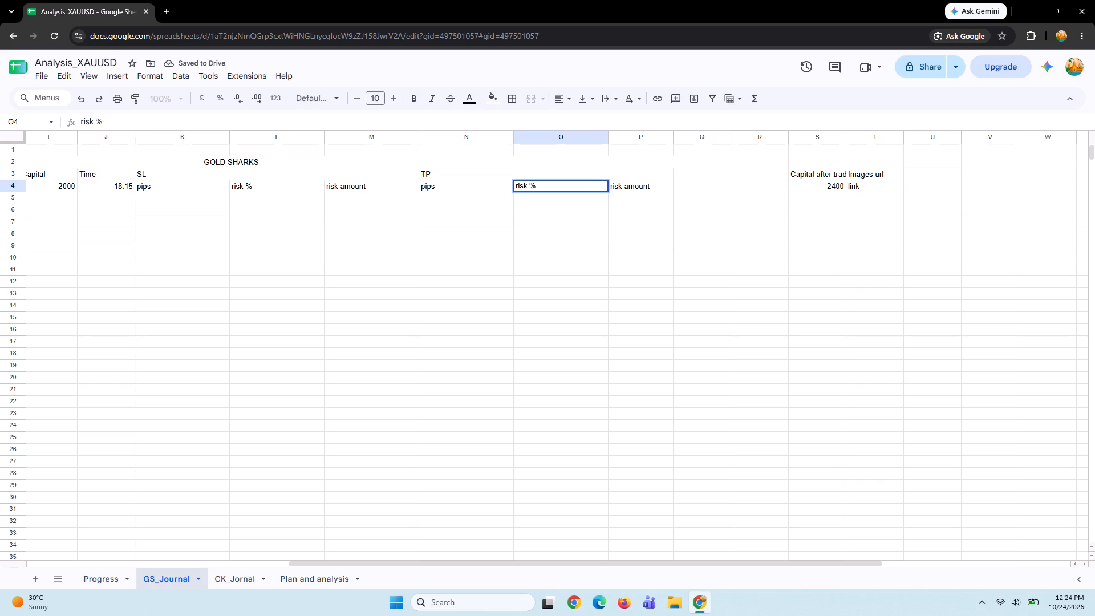
key("Left")
key("Left")
key("Left")
key("Right")
key("BackSpace")
key("BackSpace")
key("BackSpace")
key("BackSpace")
type("profir")
key("BackSpace")
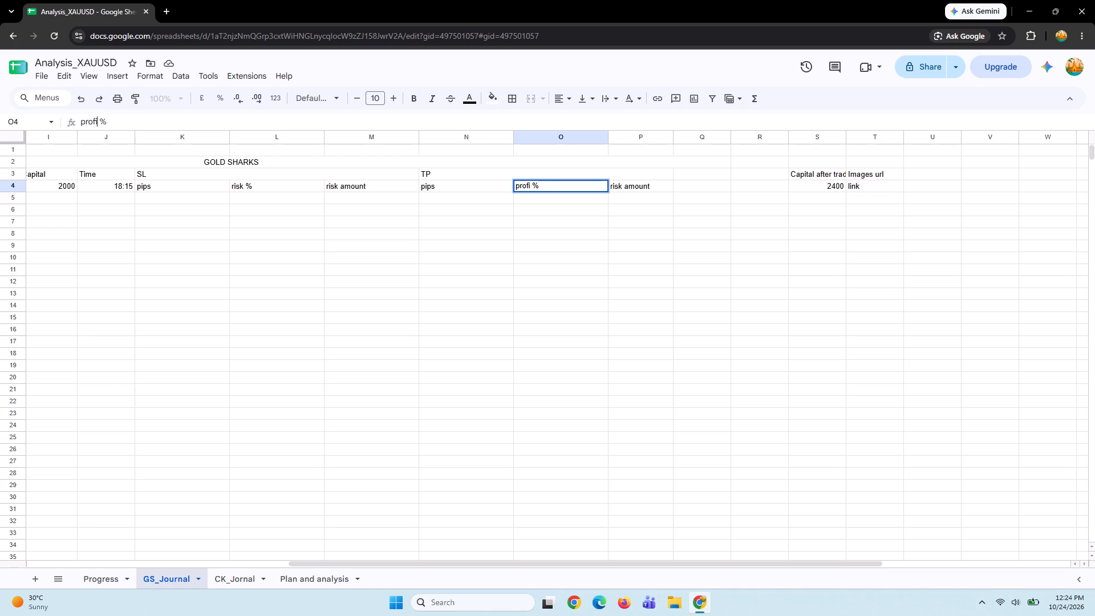
key("t")
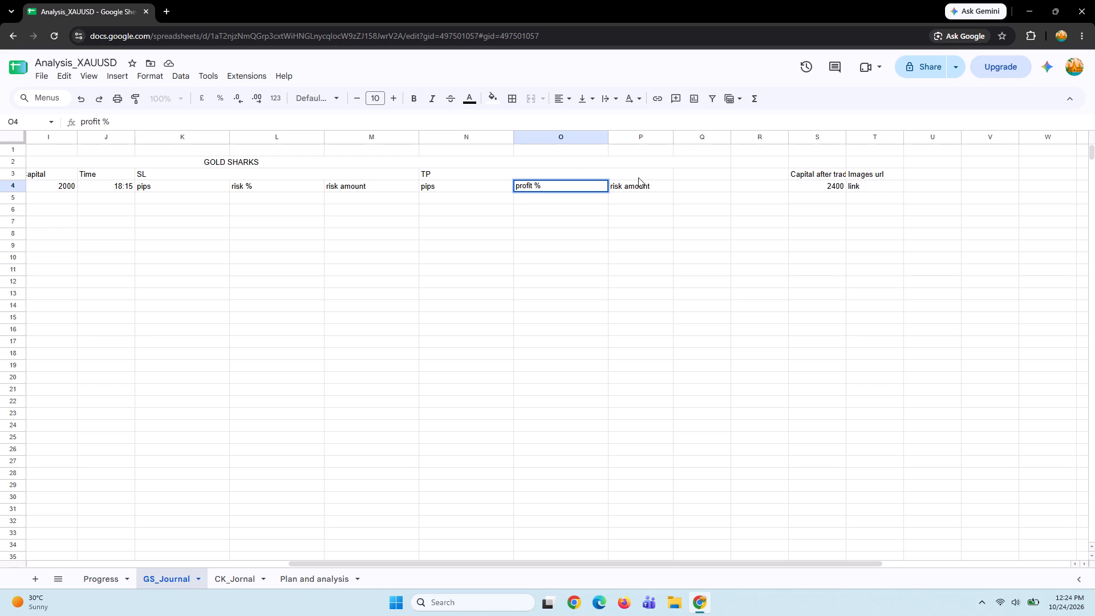
Change the TP sub-header in P4 to "profit amount".
left_click(640, 183)
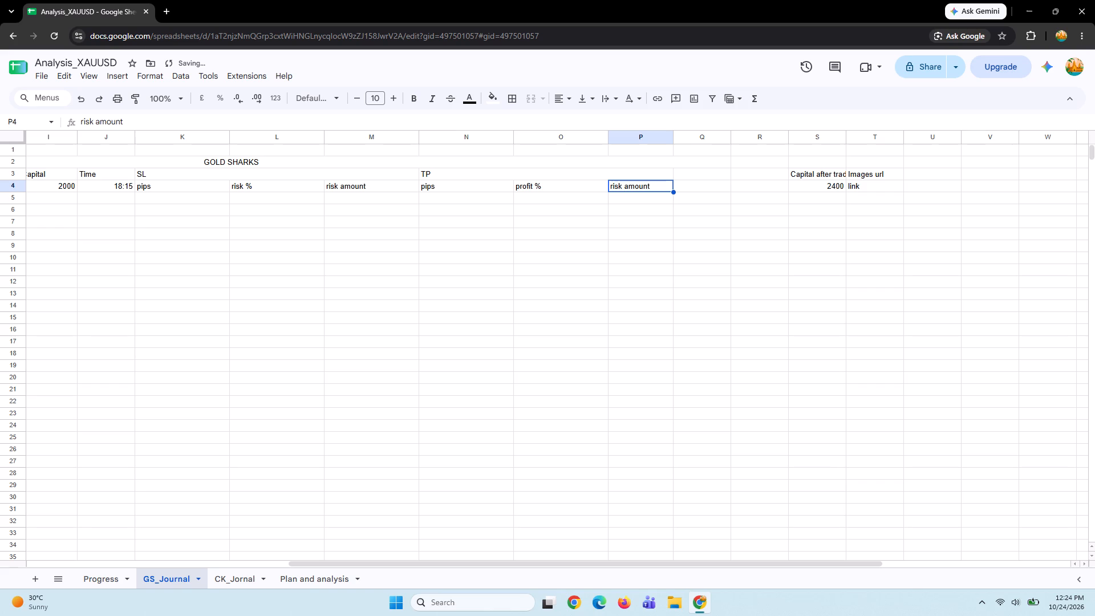
left_click(91, 123)
key("Right")
key("BackSpace")
key("BackSpace")
key("BackSpace")
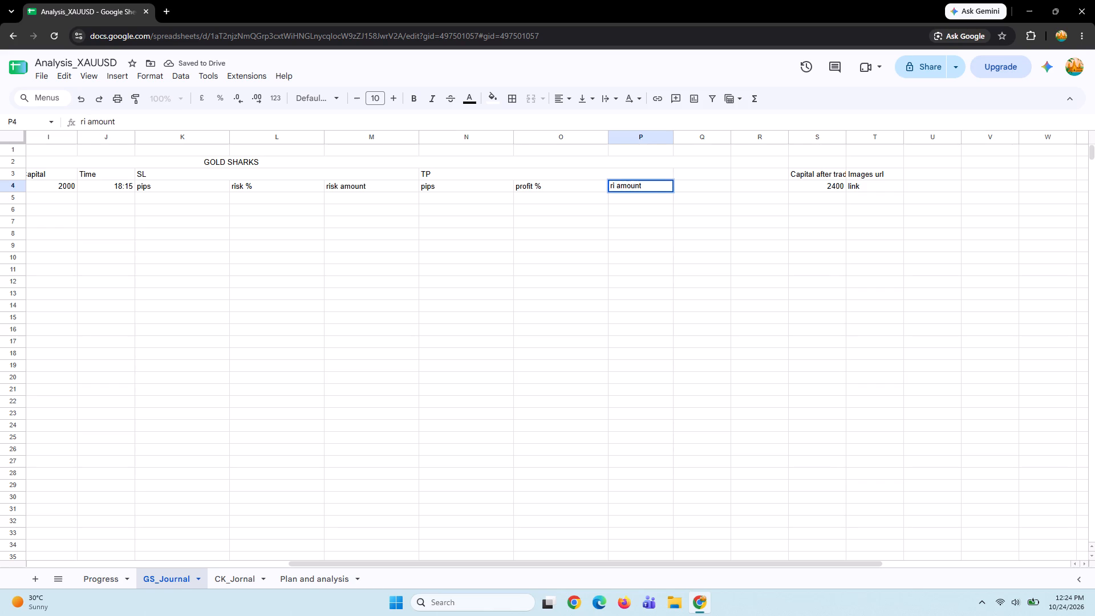
key("BackSpace")
type("profit")
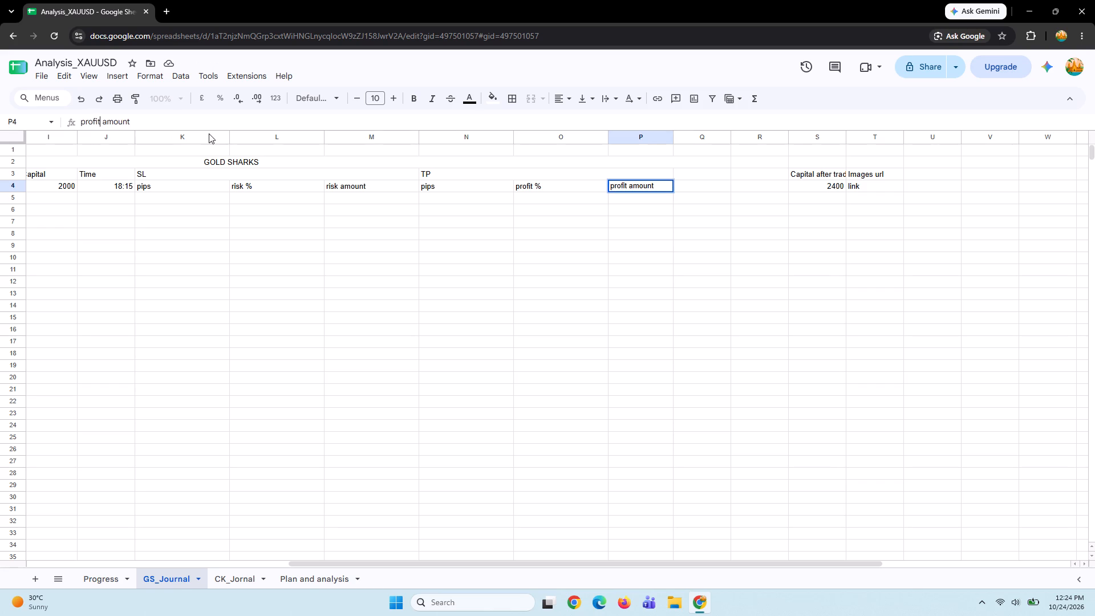
left_click(155, 123)
Insert one blank column before the "risk amount" column in the SL block.
left_click(411, 191)
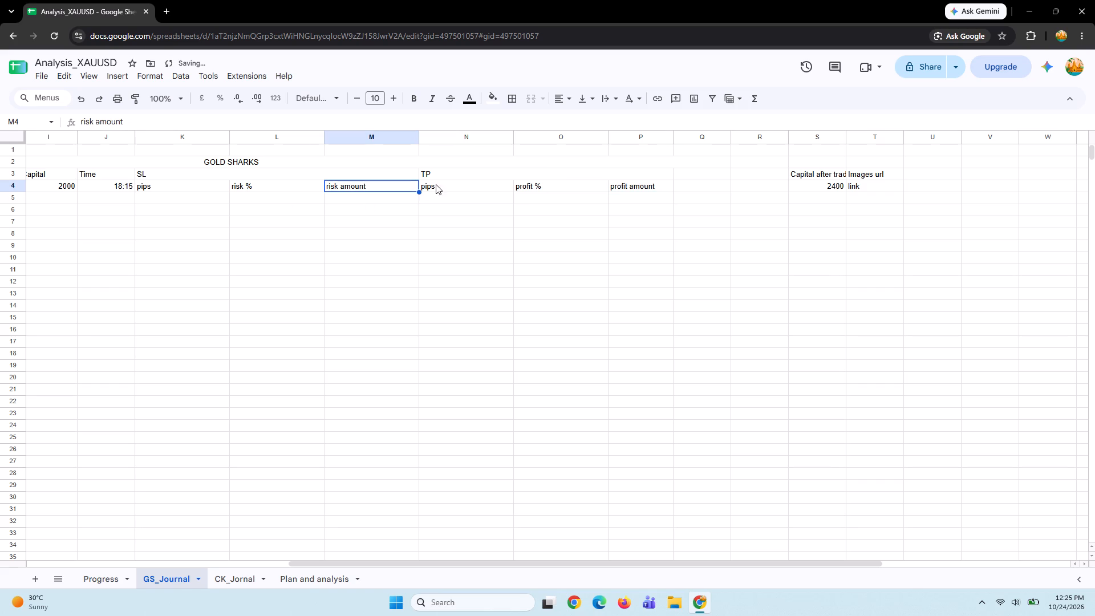
left_click(119, 79)
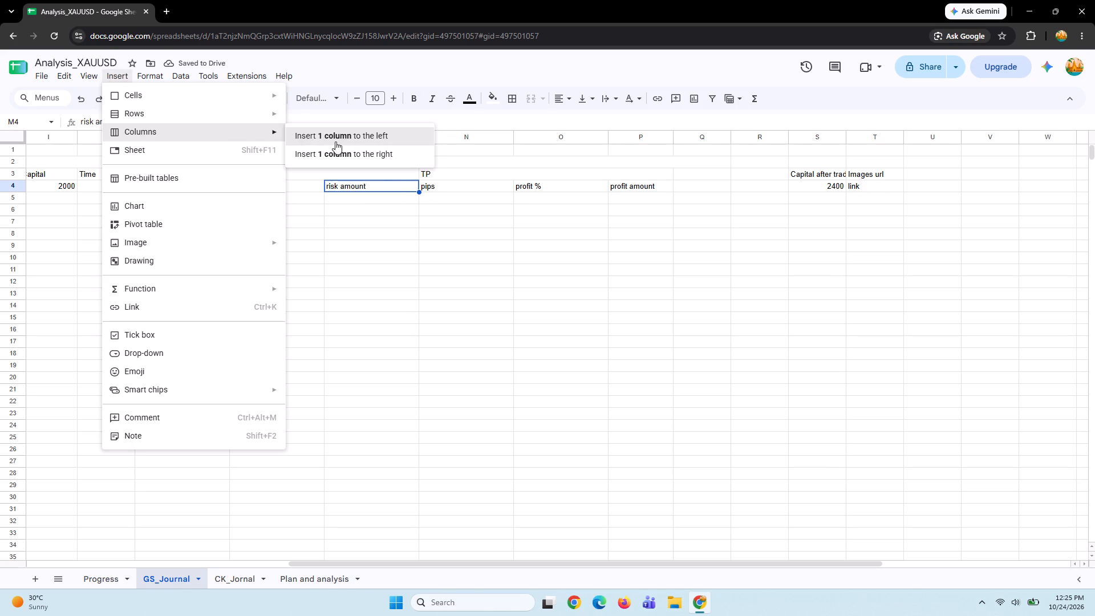
left_click(338, 143)
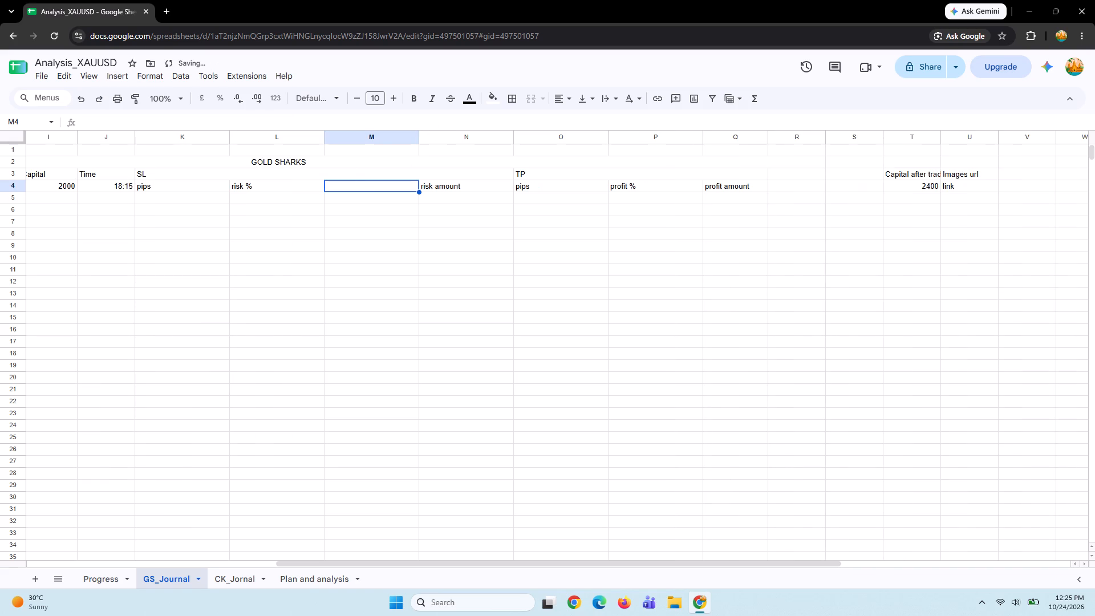
Copy the "risk amount" sub-header from N4 into the blank M4 and replace N4 with "score".
left_click(456, 187)
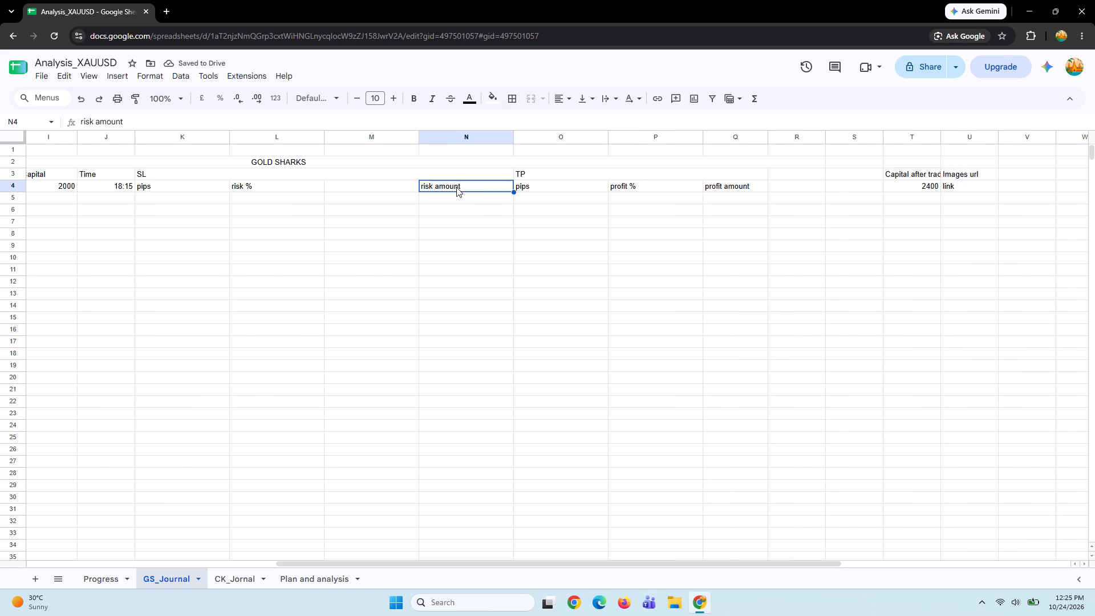
key("ctrl+c")
left_click(372, 191)
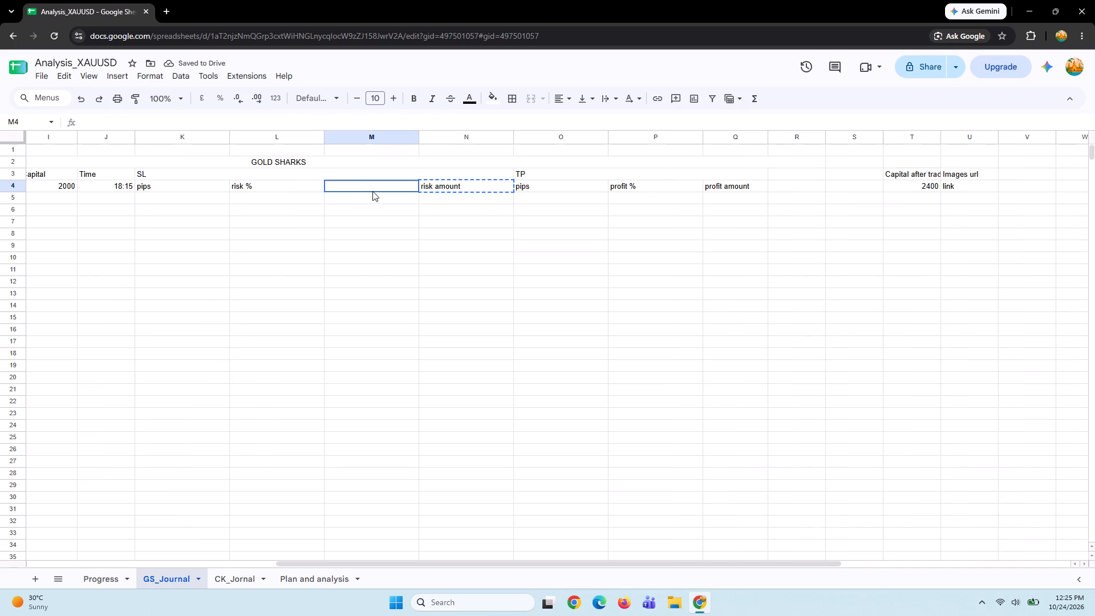
key("ctrl+v")
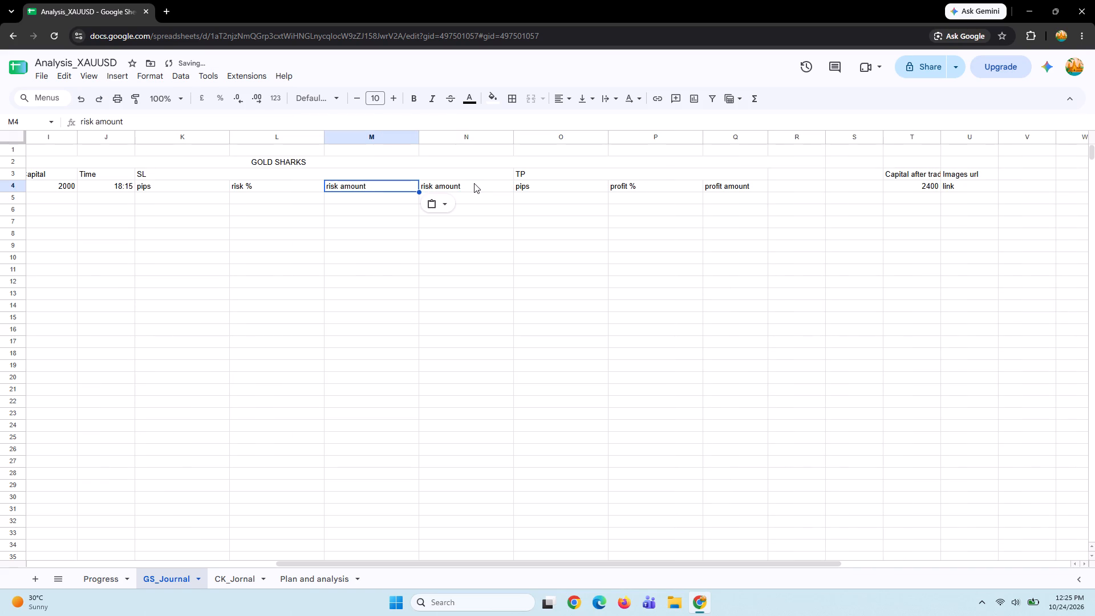
left_click(474, 187)
type("score")
key("Return")
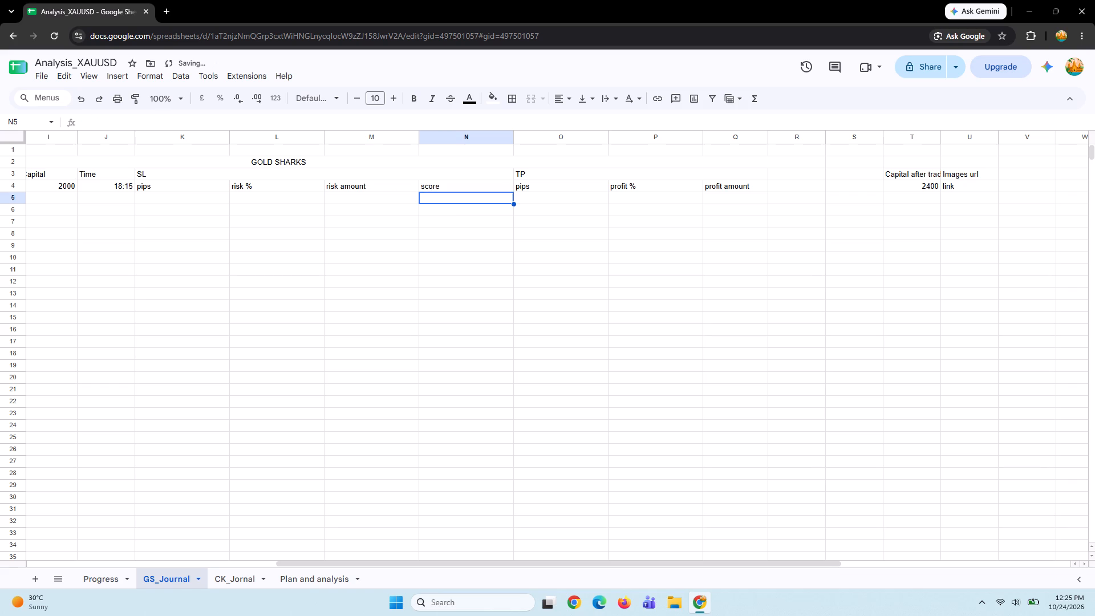
Enter the sub-header "score" in R4, next to "profit amount".
left_click(813, 185)
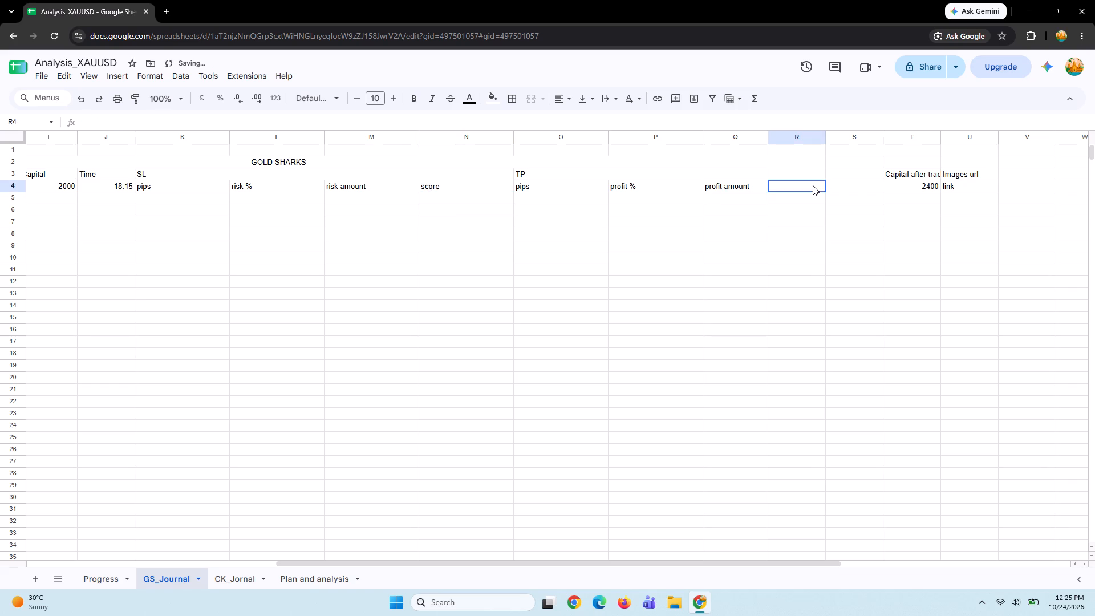
type("score")
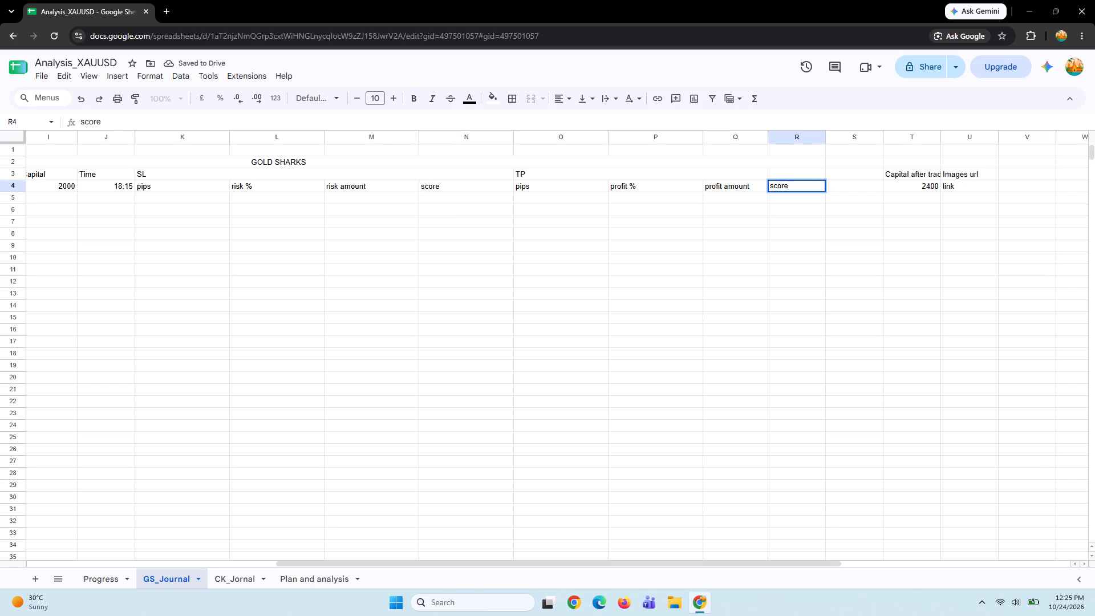
Move the trade values in B4:J4, under Week to Time, down one row to B5:J5.
key("space")
double_click(622, 216)
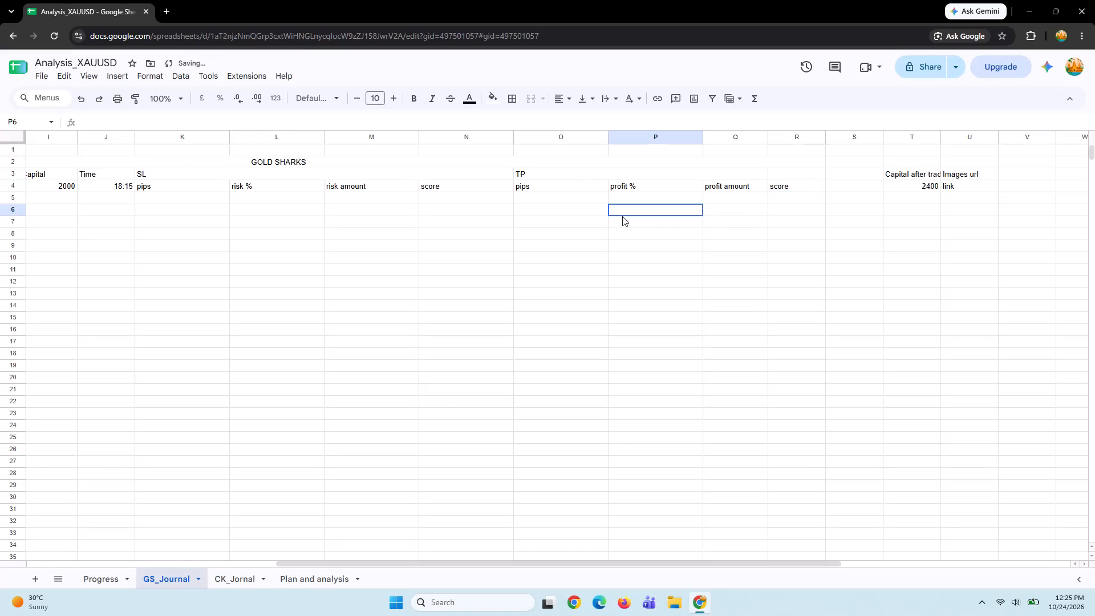
left_click(605, 220)
scroll(522, 221, "right", 1)
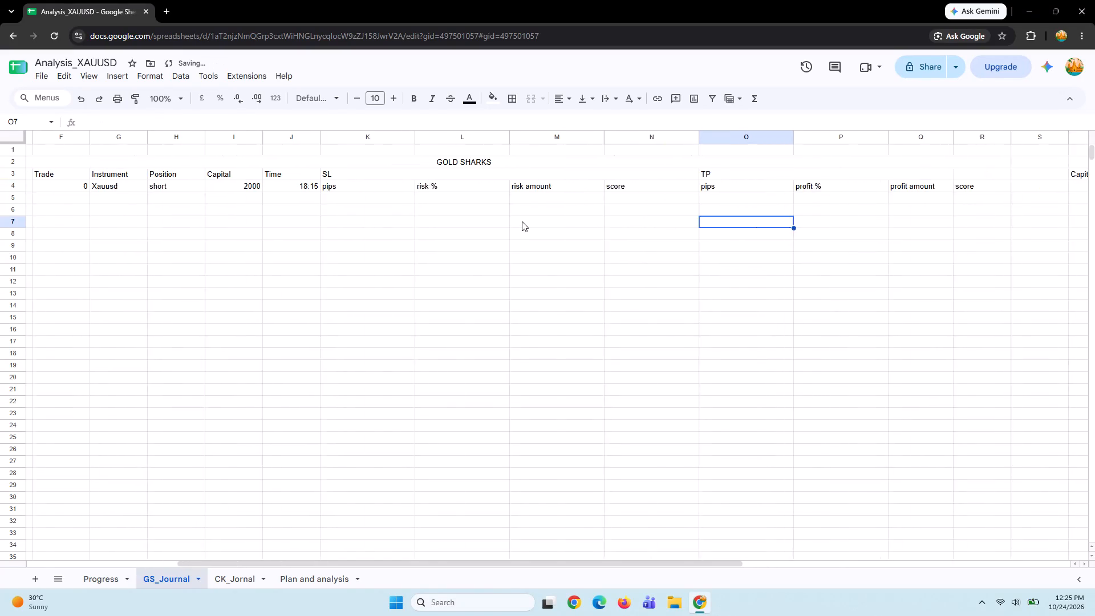
scroll(522, 221, "right", 3)
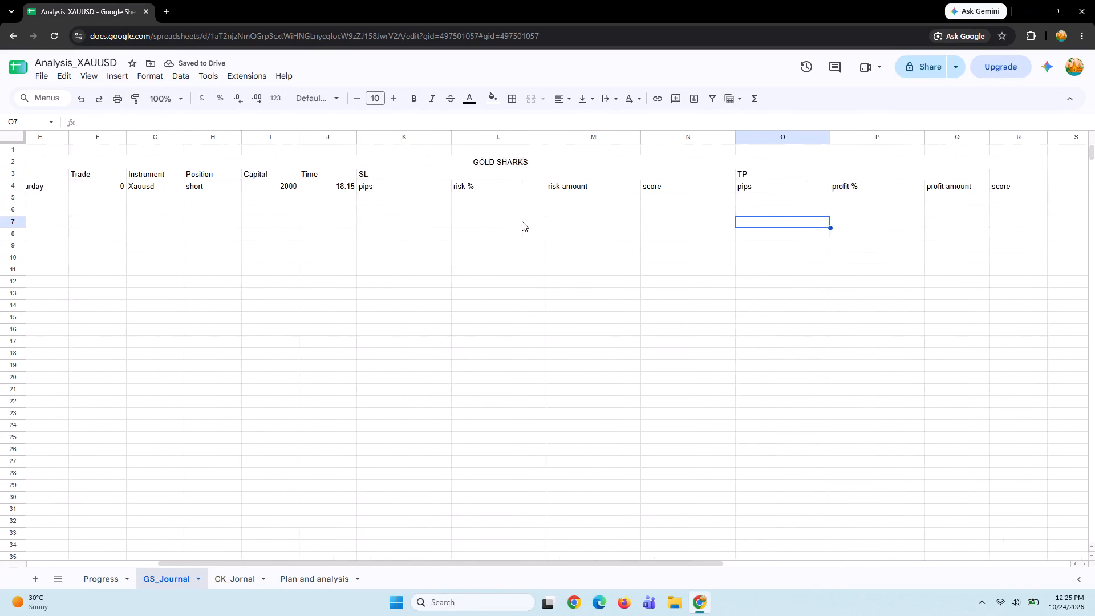
scroll(522, 221, "right", 4)
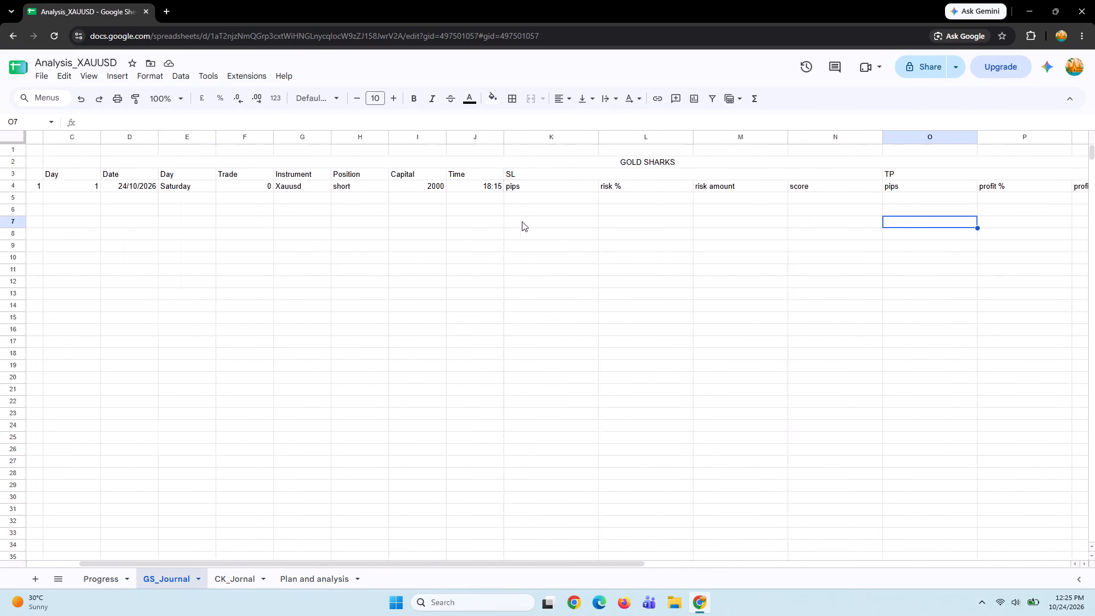
scroll(522, 221, "right", 2)
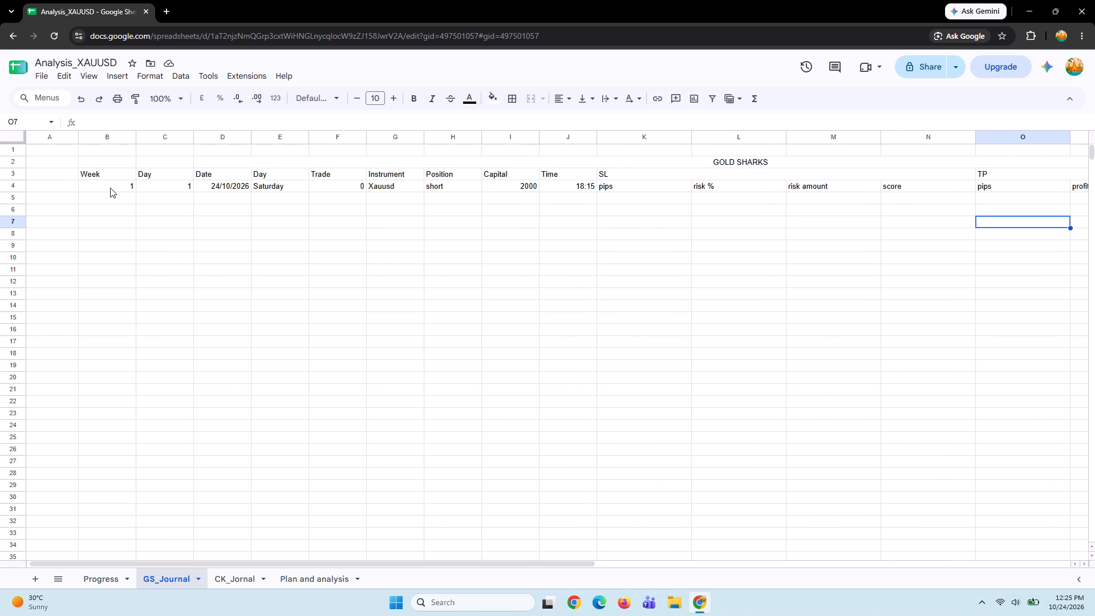
left_click_drag(110, 188, 557, 182)
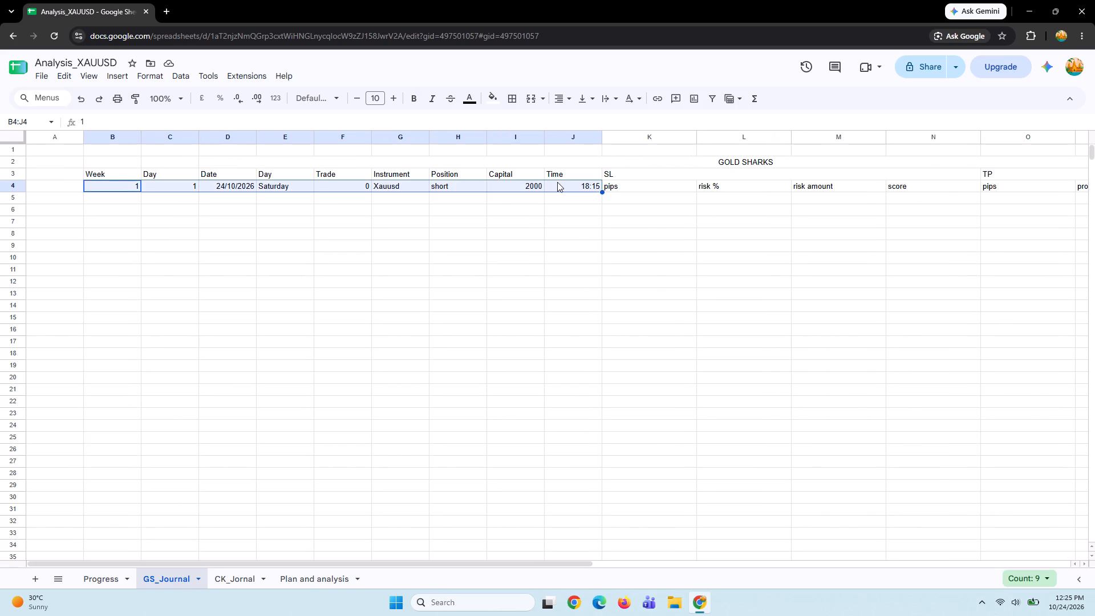
key("ctrl+x")
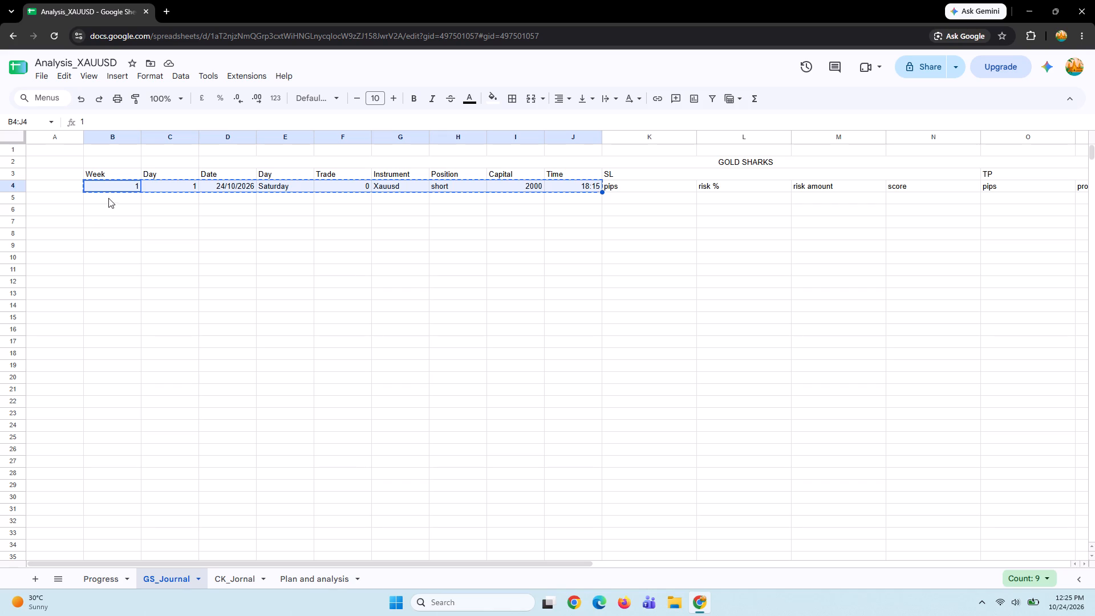
left_click(118, 196)
key("ctrl+v")
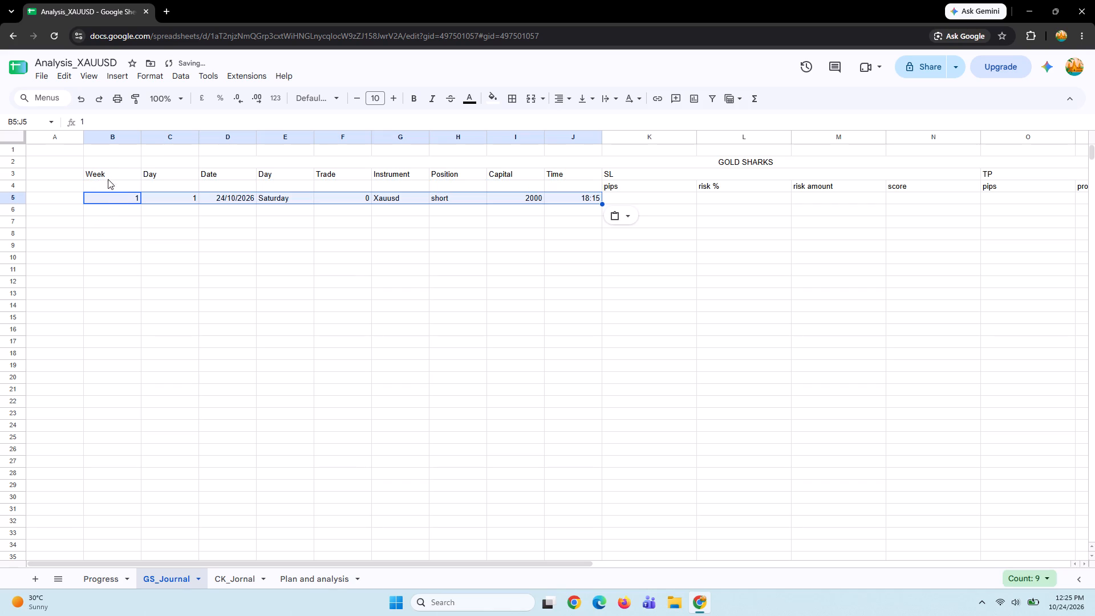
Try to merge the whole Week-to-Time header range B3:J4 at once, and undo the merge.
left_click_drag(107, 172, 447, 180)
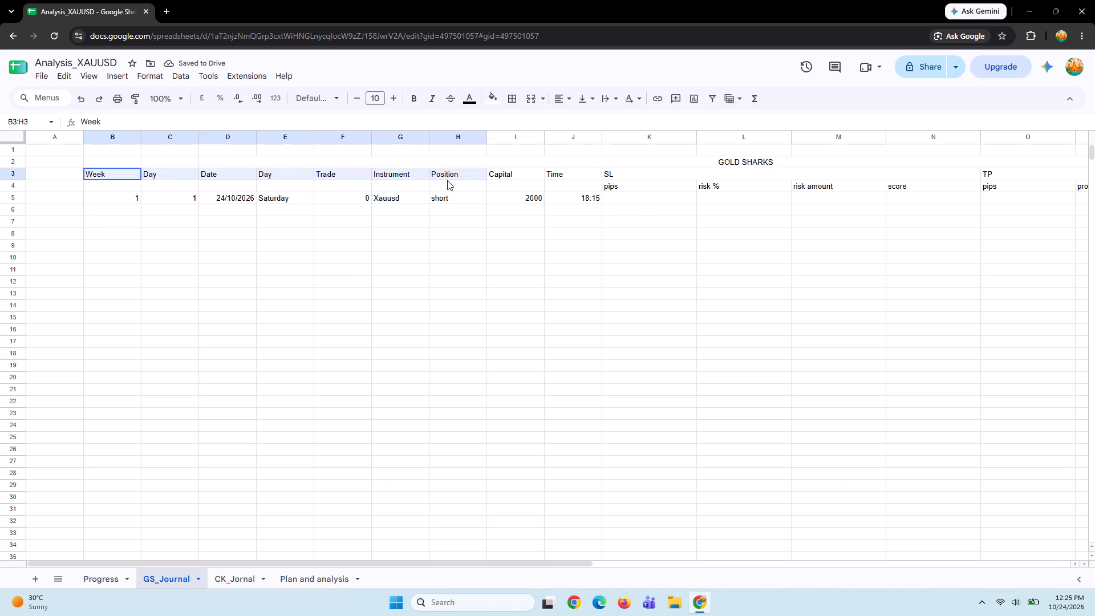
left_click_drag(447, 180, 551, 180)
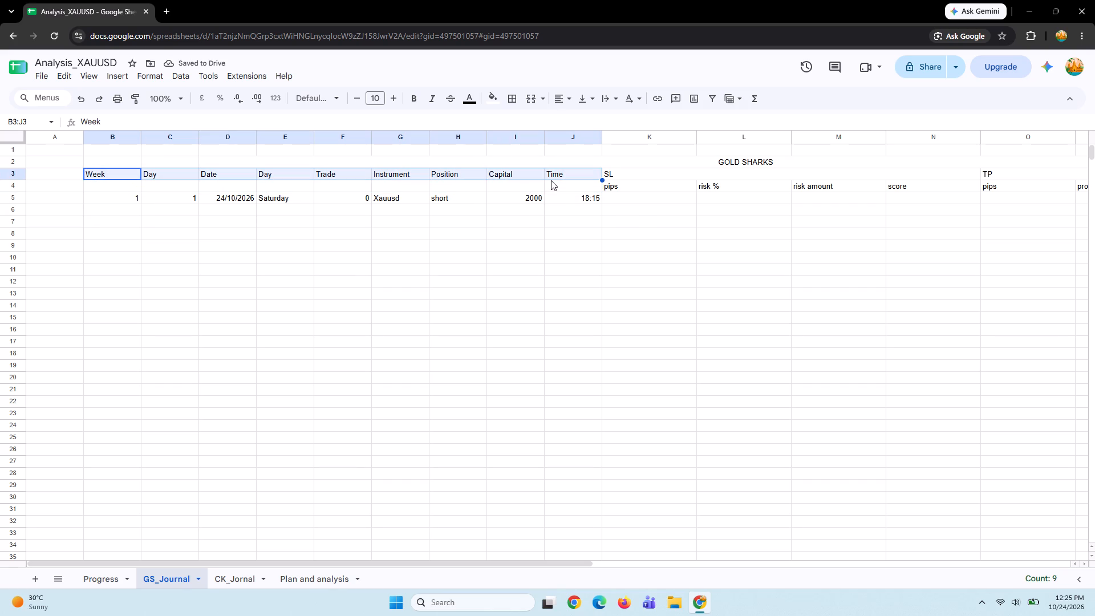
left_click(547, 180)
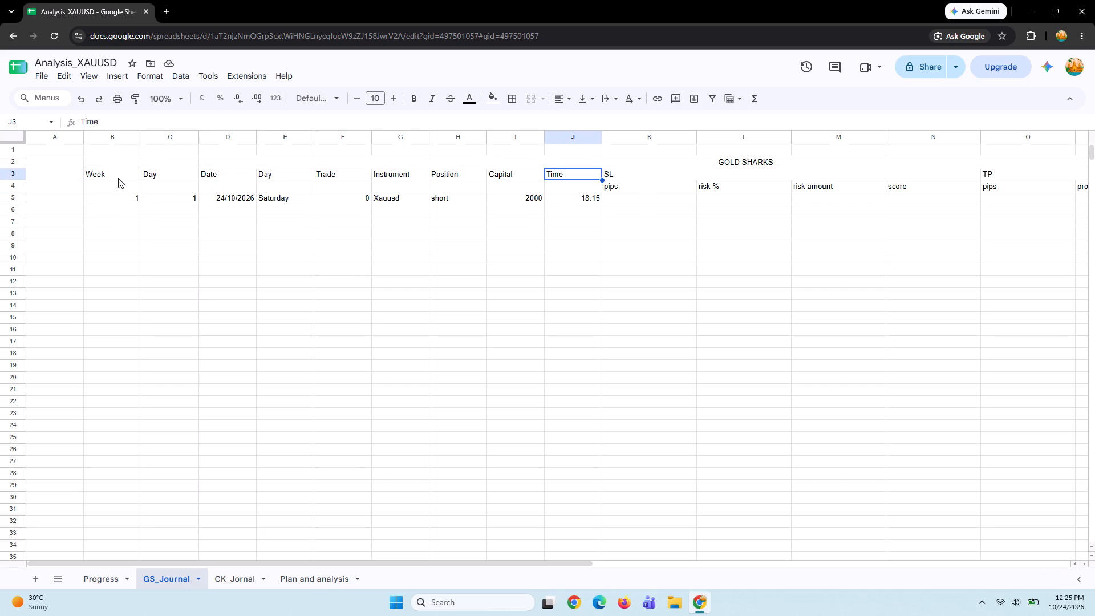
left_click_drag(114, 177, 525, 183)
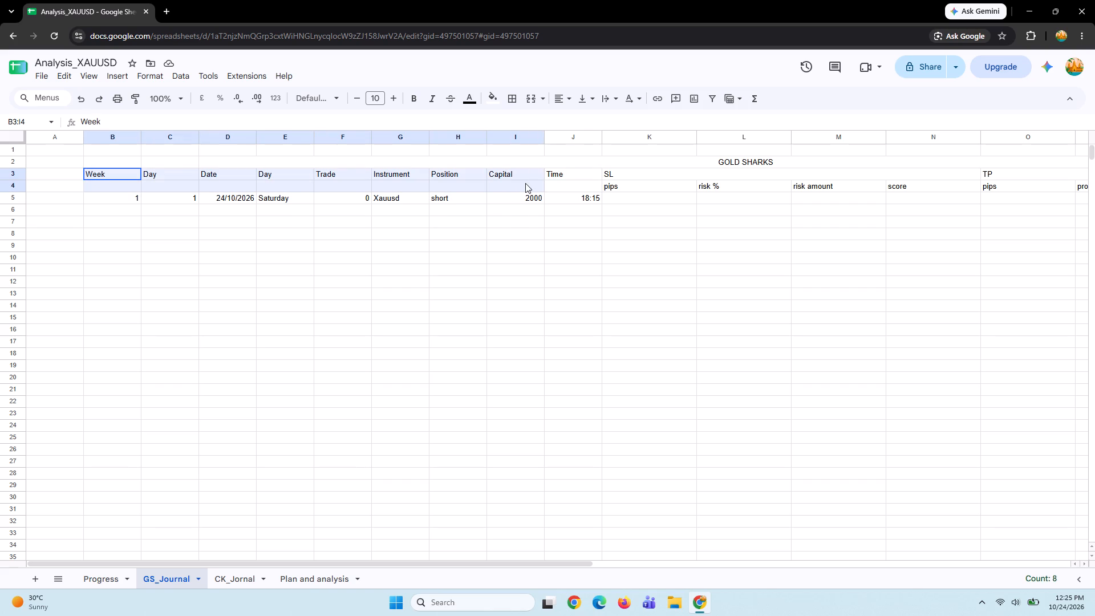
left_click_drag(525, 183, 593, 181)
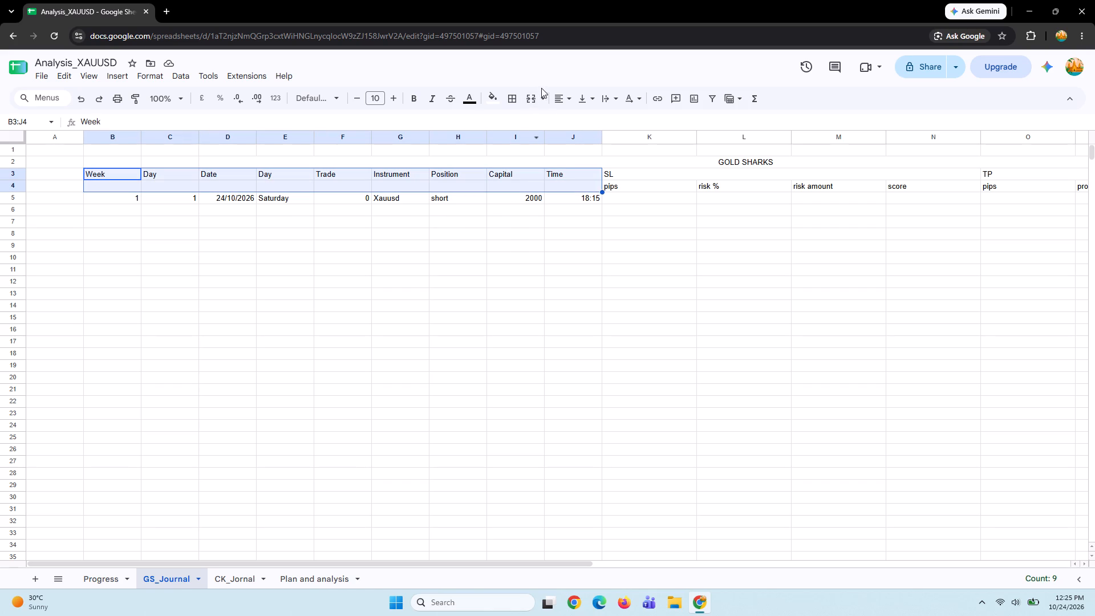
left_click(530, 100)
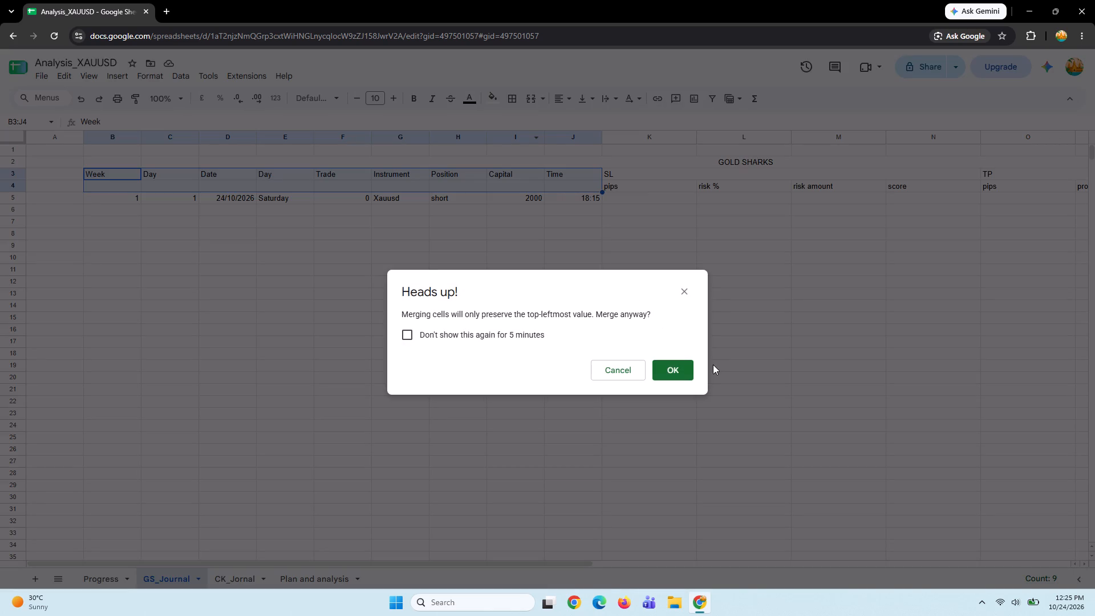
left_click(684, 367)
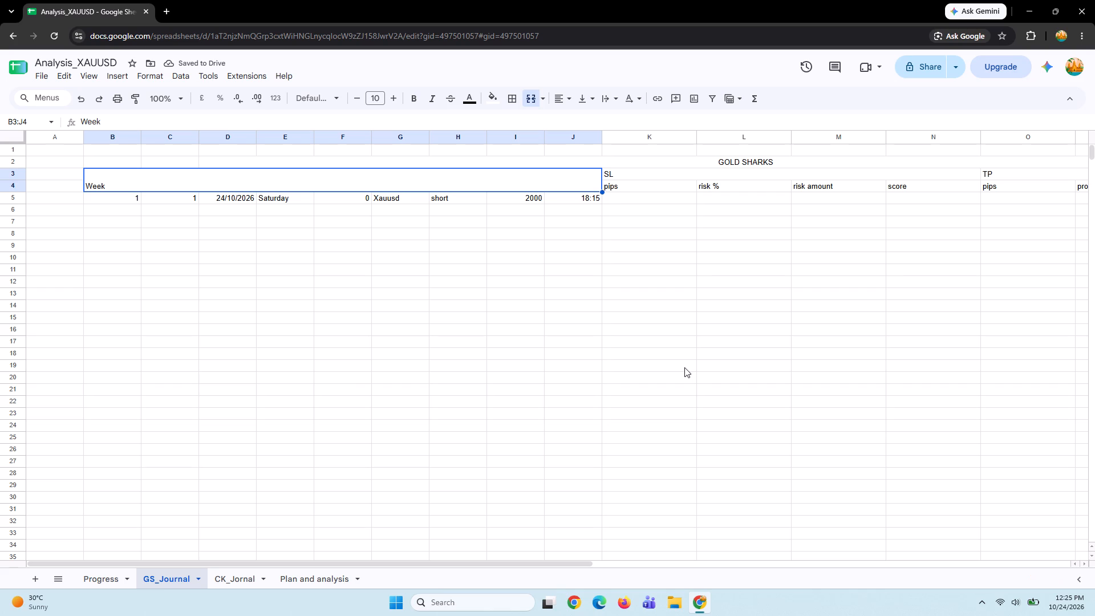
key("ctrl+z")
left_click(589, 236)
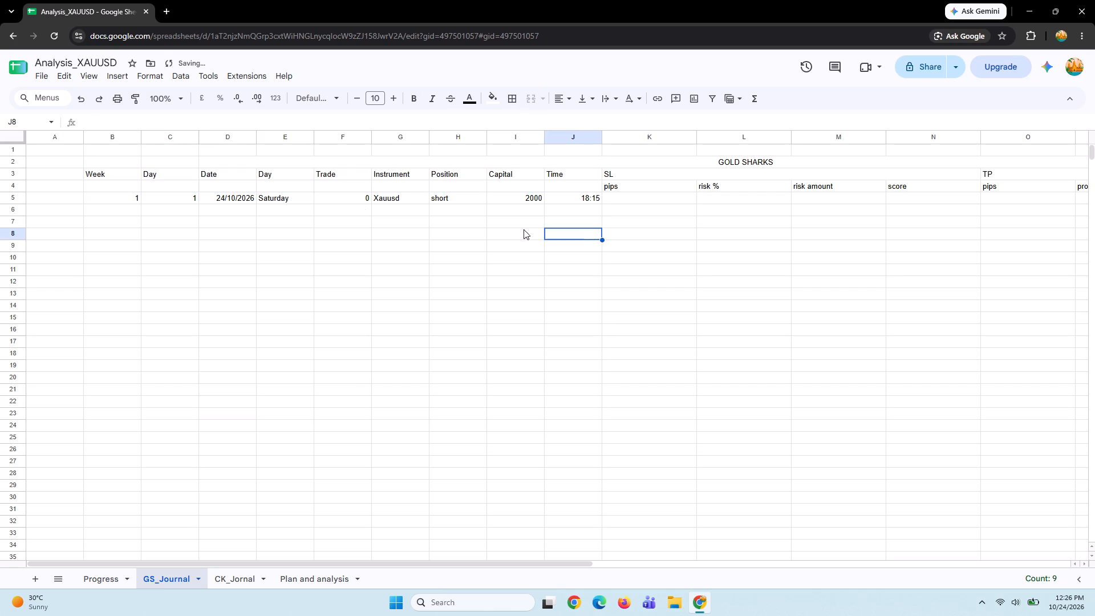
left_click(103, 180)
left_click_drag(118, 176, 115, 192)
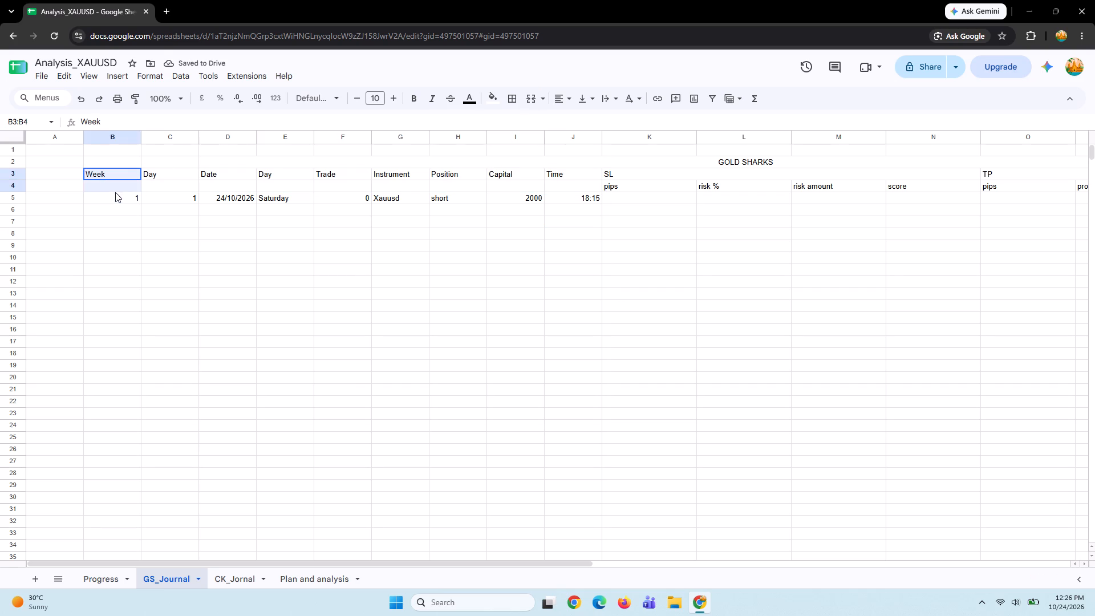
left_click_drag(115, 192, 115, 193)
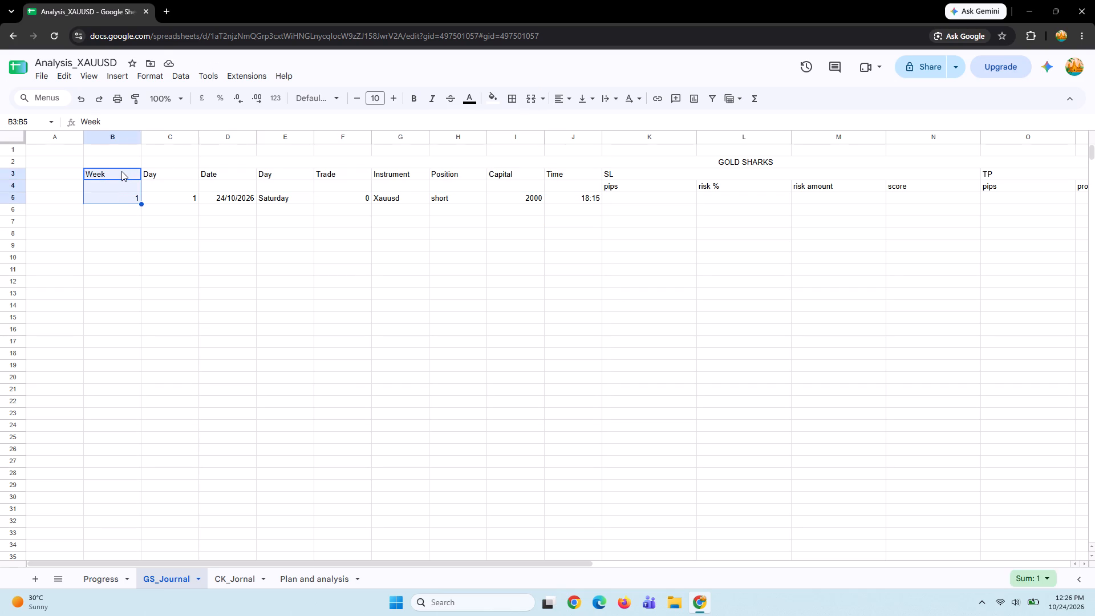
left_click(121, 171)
Move the "Capital after trade" and "Images url" block from T3:U4 one column over to S3:T4, next to the TP block.
scroll(494, 227, "left", 6)
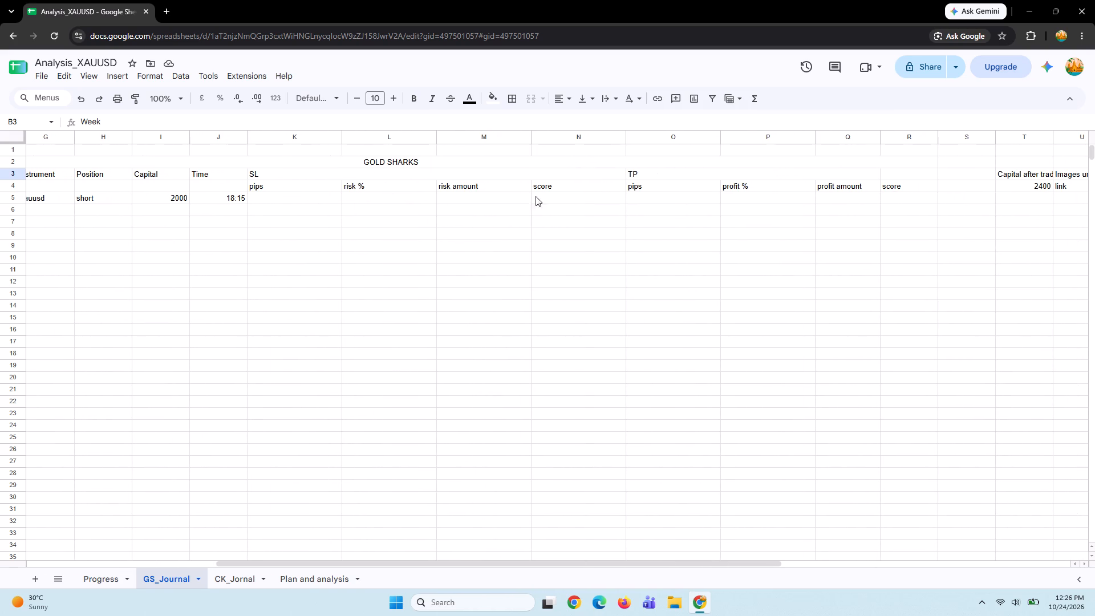
scroll(778, 207, "left", 2)
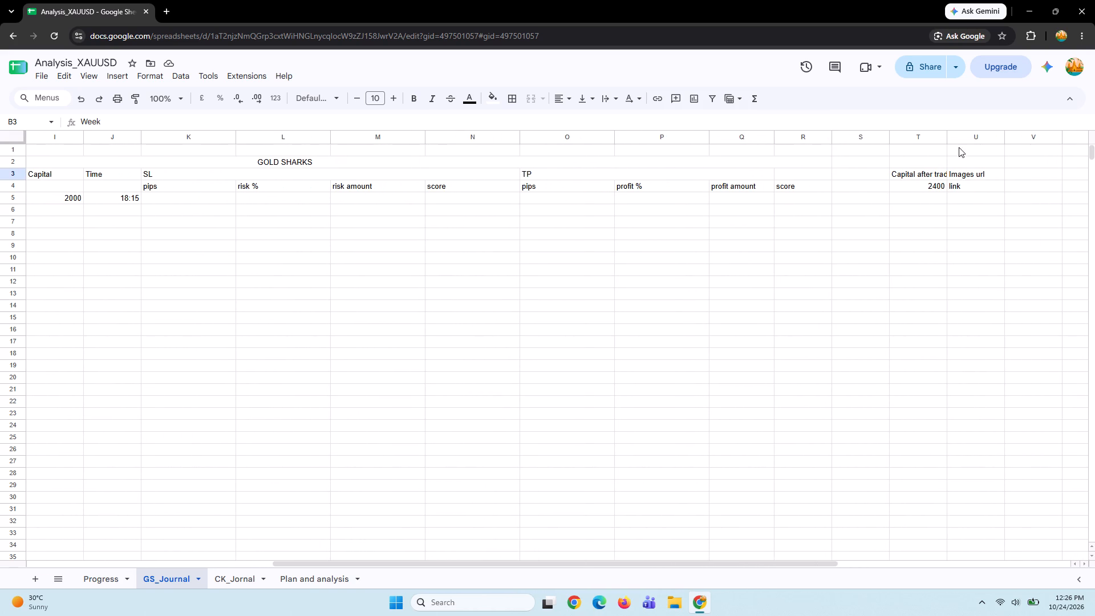
left_click_drag(914, 175, 962, 185)
key("ctrl+x")
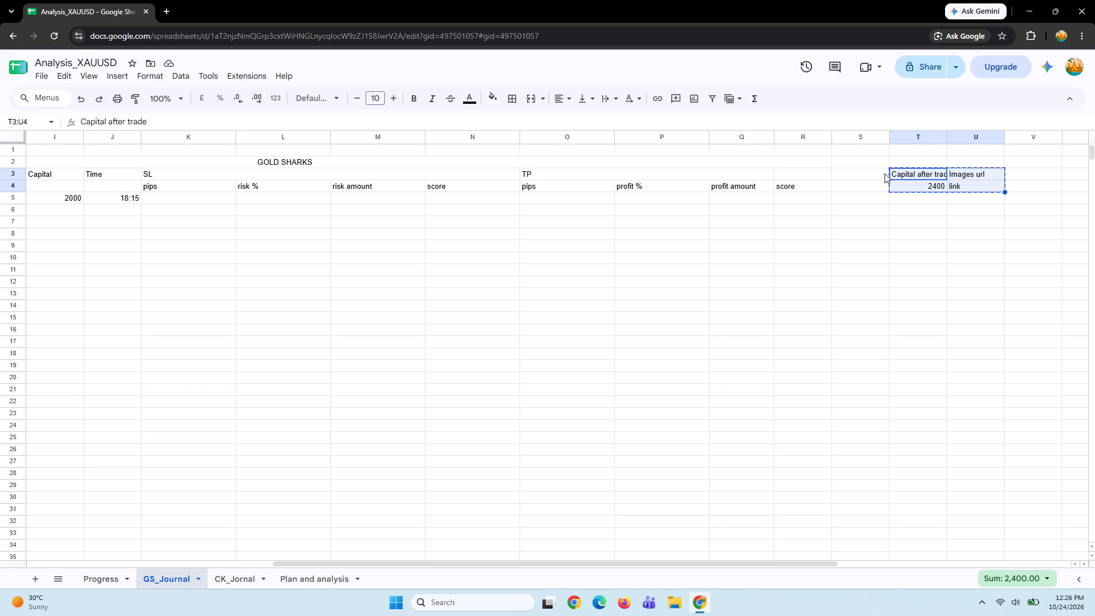
left_click(865, 173)
key("ctrl+v")
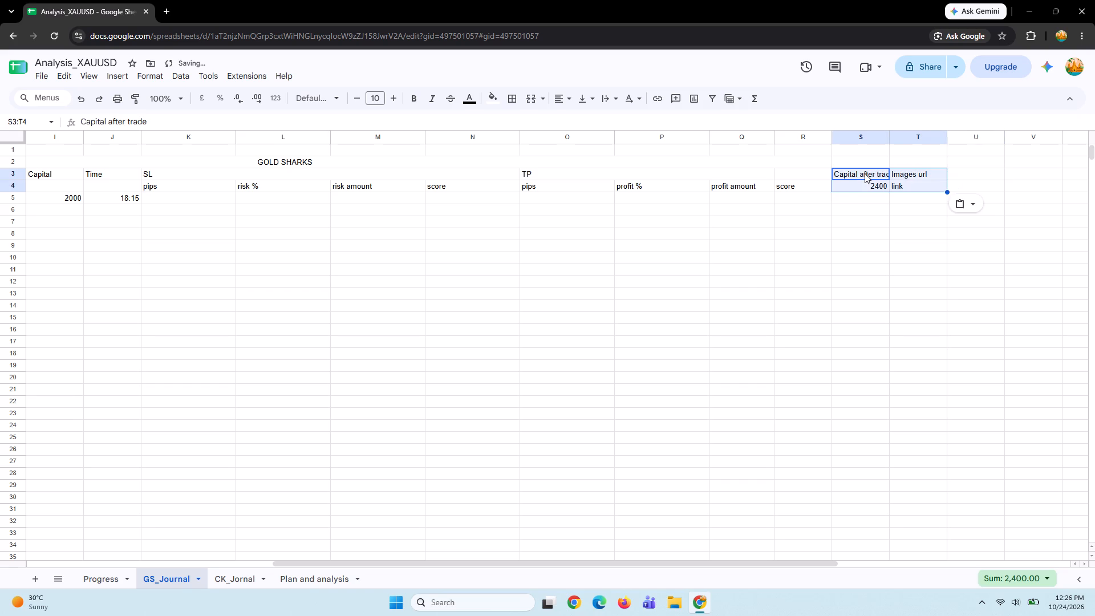
left_click(836, 217)
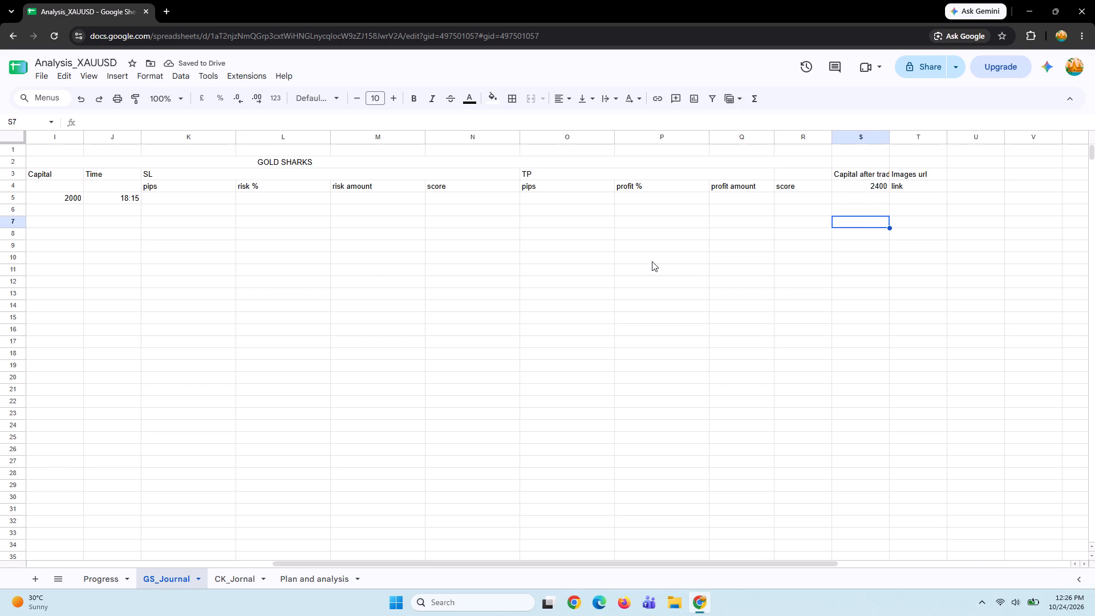
Move the values 2400 and "link" from S4:T4 down one row to S5:T5.
scroll(652, 261, "right", 5)
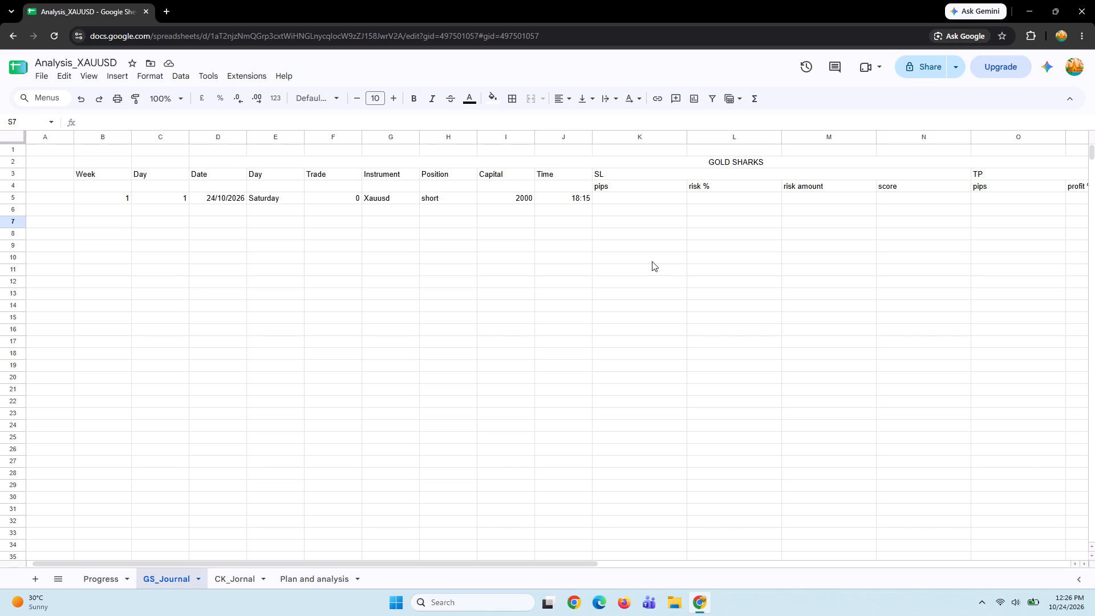
scroll(652, 261, "left", 8)
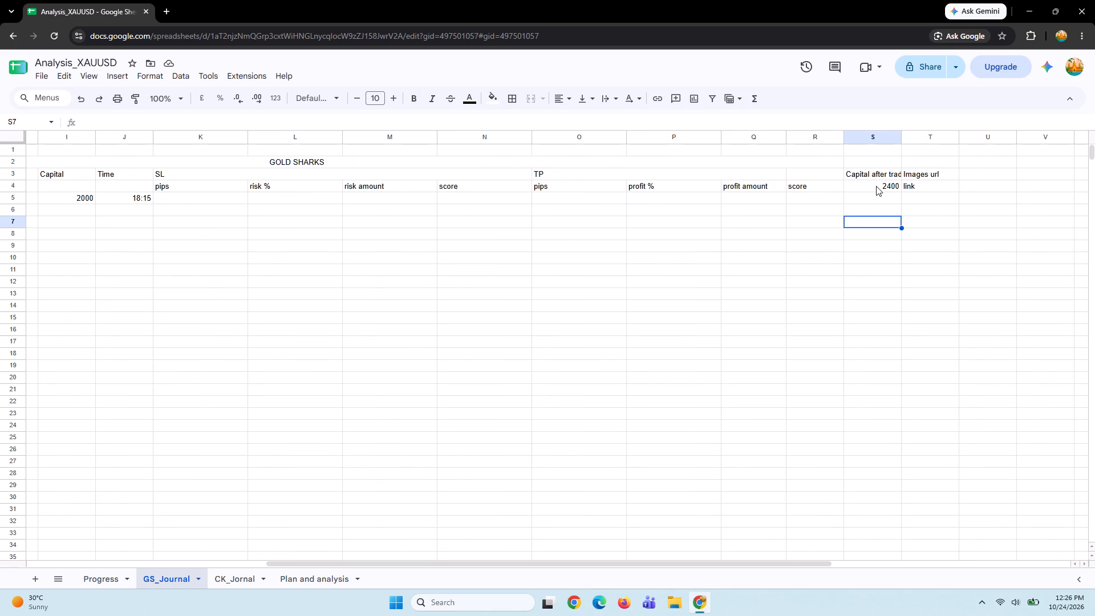
left_click_drag(876, 186, 916, 188)
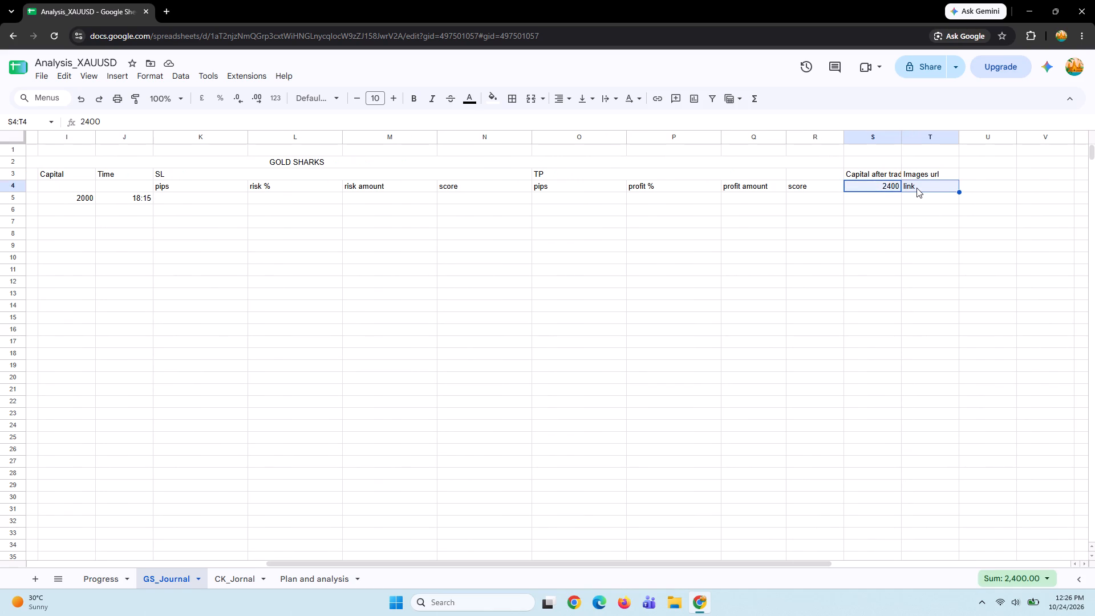
key("ctrl+x")
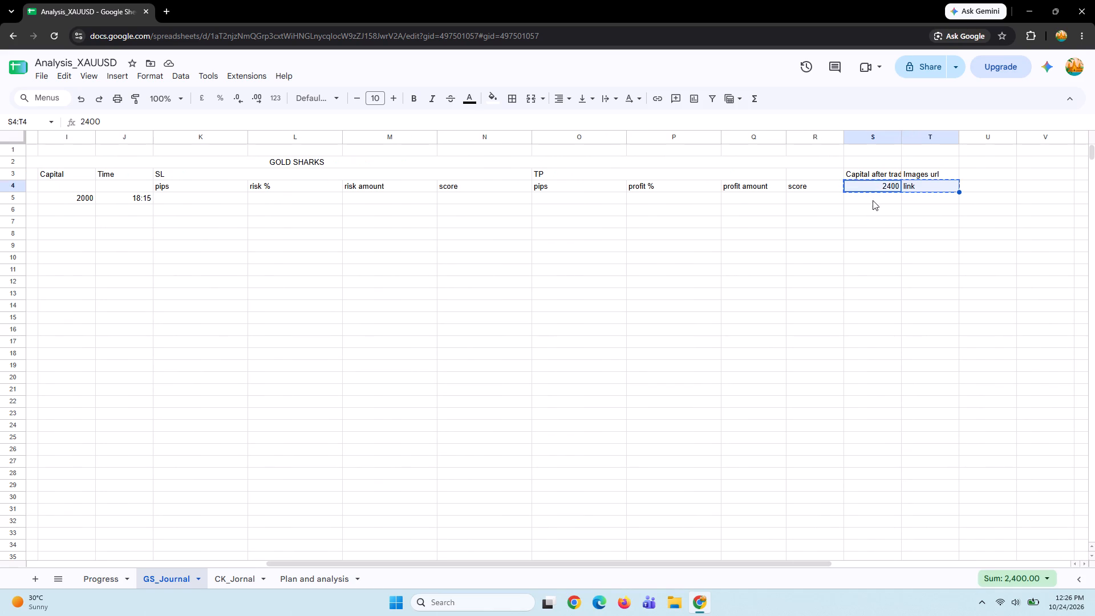
left_click(872, 198)
key("ctrl+v")
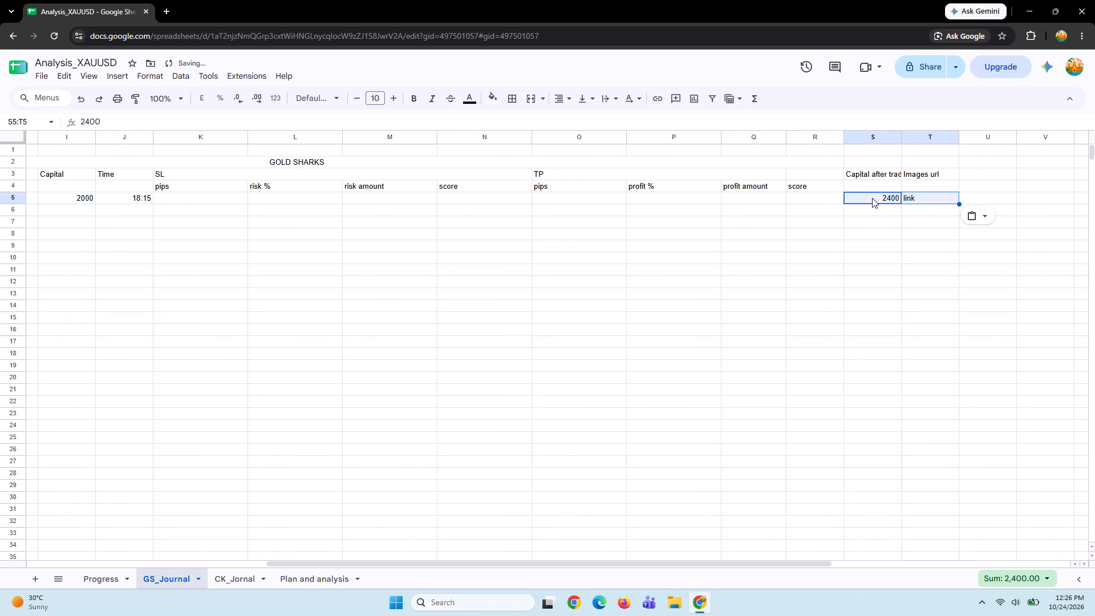
Merge the "Capital after trade" header across S3:S4 and the "Images url" header across T3:T4.
left_click_drag(870, 175, 871, 182)
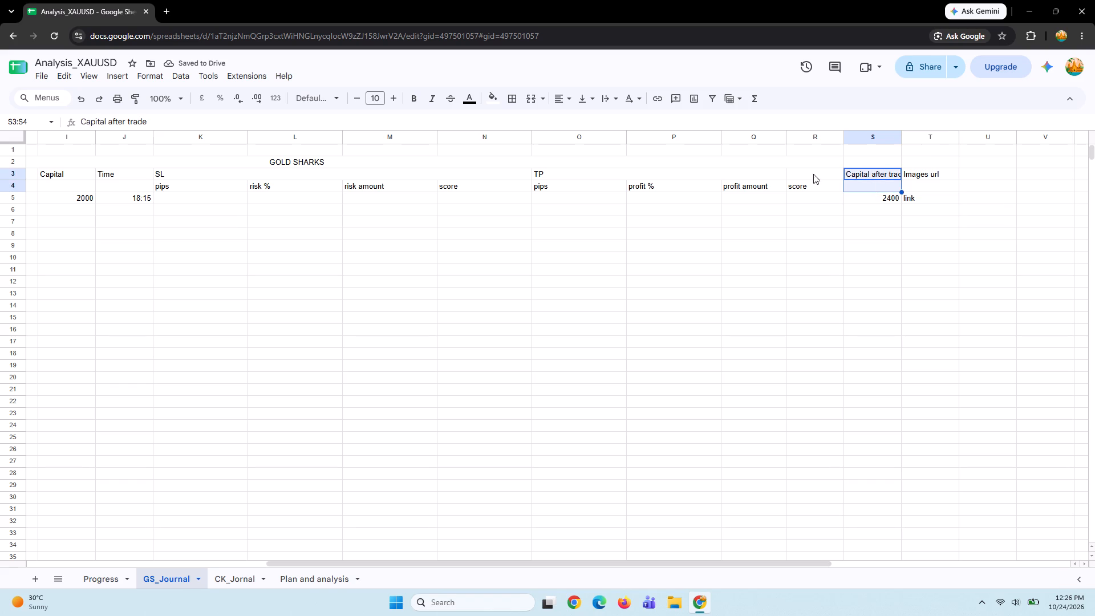
left_click(530, 98)
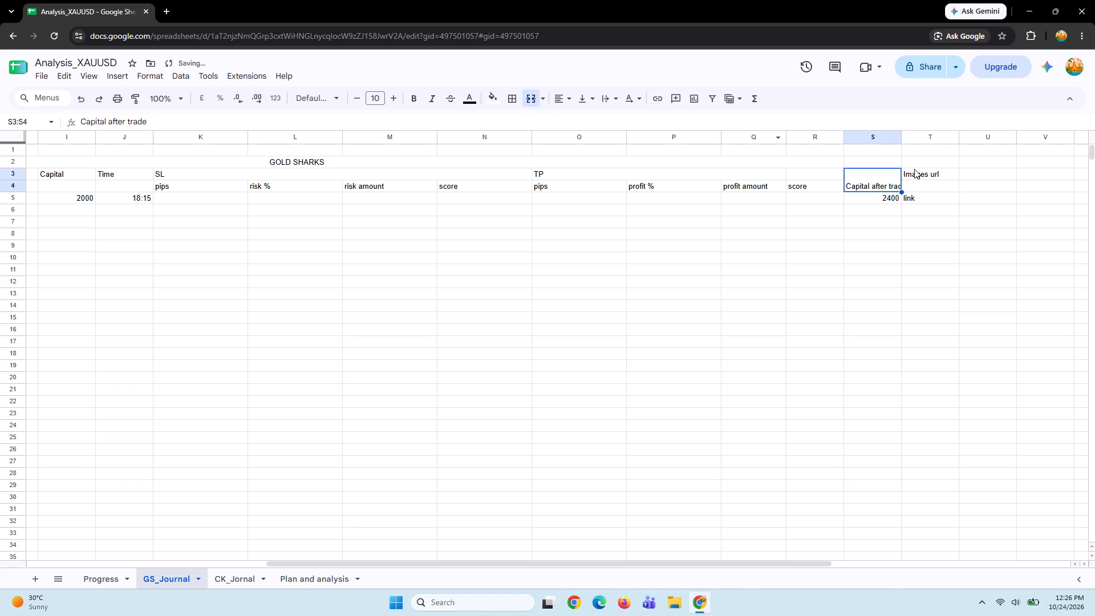
left_click_drag(916, 172, 916, 185)
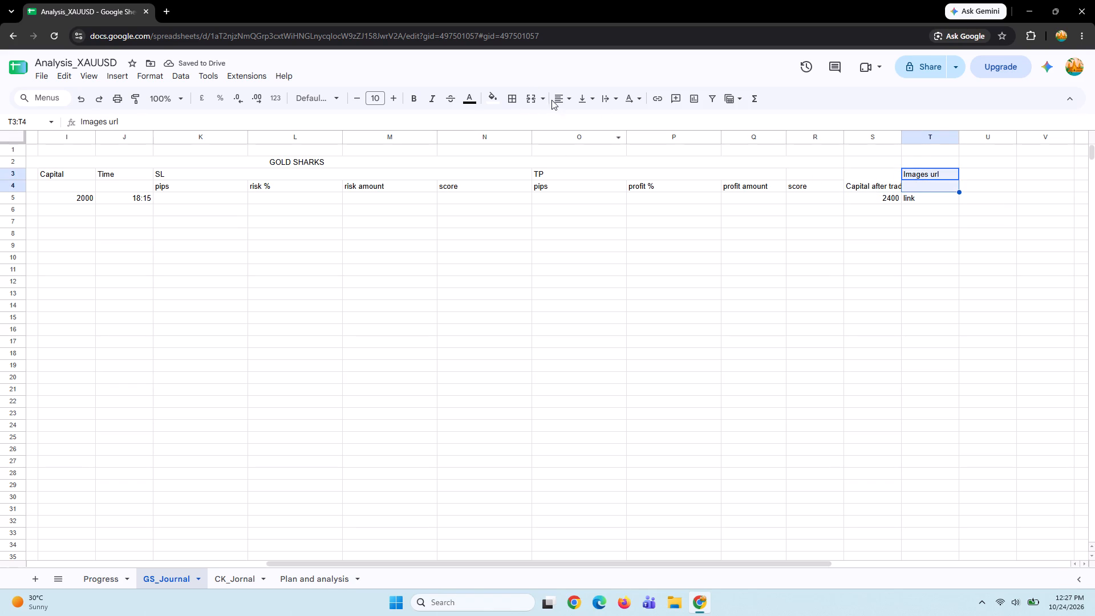
left_click(532, 98)
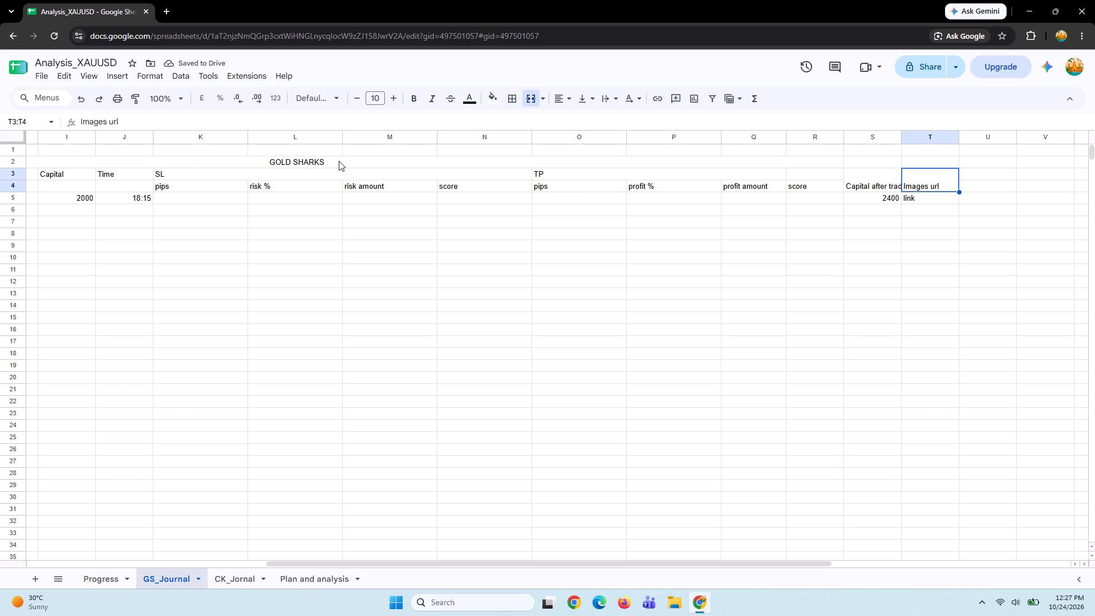
Merge the Week, Day, Date and second Day headers in columns B to E, each separately across rows 3 and 4.
scroll(339, 161, "right", 5)
scroll(183, 177, "right", 3)
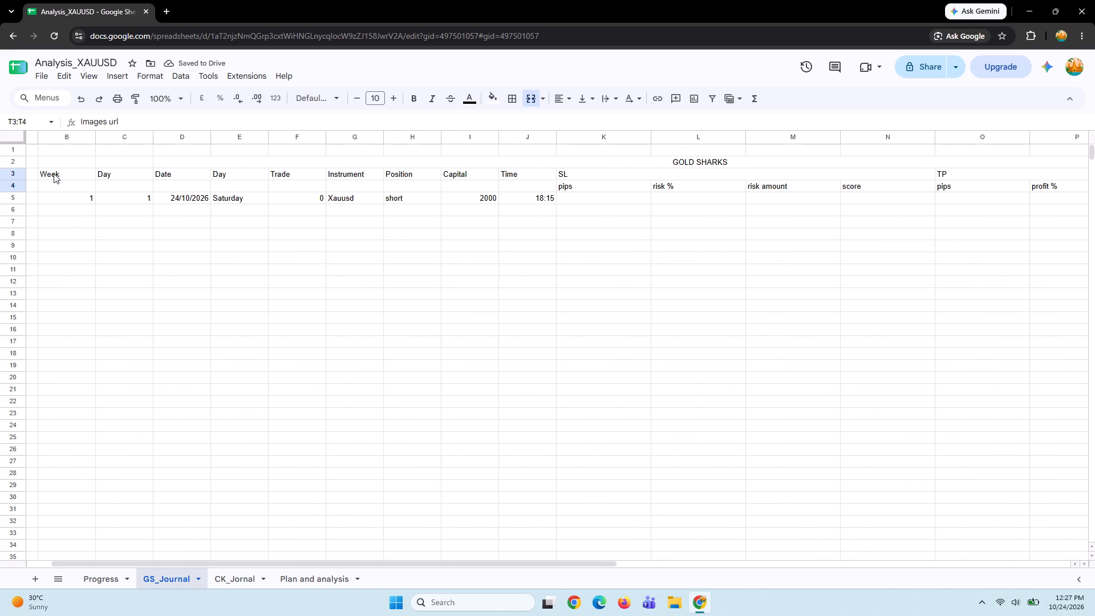
scroll(54, 173, "right", 2)
left_click_drag(106, 175, 106, 183)
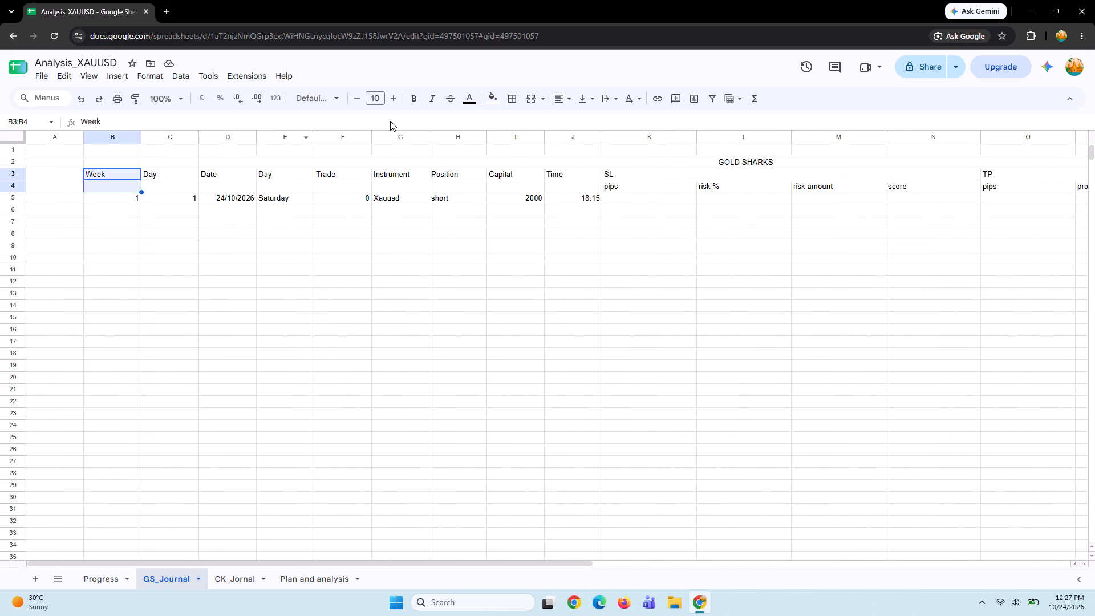
left_click(528, 95)
left_click_drag(182, 175, 182, 183)
left_click(536, 100)
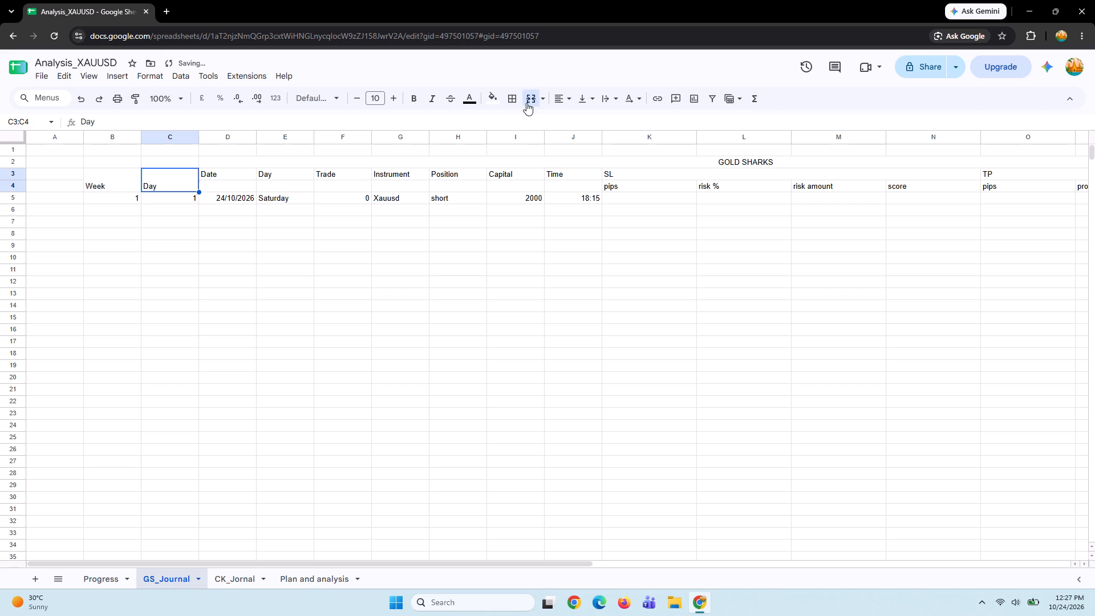
left_click_drag(224, 174, 225, 183)
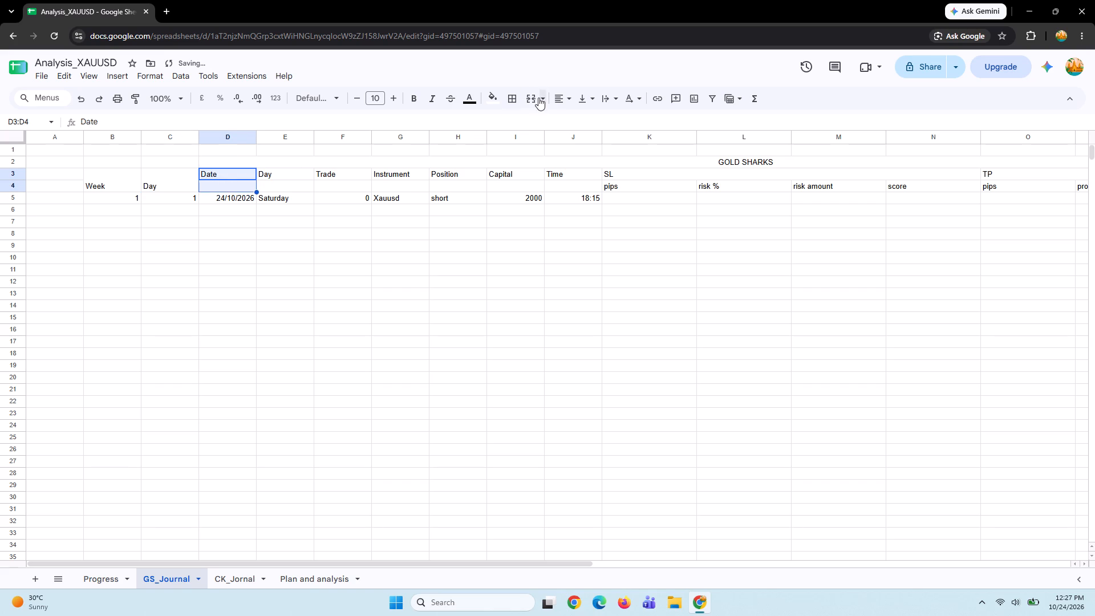
left_click(532, 99)
left_click_drag(297, 174, 297, 184)
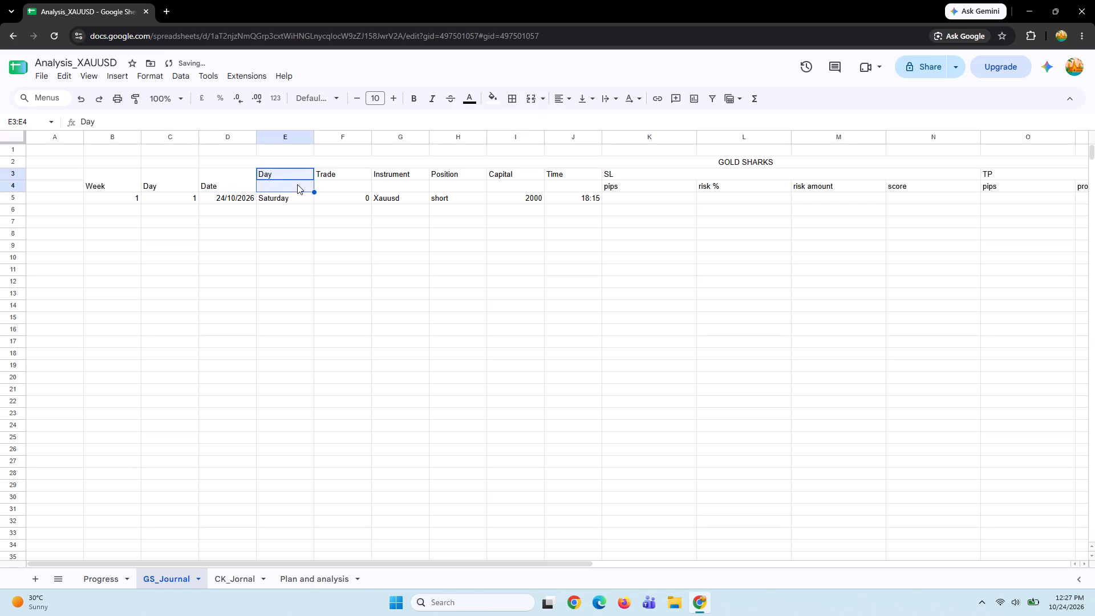
left_click(530, 102)
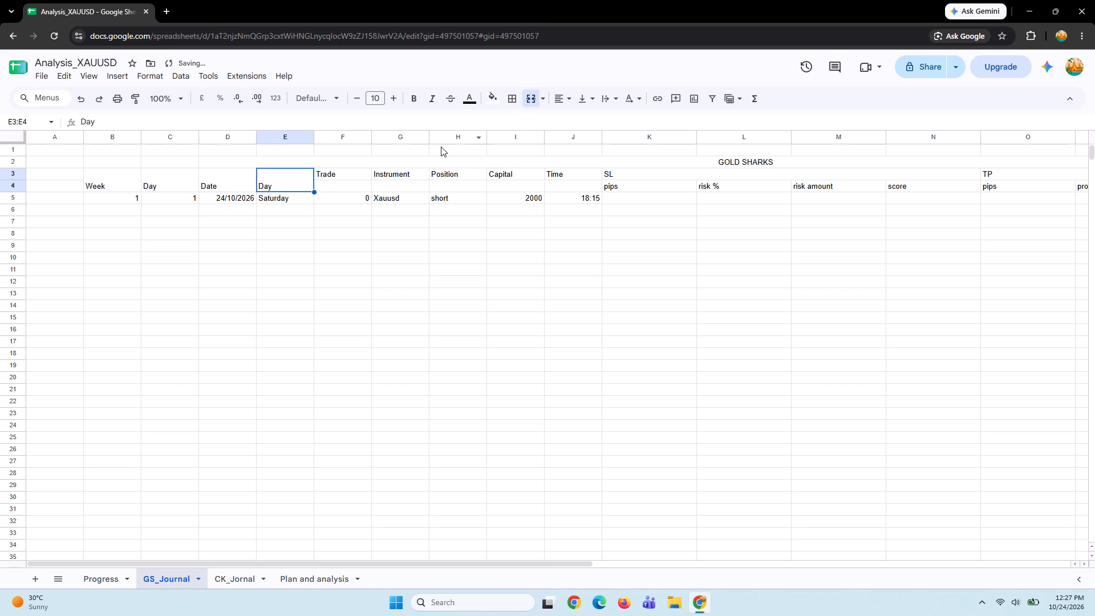
Merge the Trade, Instrument, Position, Capital and Time headers in columns F to J, each separately across rows 3 and 4.
left_click_drag(333, 173, 332, 183)
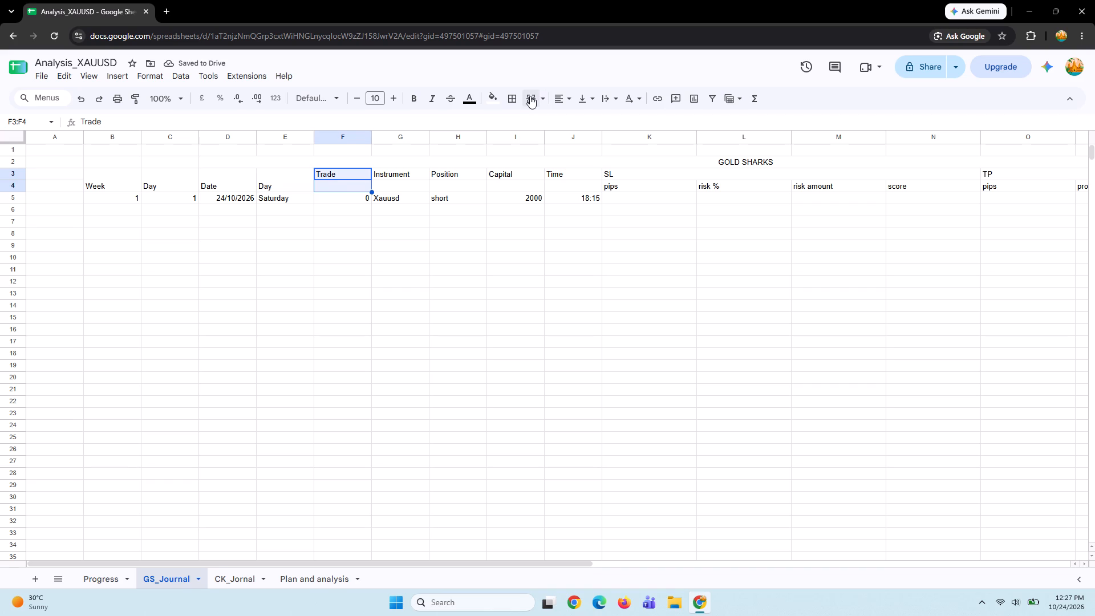
left_click(530, 96)
left_click_drag(419, 173, 419, 179)
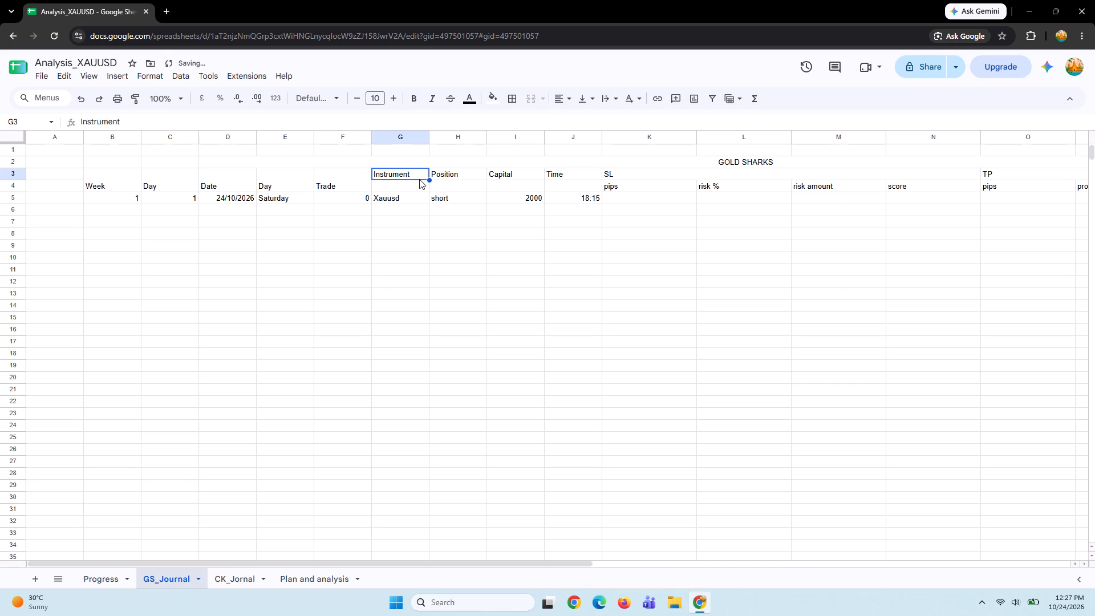
left_click_drag(416, 177, 413, 187)
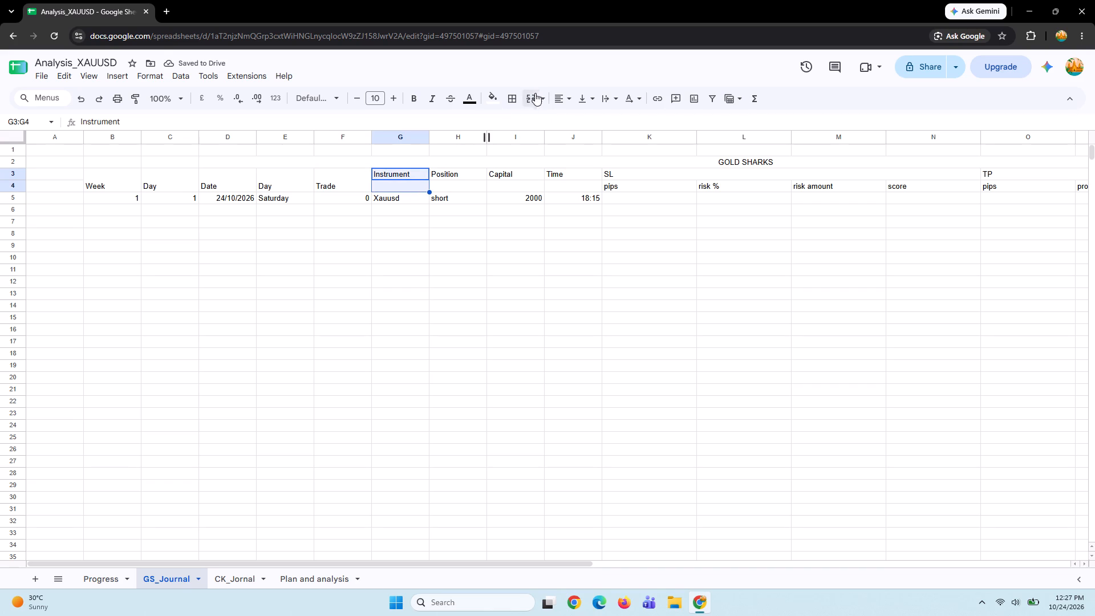
left_click(532, 102)
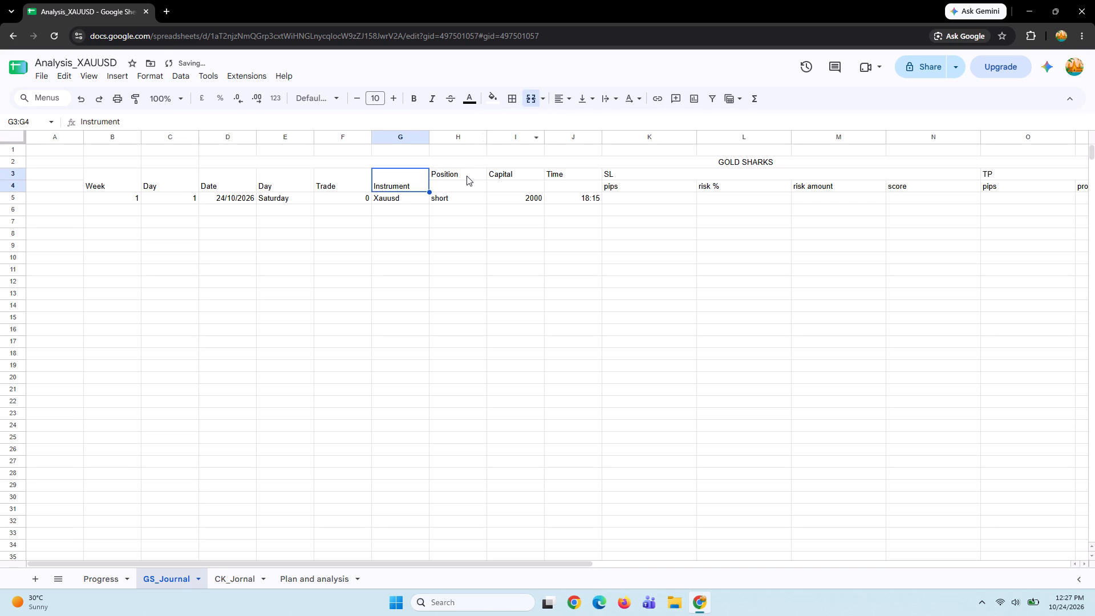
left_click_drag(467, 176, 465, 185)
left_click(530, 98)
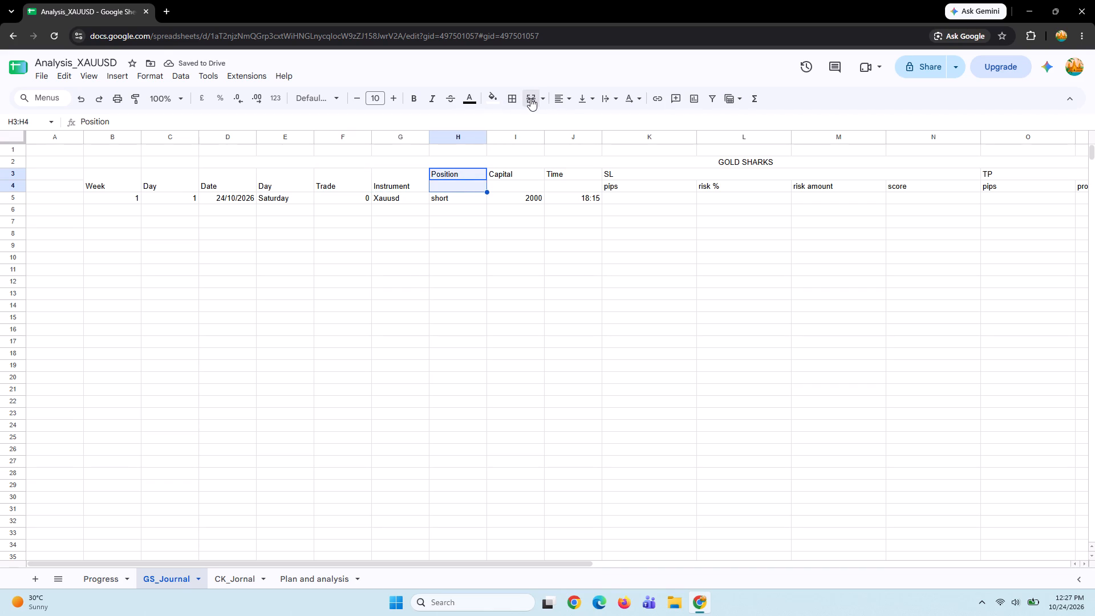
left_click_drag(516, 171, 515, 183)
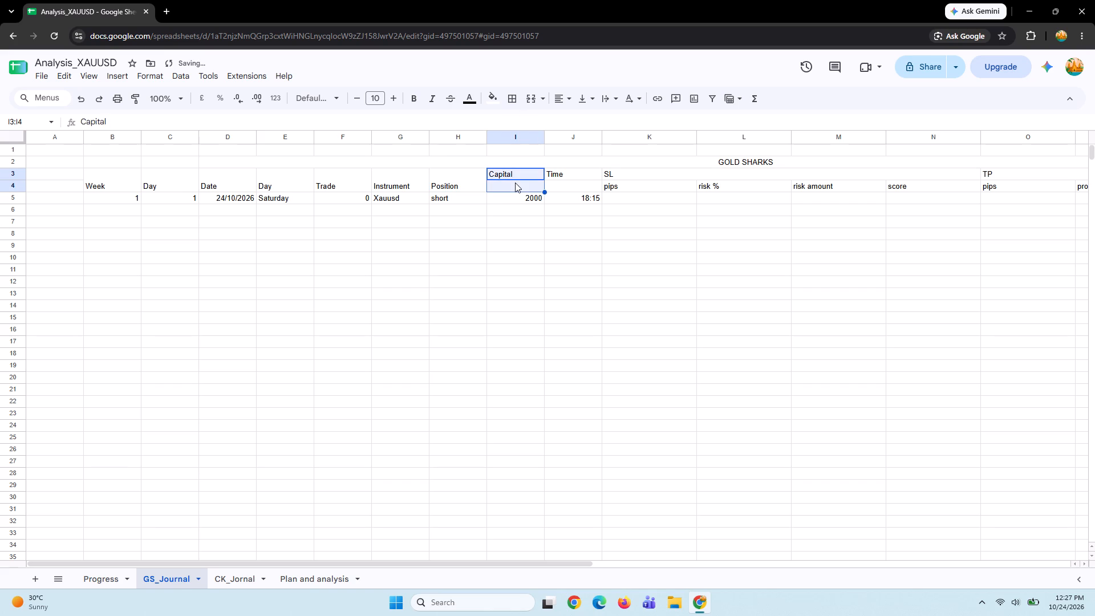
left_click(529, 100)
left_click_drag(578, 176, 578, 182)
left_click(533, 100)
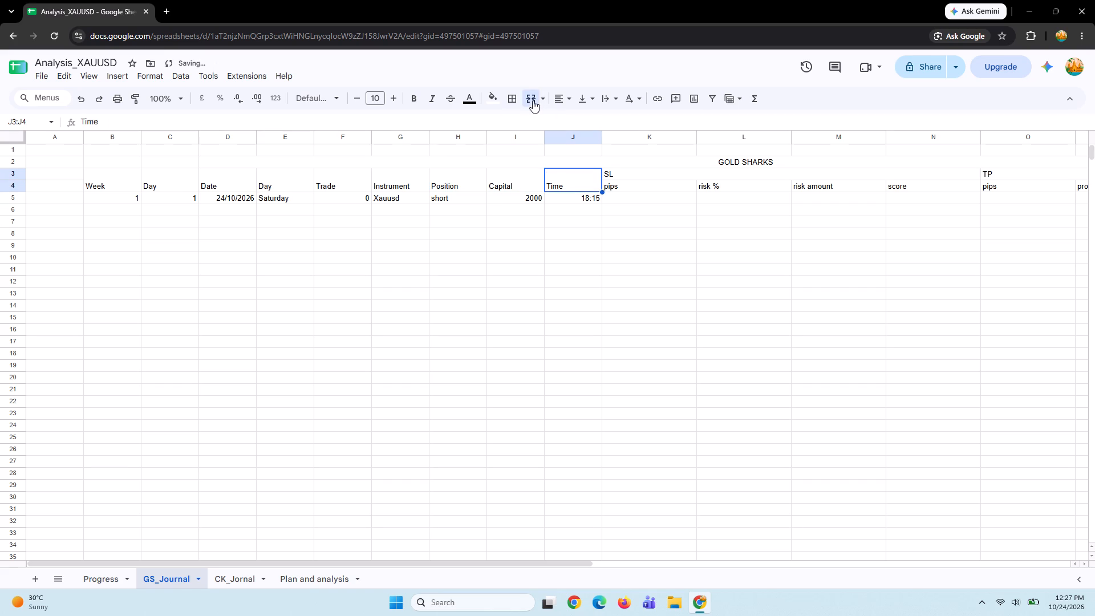
Centre-align all the headers horizontally in the range B3:T4, from Week to Images url.
left_click(637, 172)
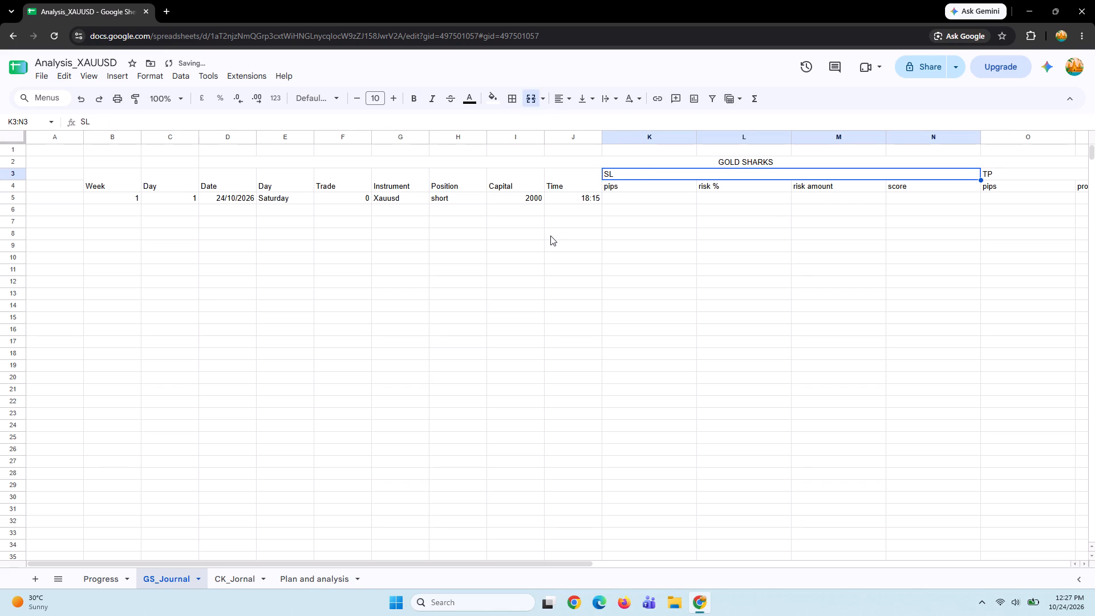
scroll(550, 236, "up", 2)
left_click_drag(117, 177, 678, 148)
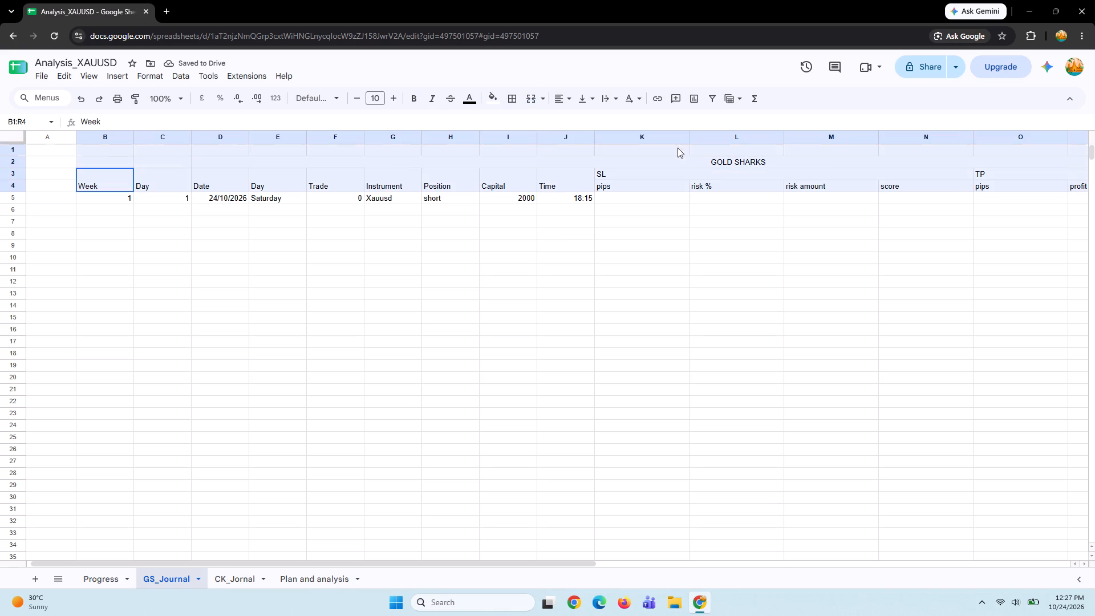
left_click_drag(678, 148, 986, 185)
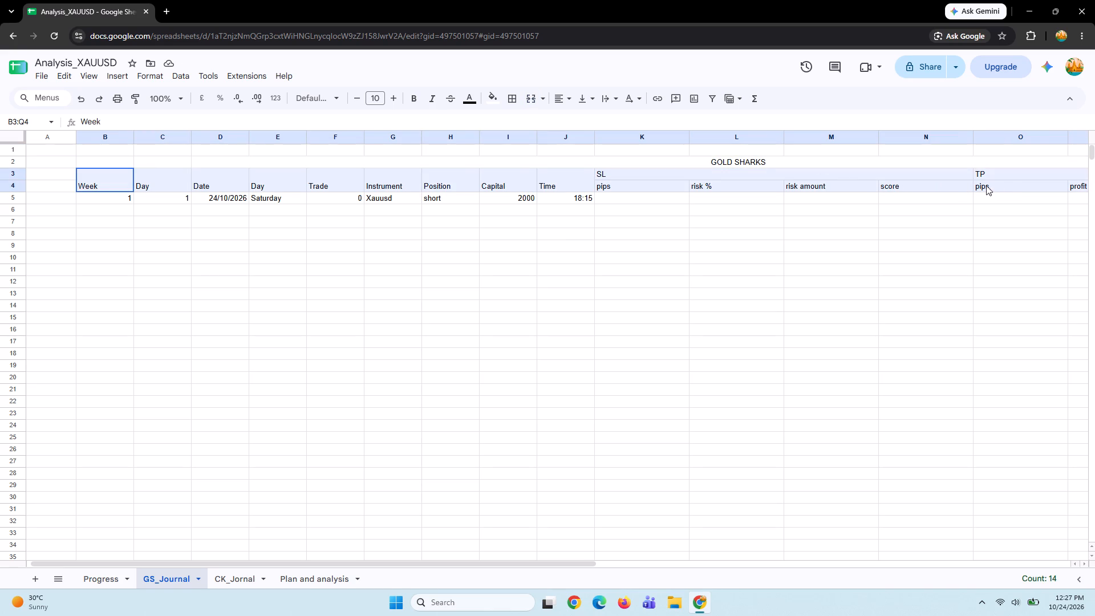
left_click_drag(986, 185, 1094, 185)
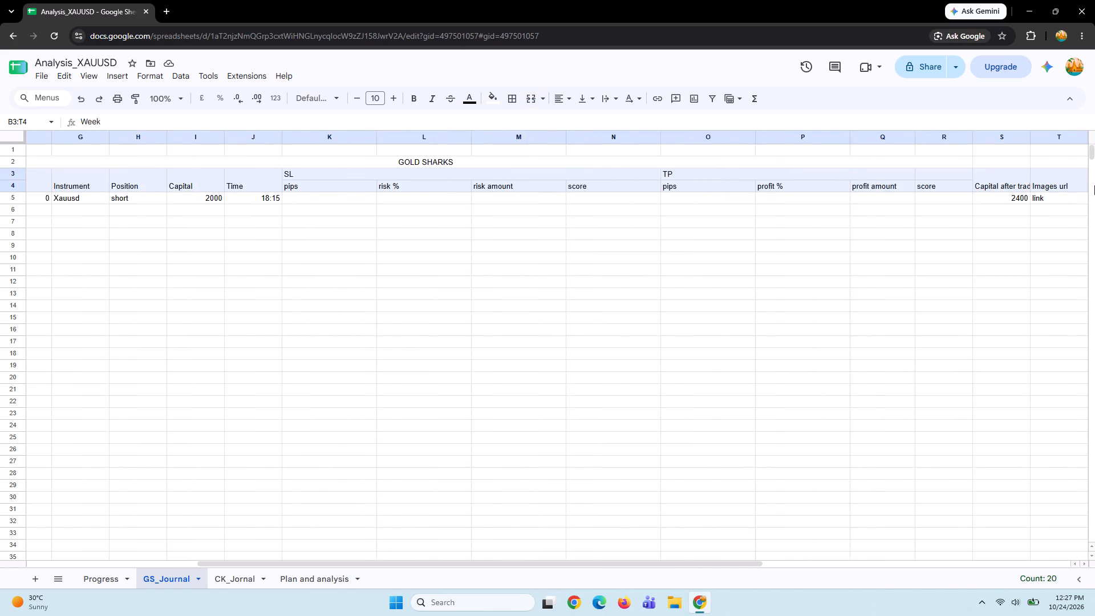
left_click_drag(1094, 185, 1009, 182)
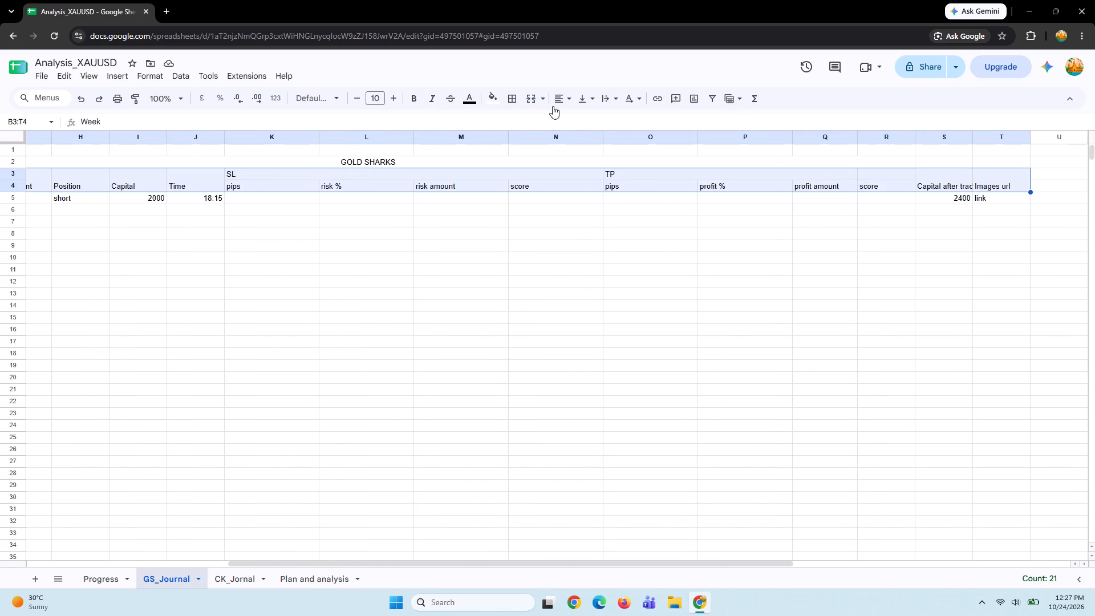
left_click(561, 102)
left_click(584, 117)
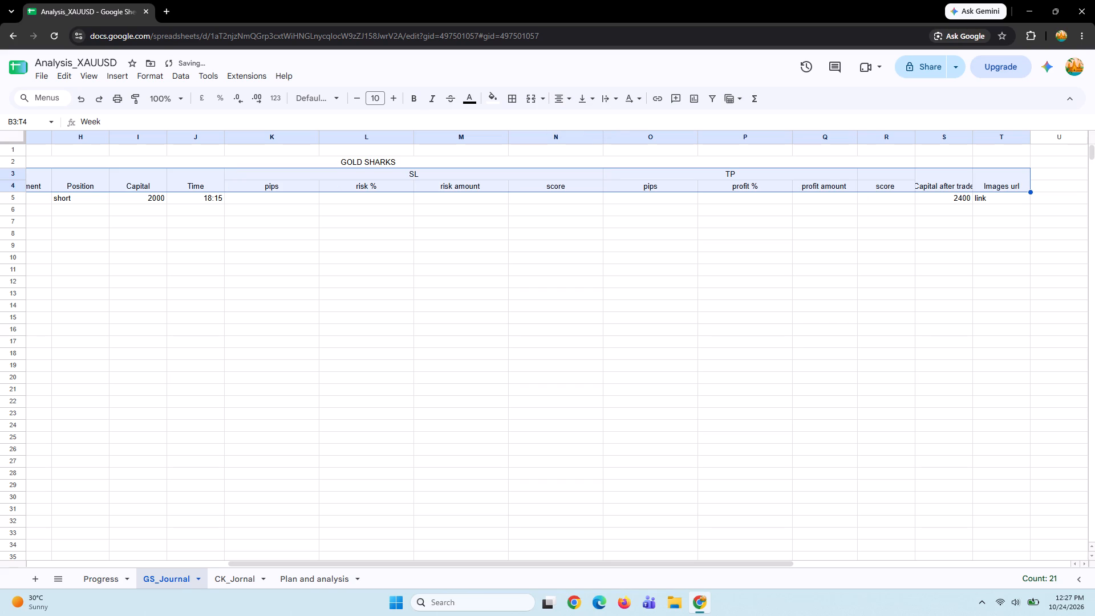
left_click(565, 329)
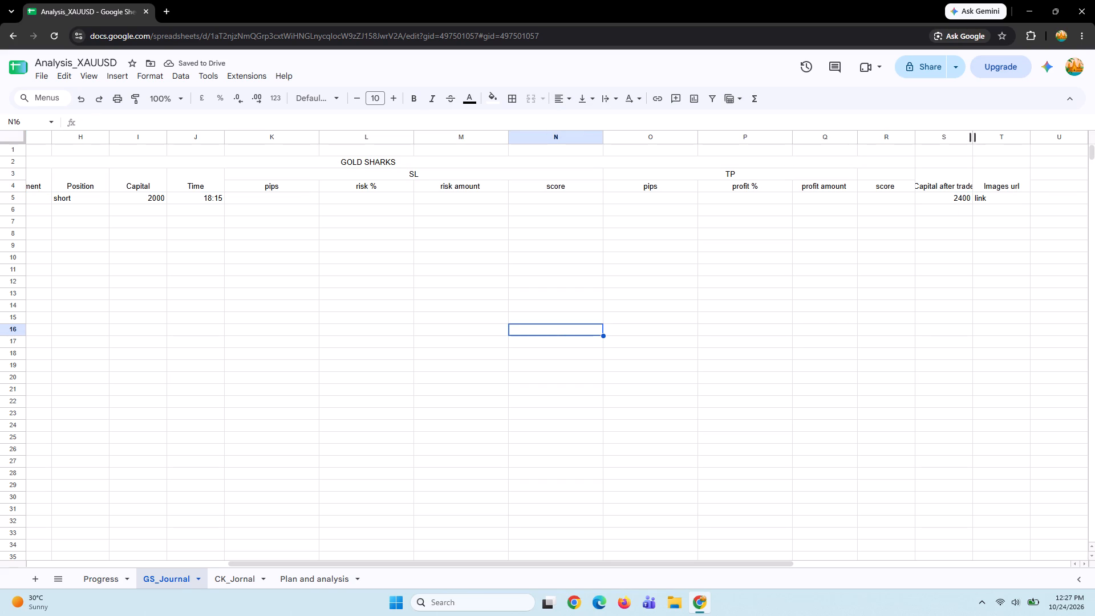
Fit the width of column S to its "Capital after trade" header.
double_click(975, 138)
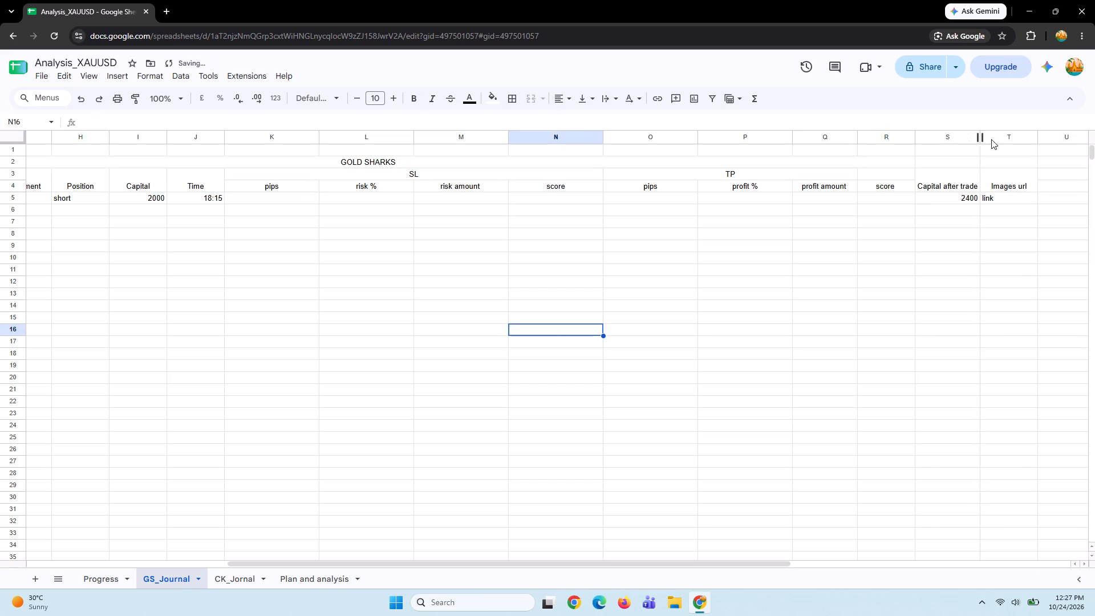
Enter 50 for the SL pips in K5 and 0.05 for the SL risk % in L5.
scroll(781, 342, "right", 4)
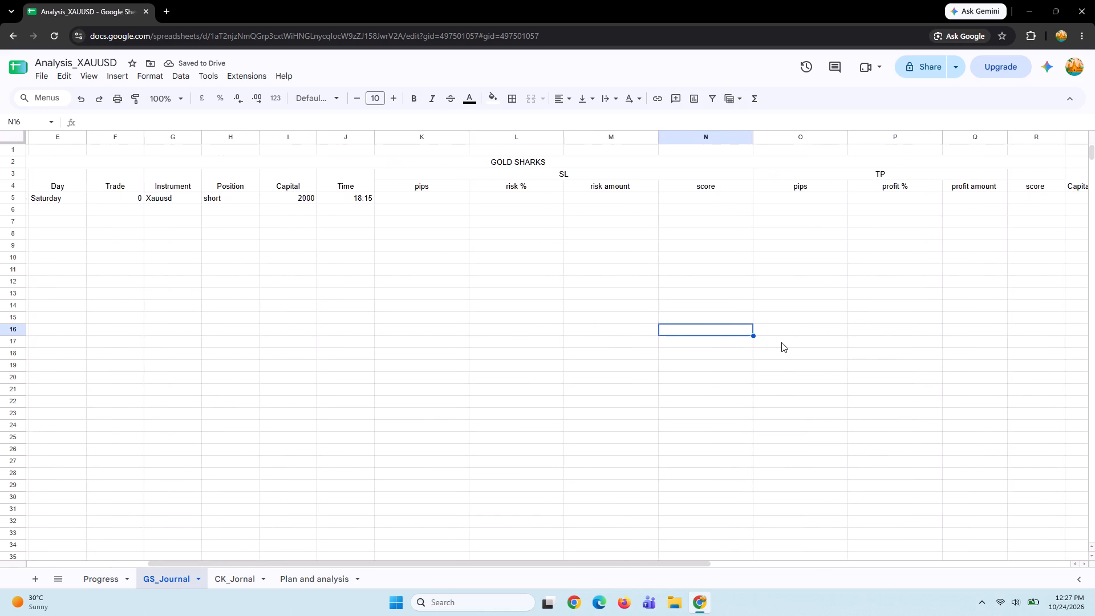
scroll(781, 342, "right", 2)
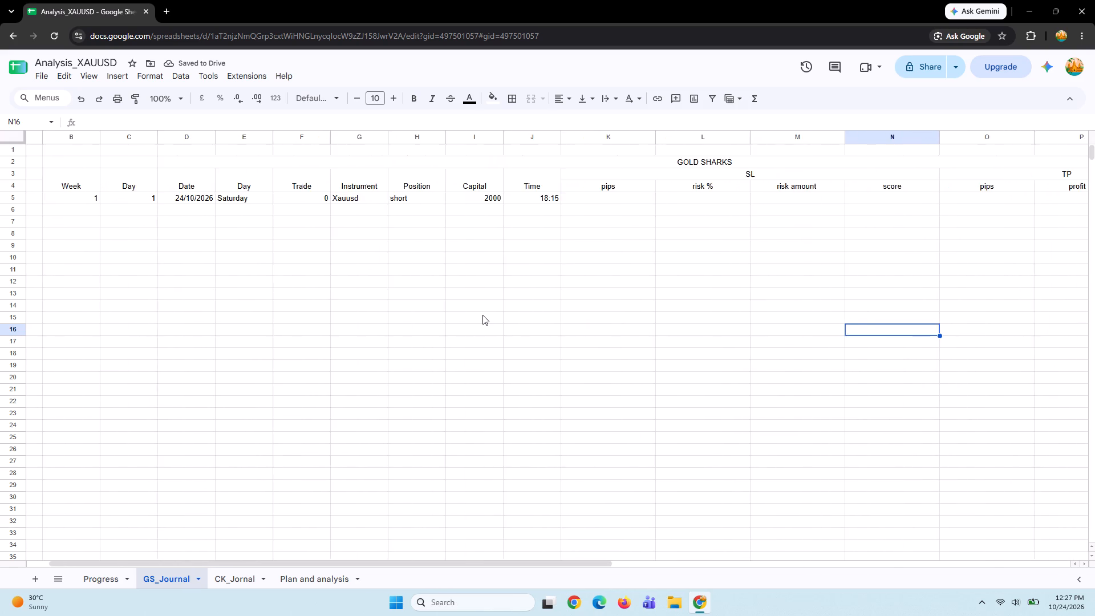
left_click(558, 198)
type("50")
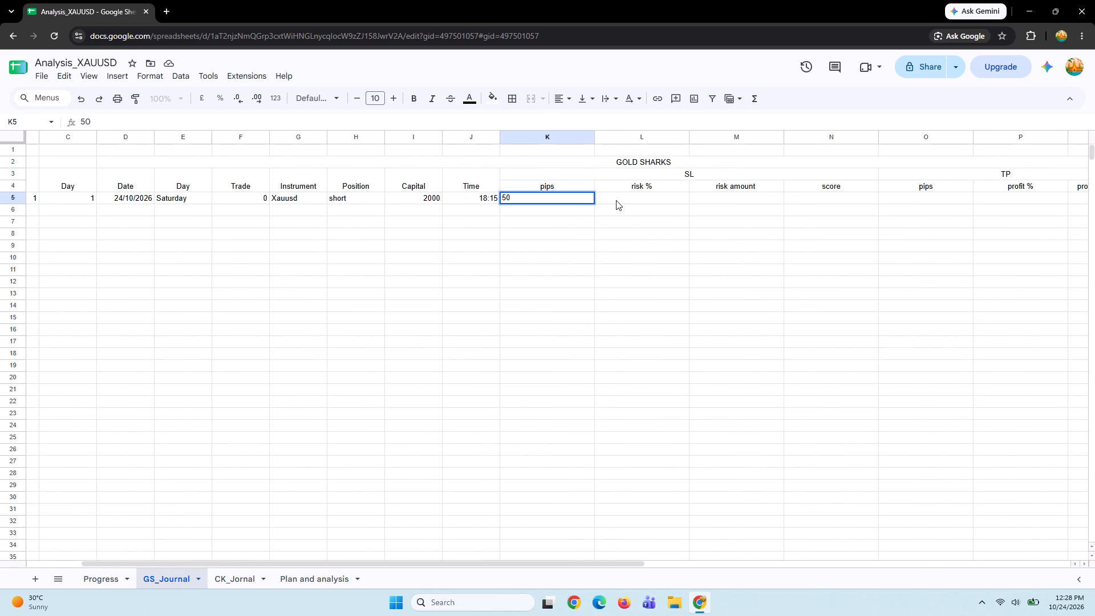
left_click(616, 200)
key("5")
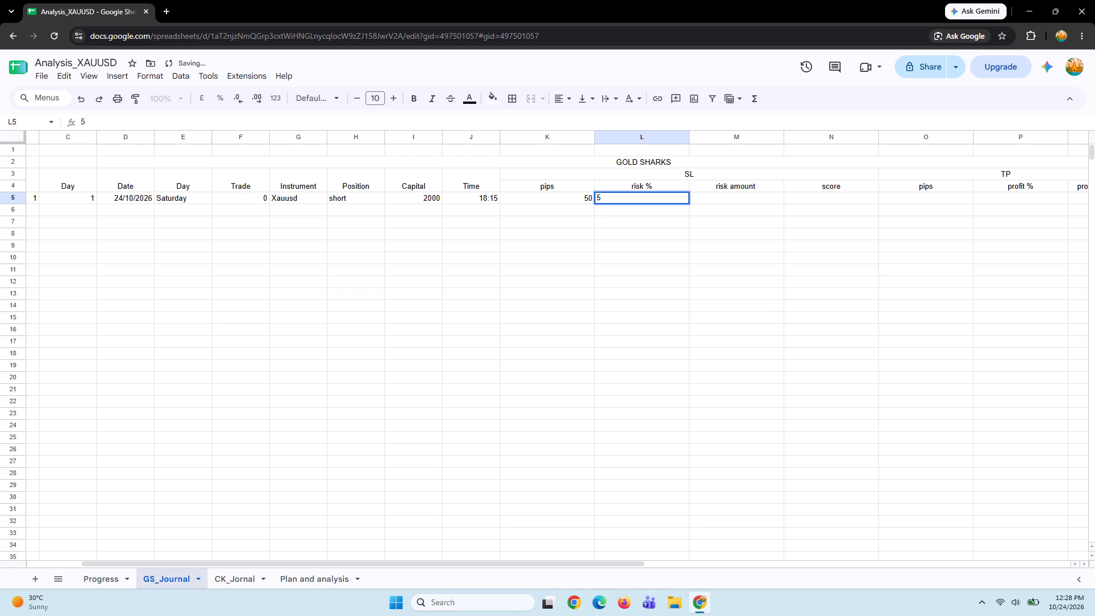
key("BackSpace")
type("0.05")
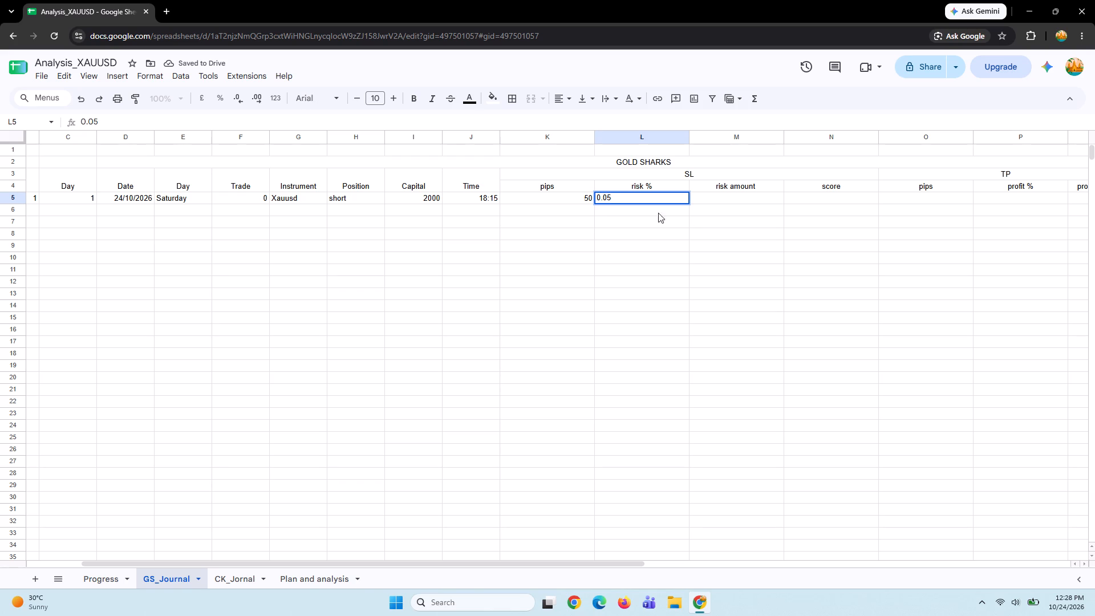
Calculate the SL risk amount in M5 with a formula multiplying capital by risk %, =I5*L5.
left_click(711, 197)
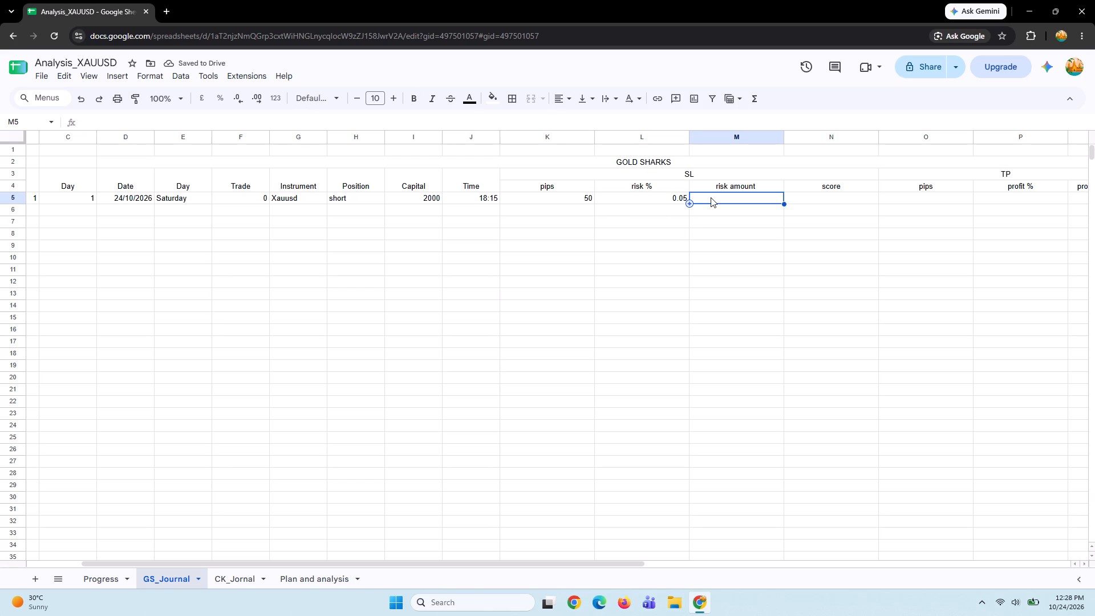
key("equal")
key("Left")
key("Left")
key("Left")
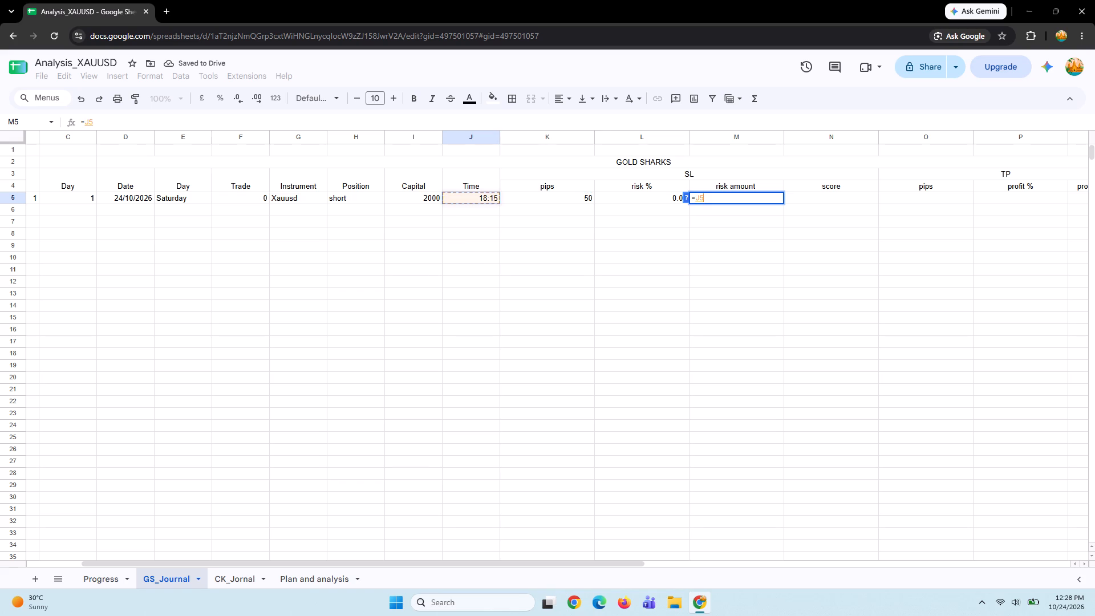
key("Left")
key("asterisk")
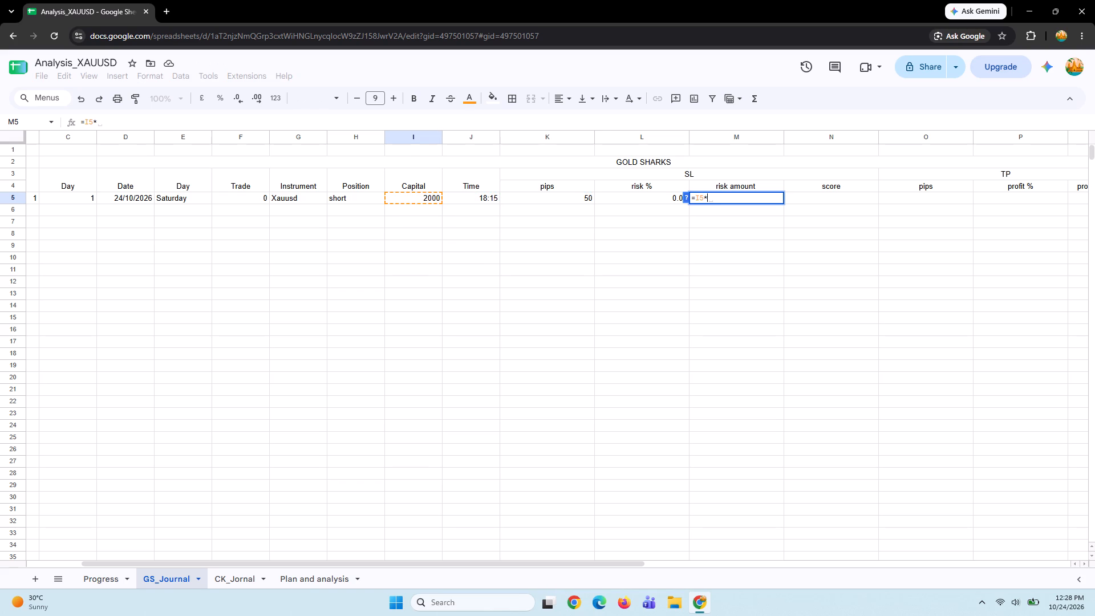
key("Left")
key("Return")
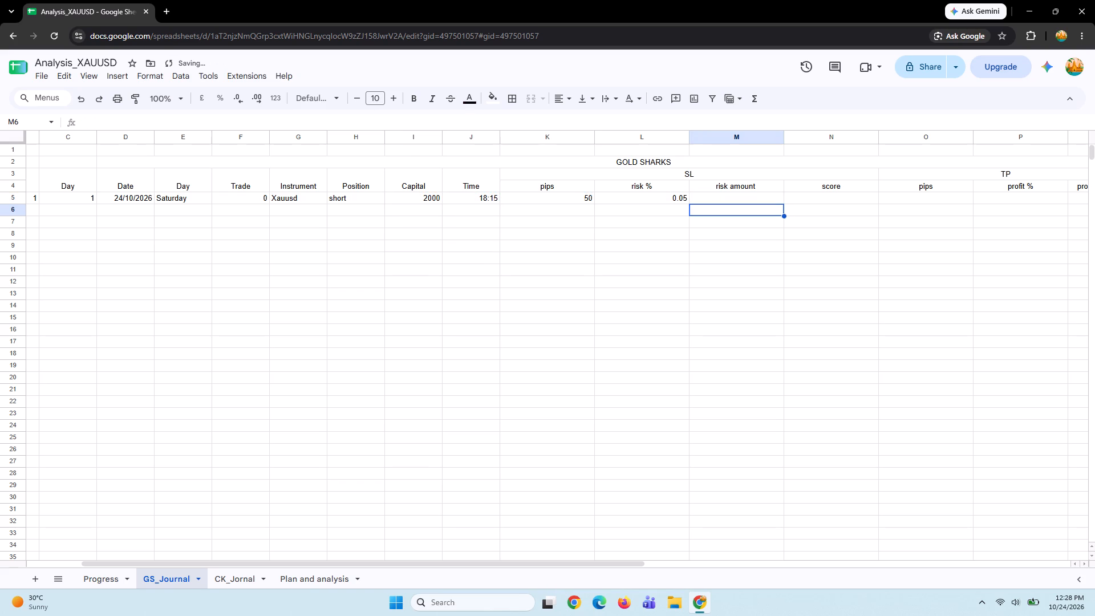
Enter 0 as the SL score in N5.
left_click(847, 196)
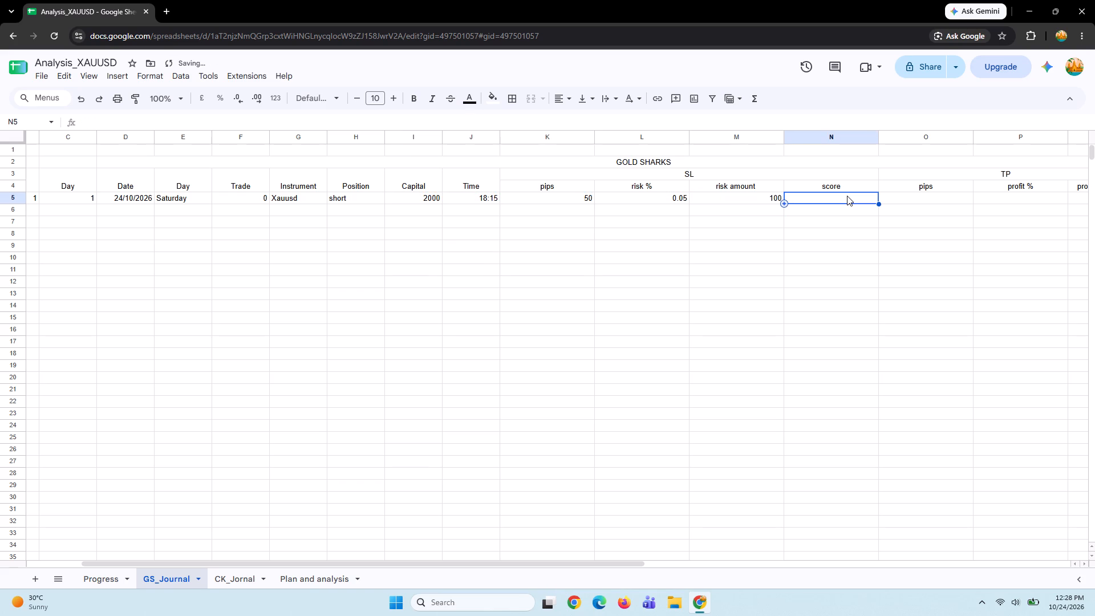
key("0")
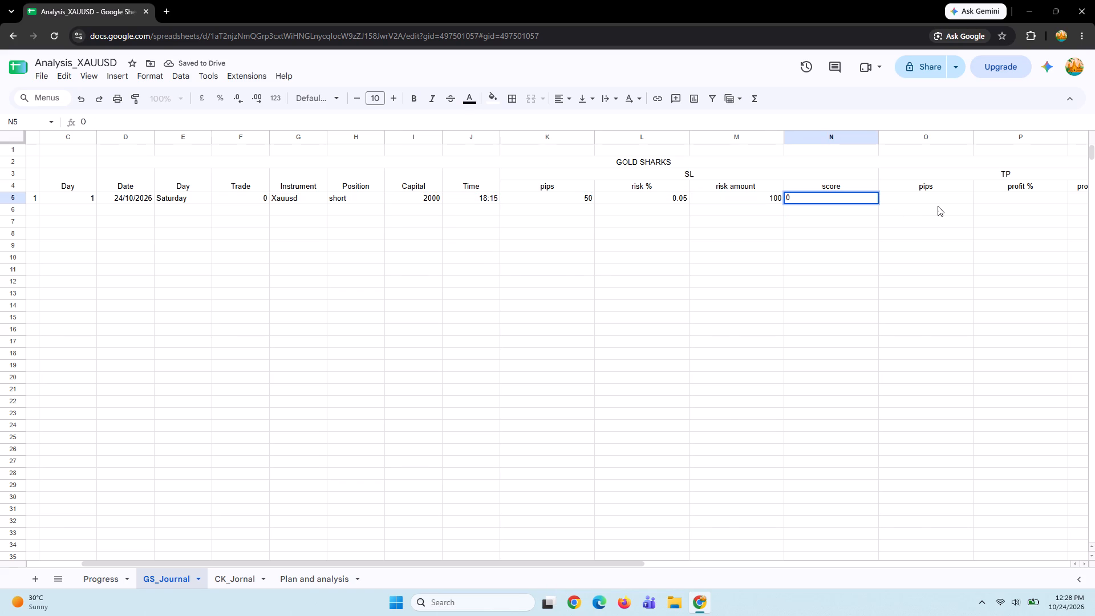
scroll(938, 206, "left", 2)
key("Return")
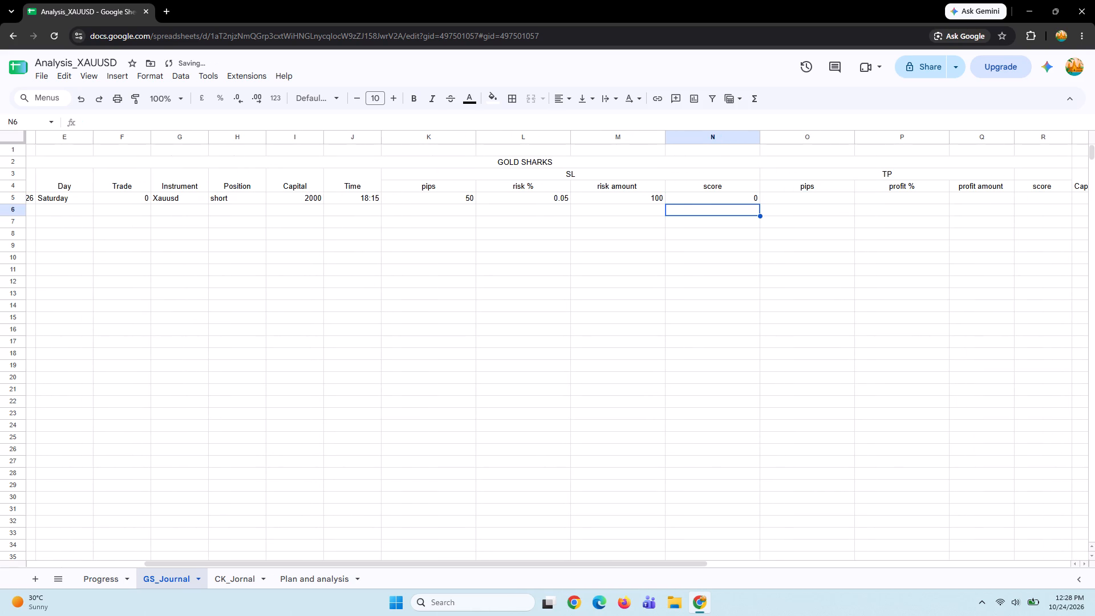
Enter 200 for the TP pips in O5 and 0.2 for the TP profit % in P5.
left_click(825, 197)
scroll(825, 197, "left", 1)
type("200")
left_click(867, 197)
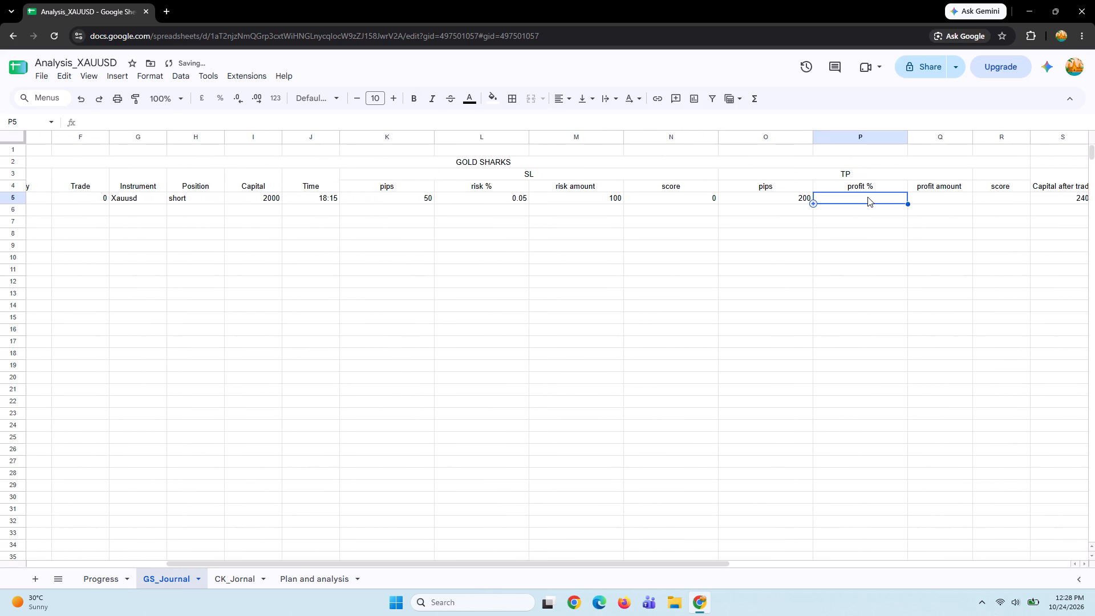
type("0.2")
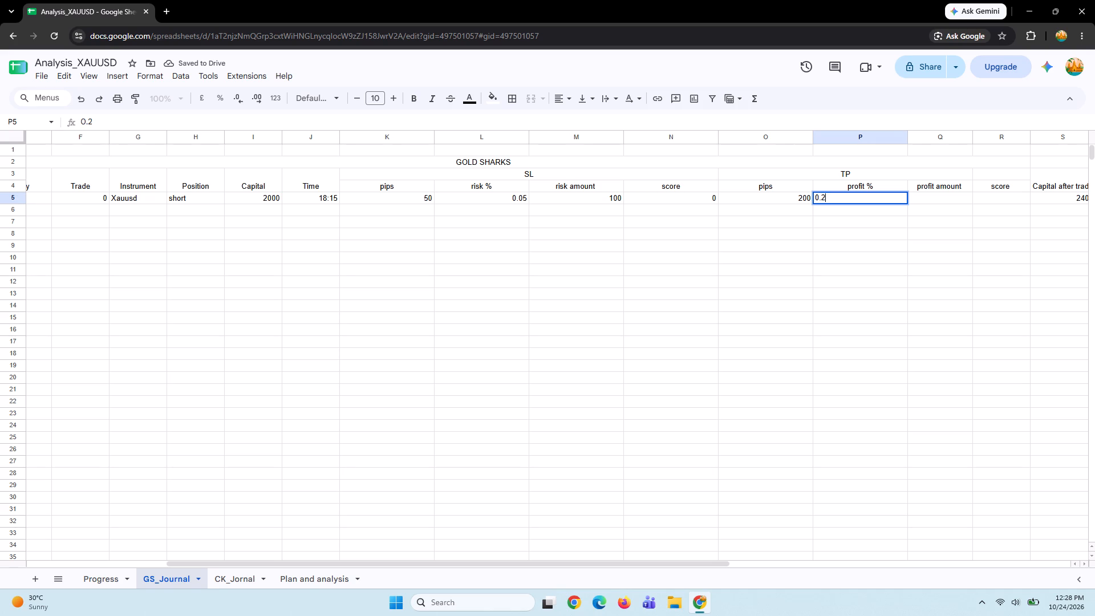
Calculate the TP profit amount in Q5 with a formula multiplying capital by profit %, =I5*P5.
left_click(940, 194)
scroll(940, 194, "left", 3)
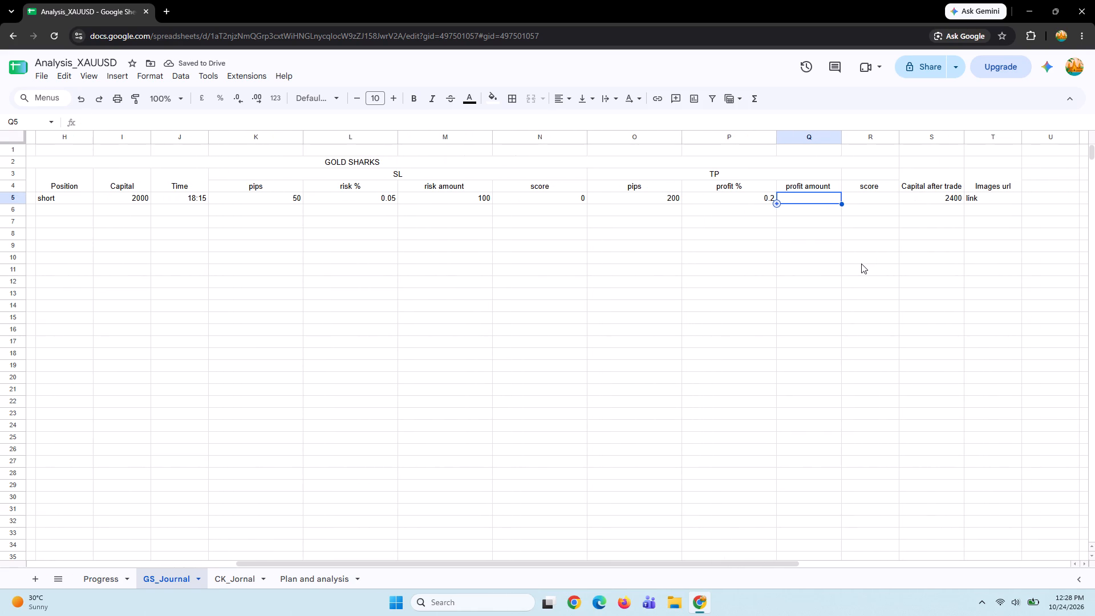
key("equal")
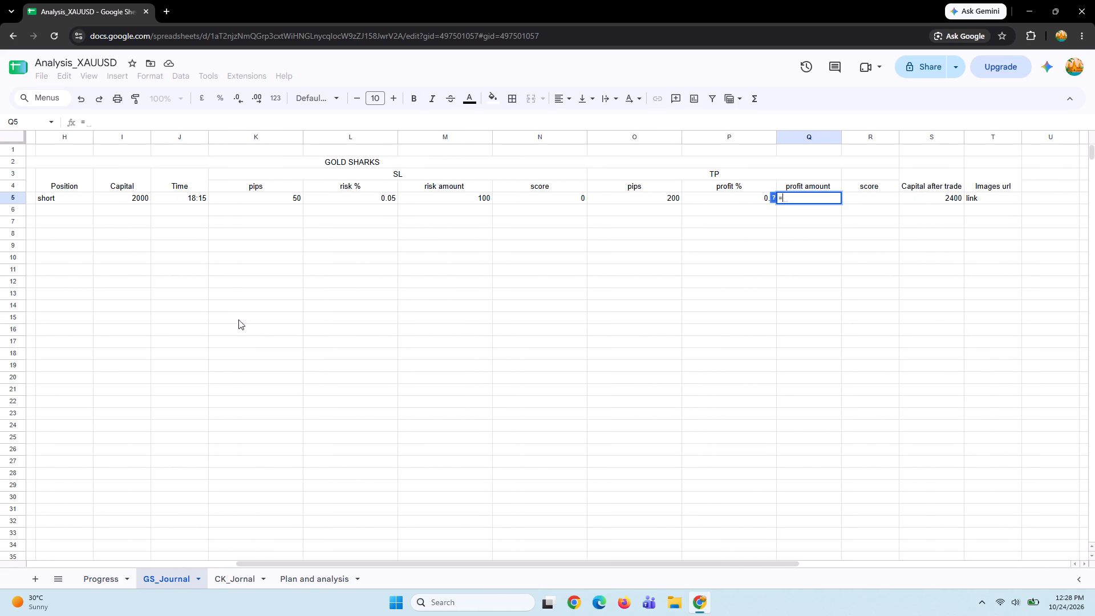
left_click(133, 198)
key("asterisk")
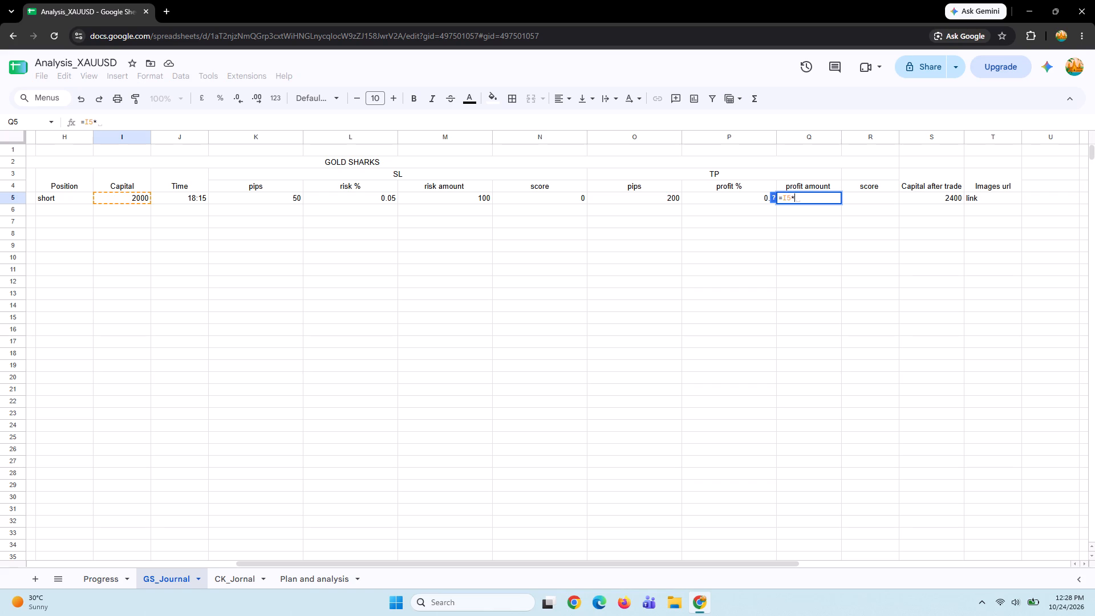
left_click(721, 197)
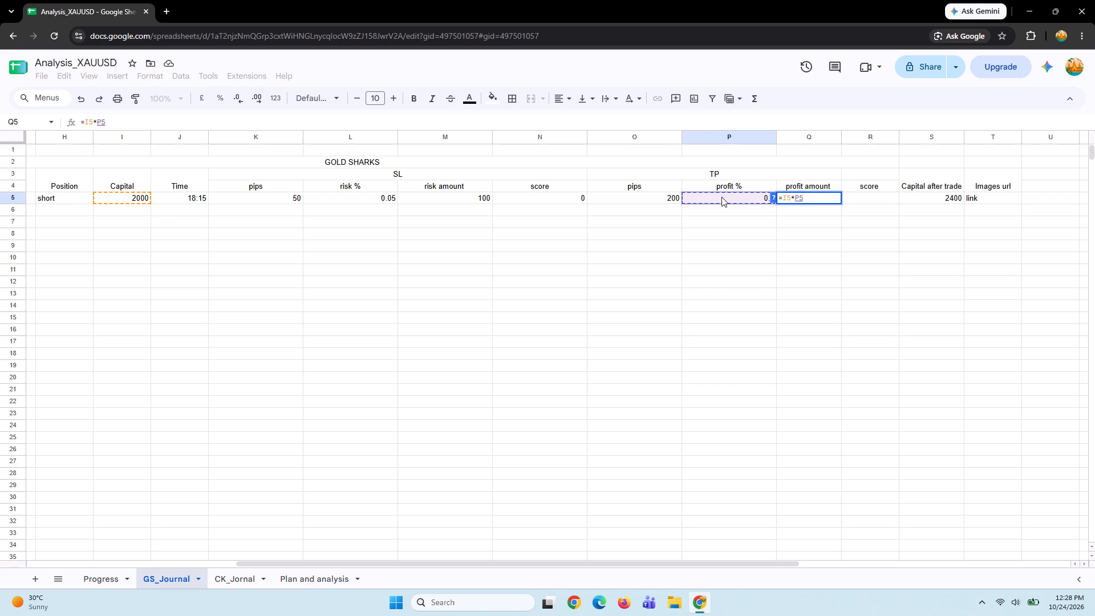
key("Return")
Enter 1 as the TP score in R5.
left_click(861, 196)
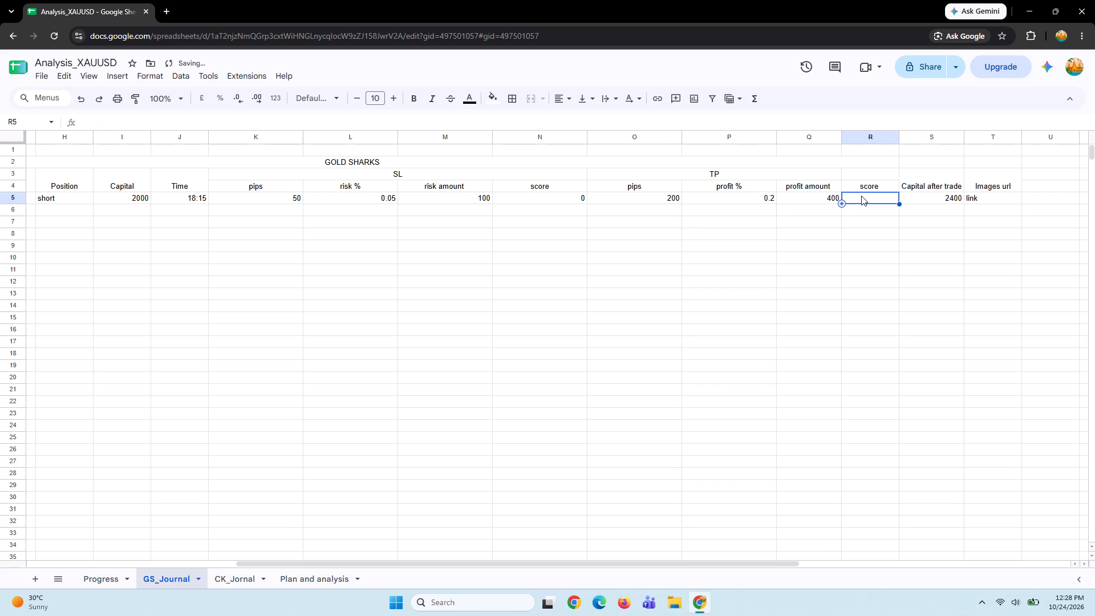
key("1")
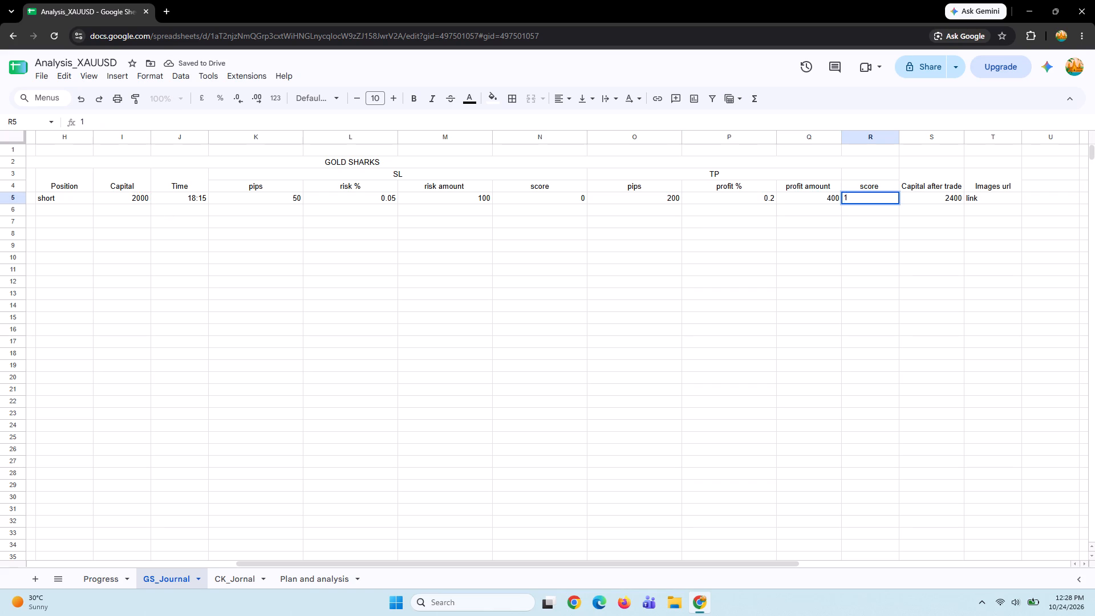
key("Return")
Start a formula in S5, under "Capital after trade", in place of its fixed value.
left_click(935, 198)
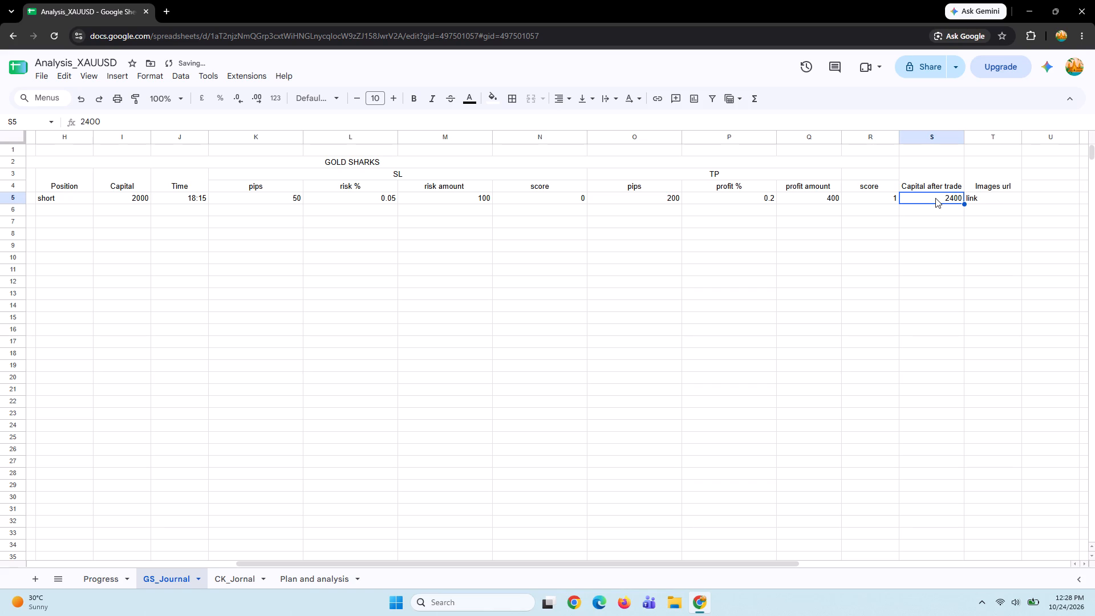
key("equal")
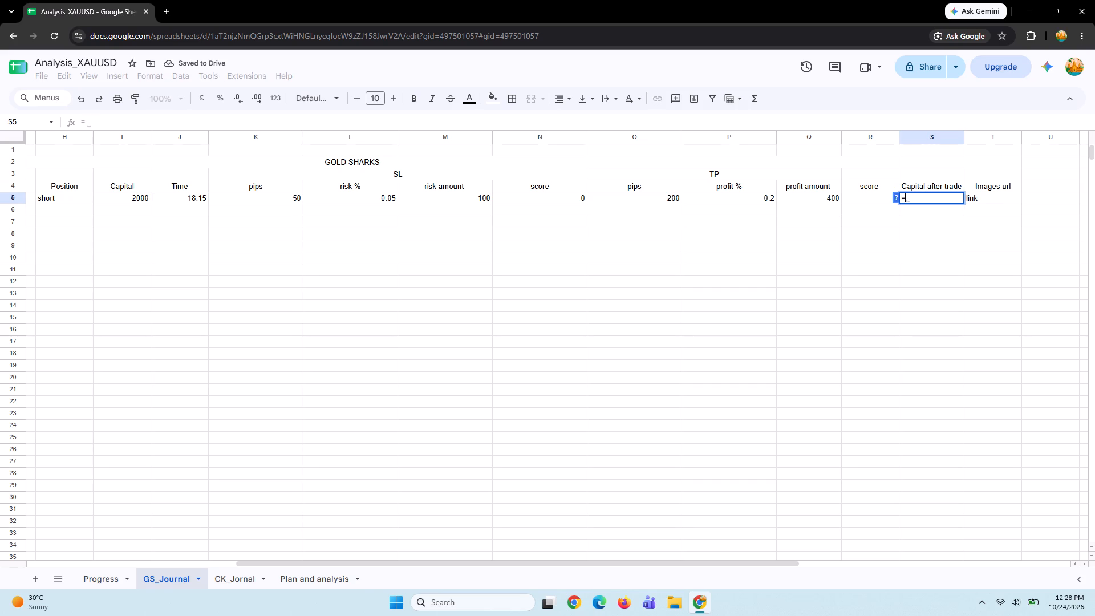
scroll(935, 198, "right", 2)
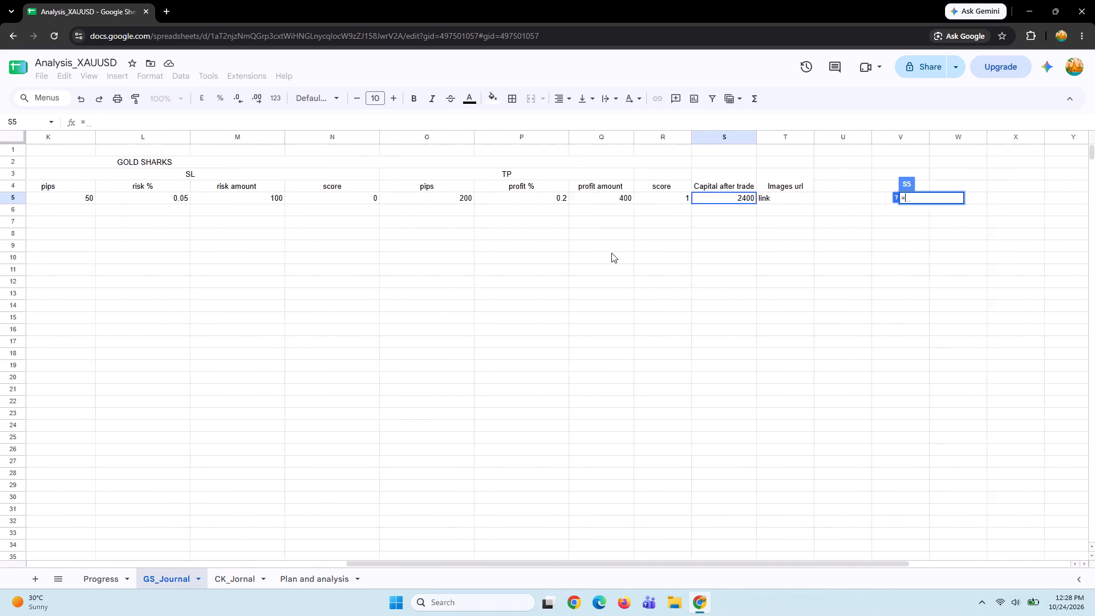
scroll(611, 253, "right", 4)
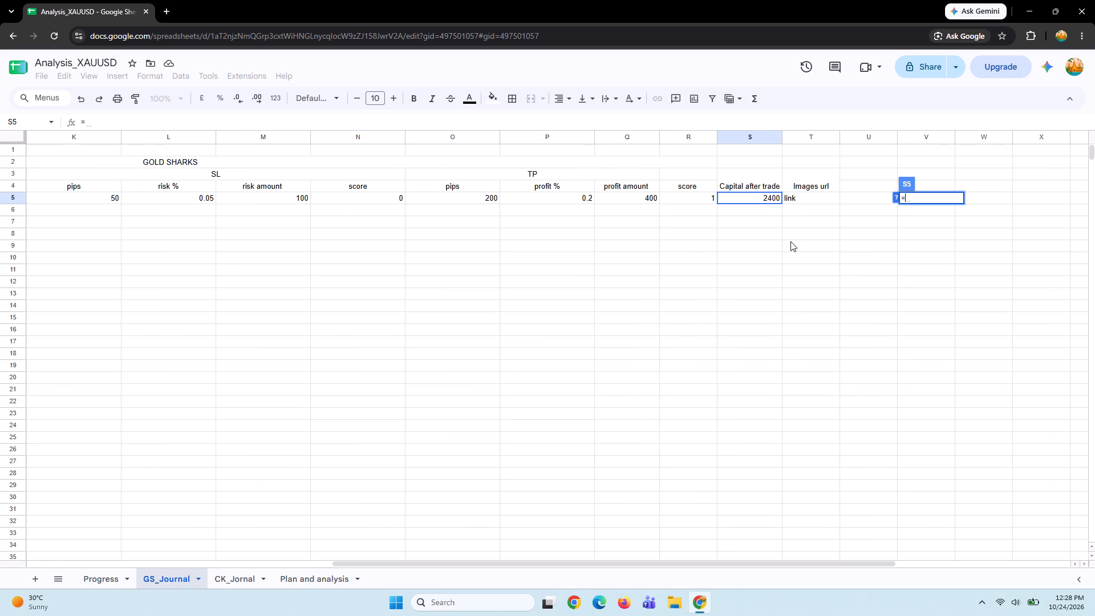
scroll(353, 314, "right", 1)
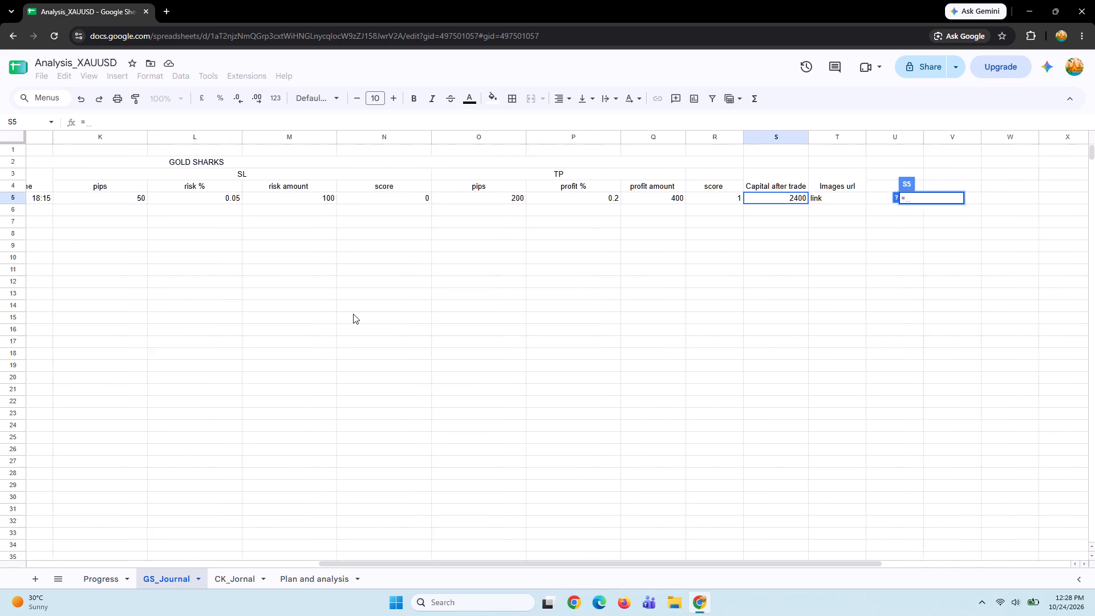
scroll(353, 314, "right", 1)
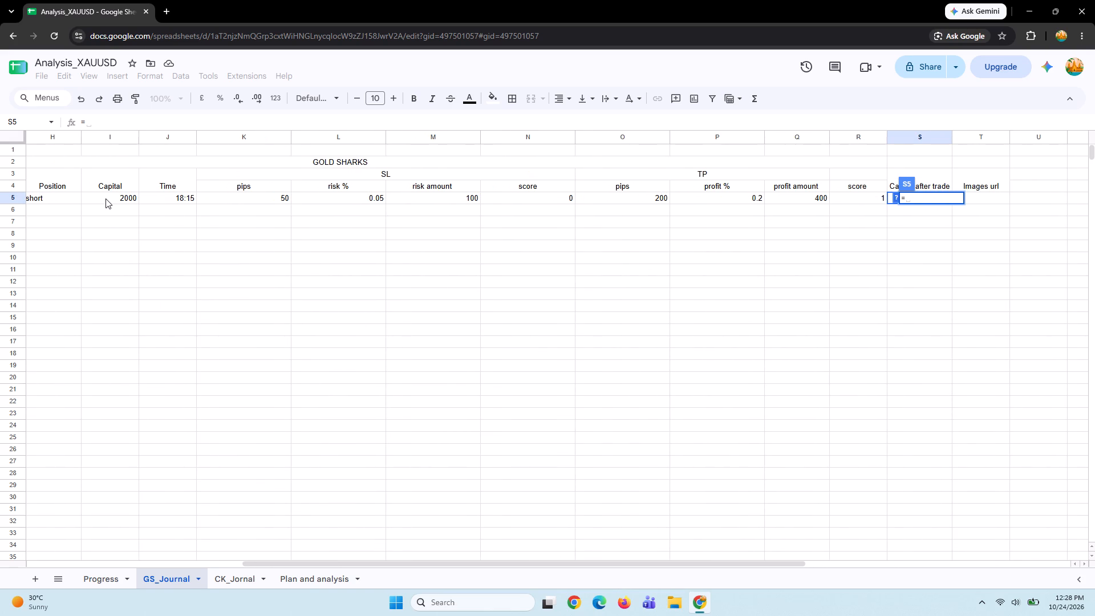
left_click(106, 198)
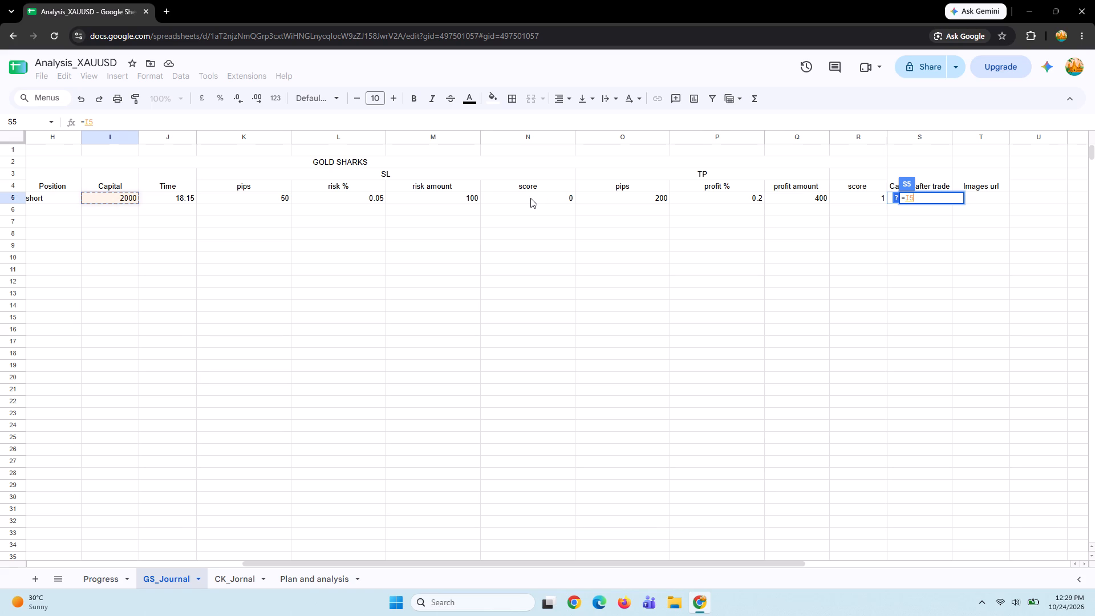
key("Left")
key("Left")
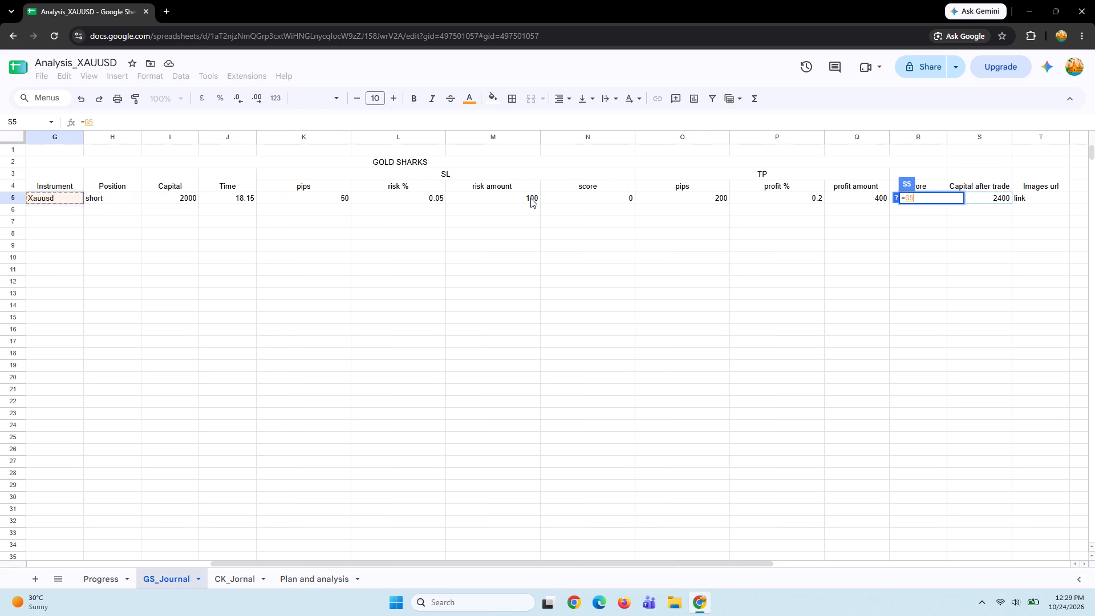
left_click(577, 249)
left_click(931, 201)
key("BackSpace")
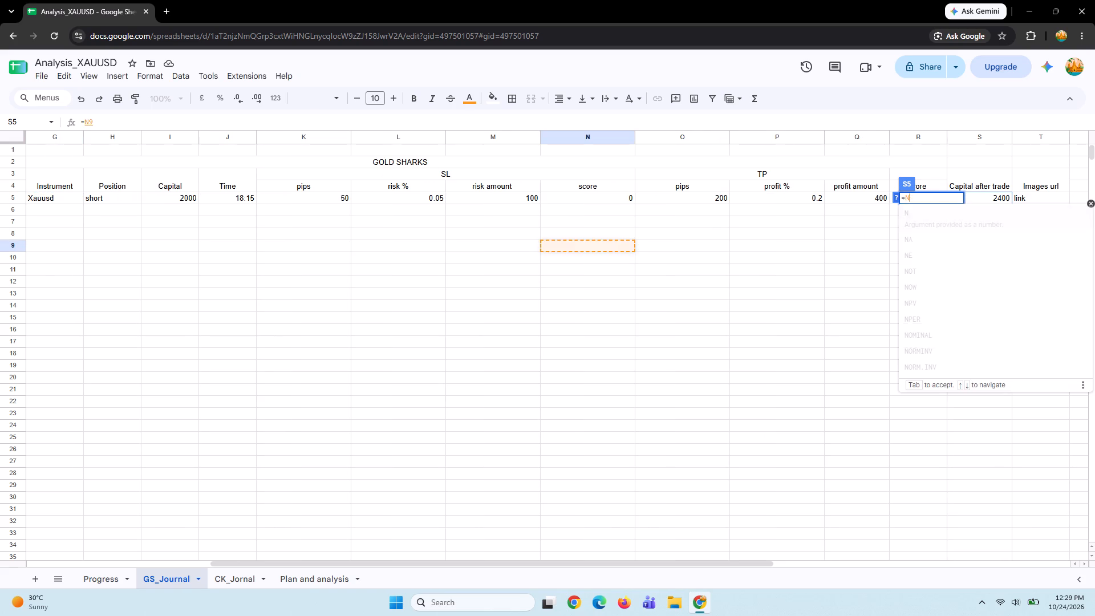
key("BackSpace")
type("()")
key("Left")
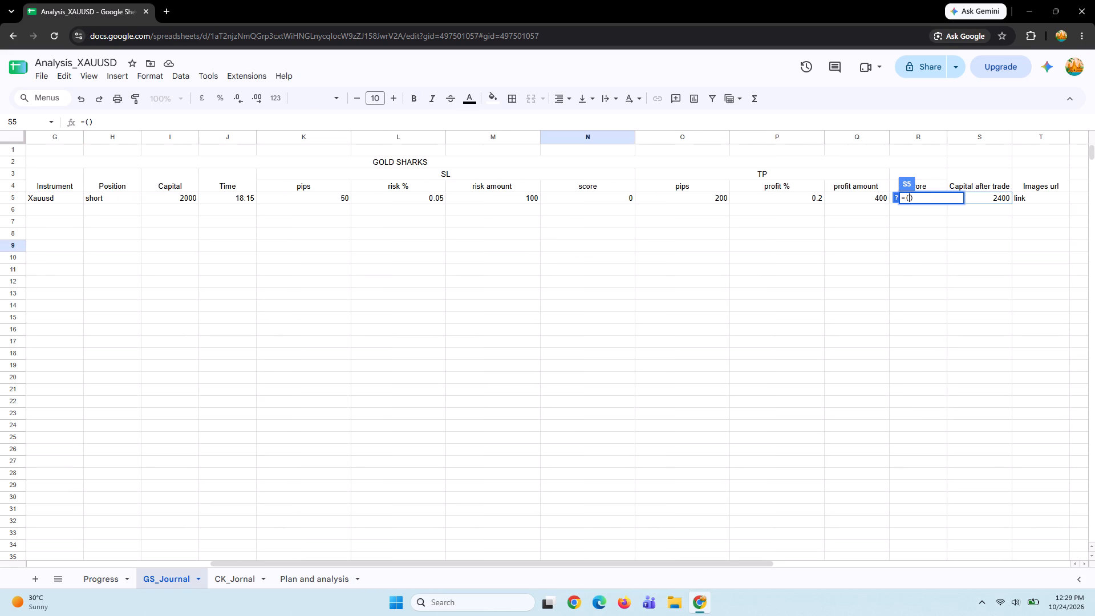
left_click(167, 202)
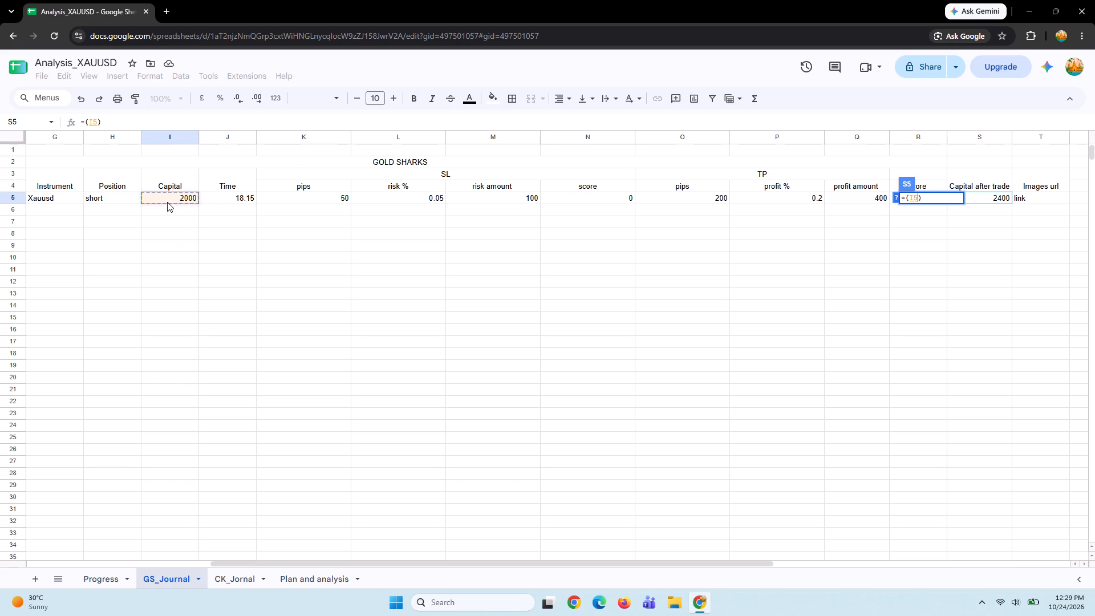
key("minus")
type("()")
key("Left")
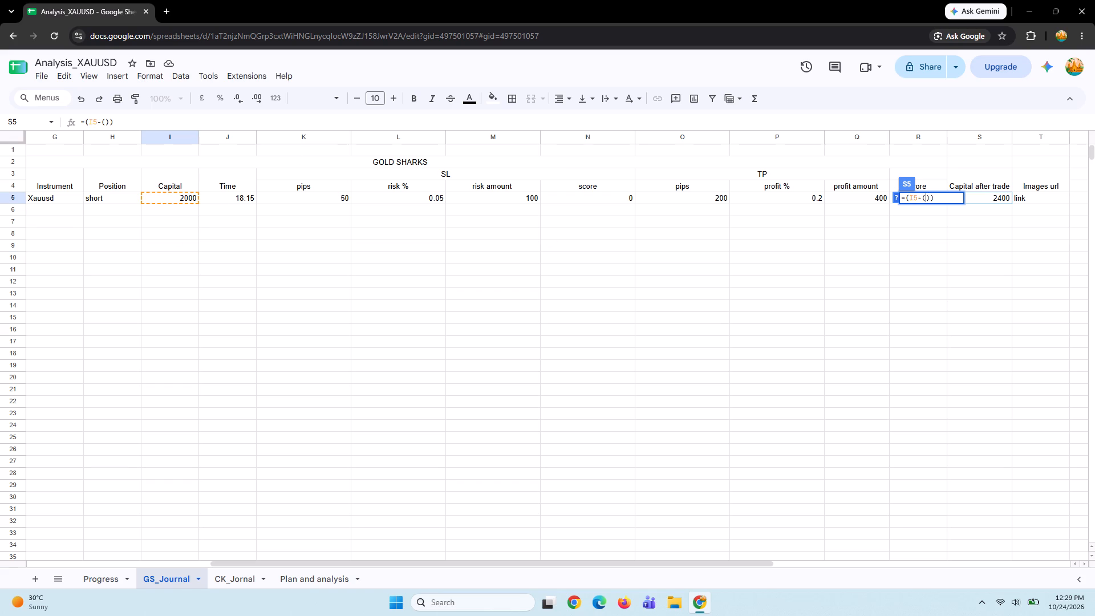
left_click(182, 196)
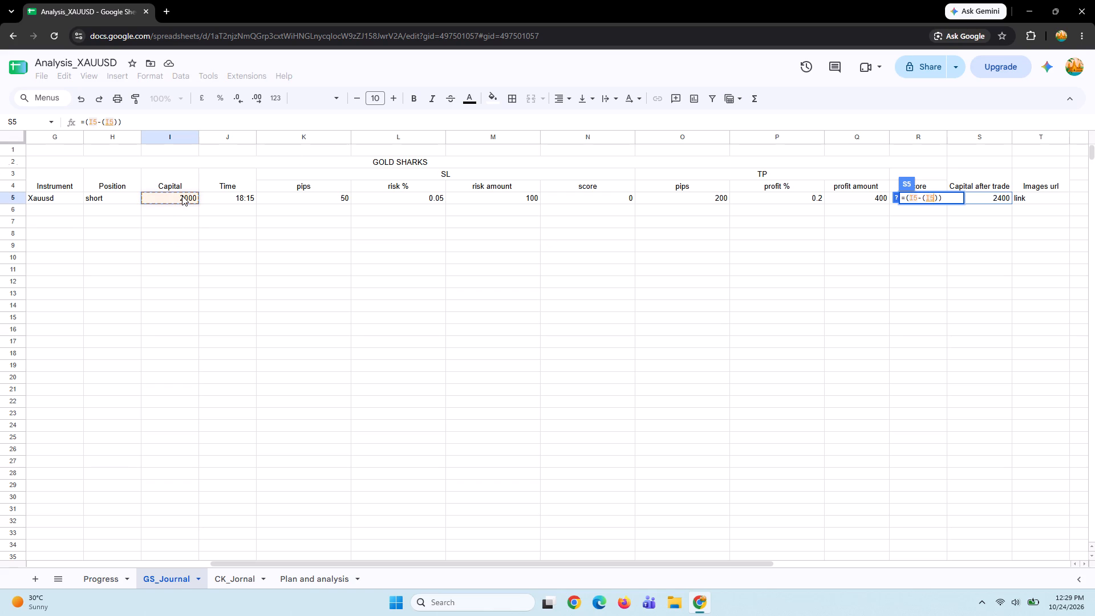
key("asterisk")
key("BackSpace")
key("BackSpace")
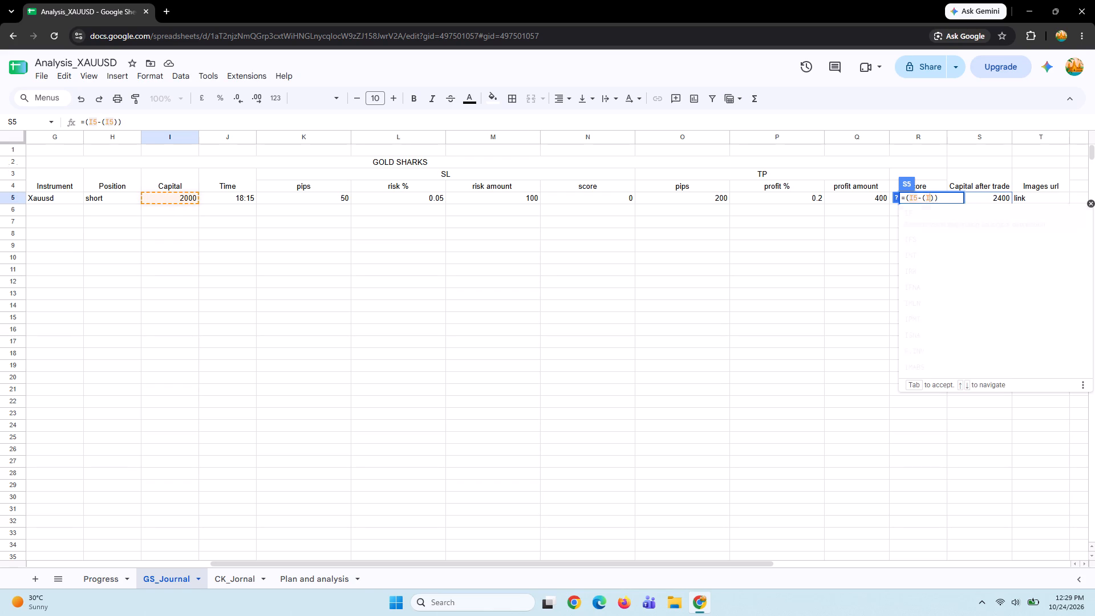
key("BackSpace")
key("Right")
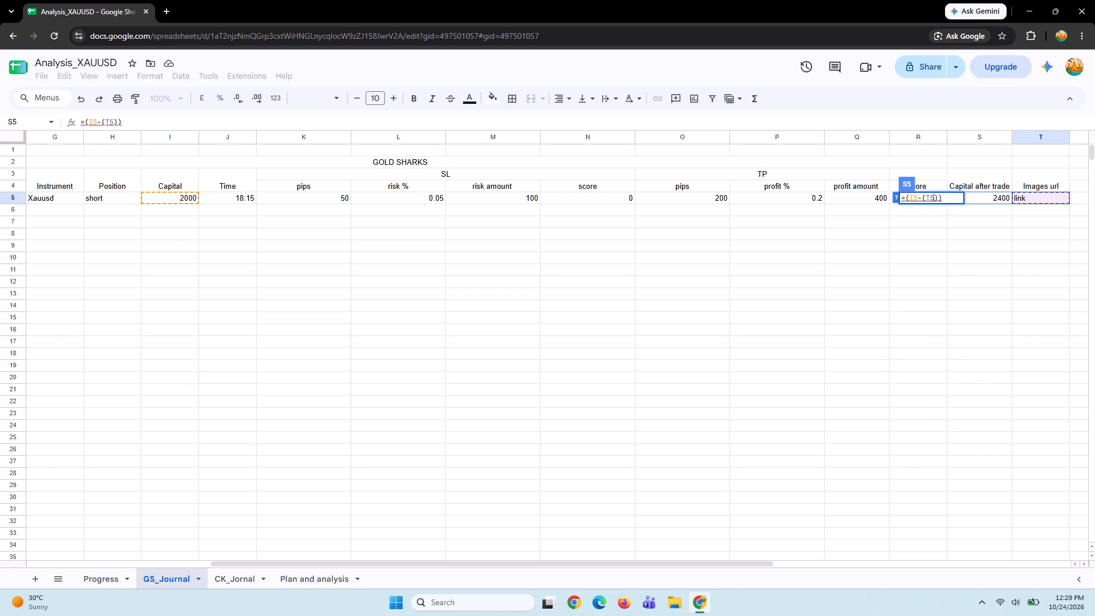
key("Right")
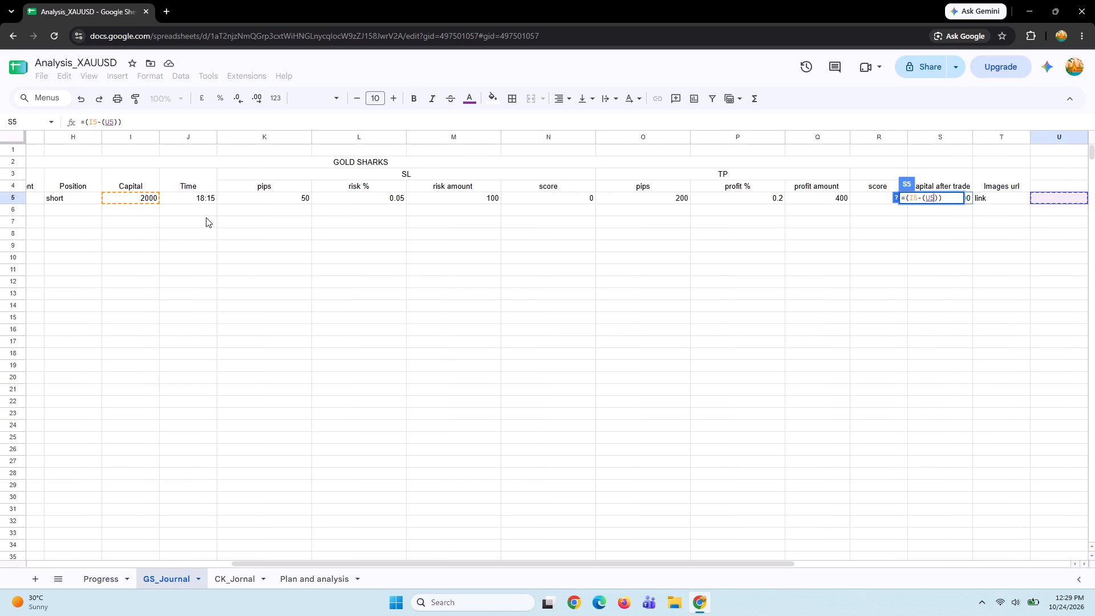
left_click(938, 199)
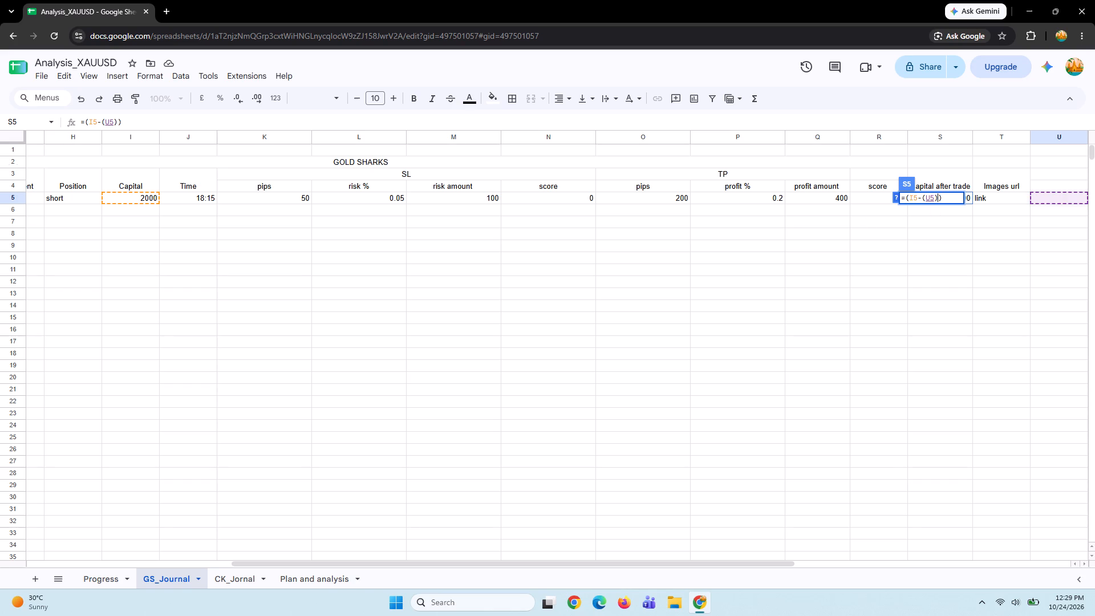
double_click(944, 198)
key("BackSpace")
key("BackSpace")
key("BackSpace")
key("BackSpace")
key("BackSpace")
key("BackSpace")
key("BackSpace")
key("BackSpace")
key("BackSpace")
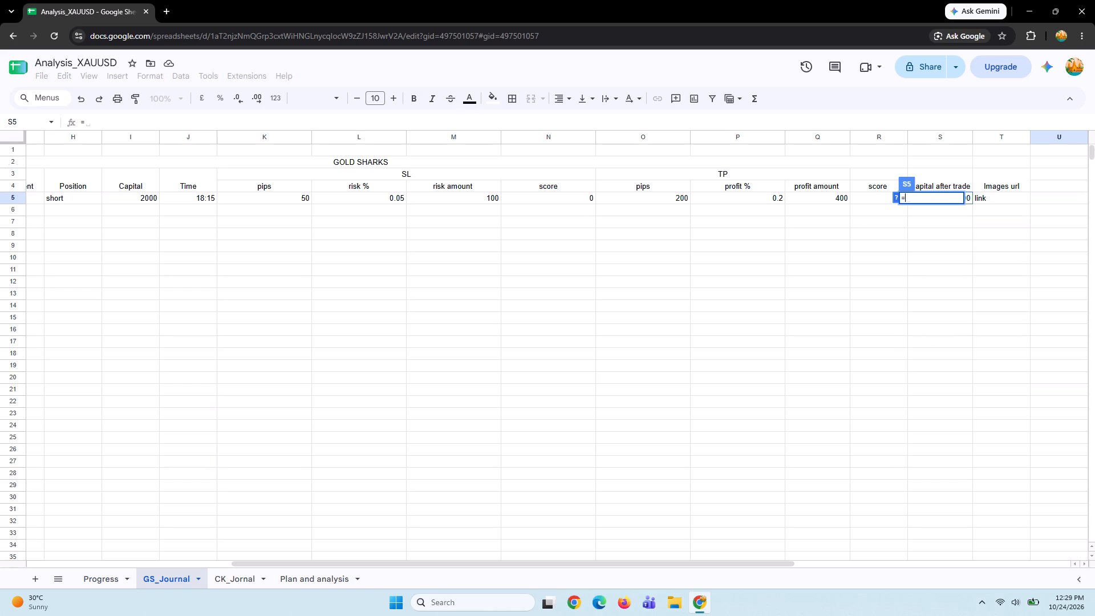
Reference the capital in I5 as the first term of the S5 formula.
left_click(134, 194)
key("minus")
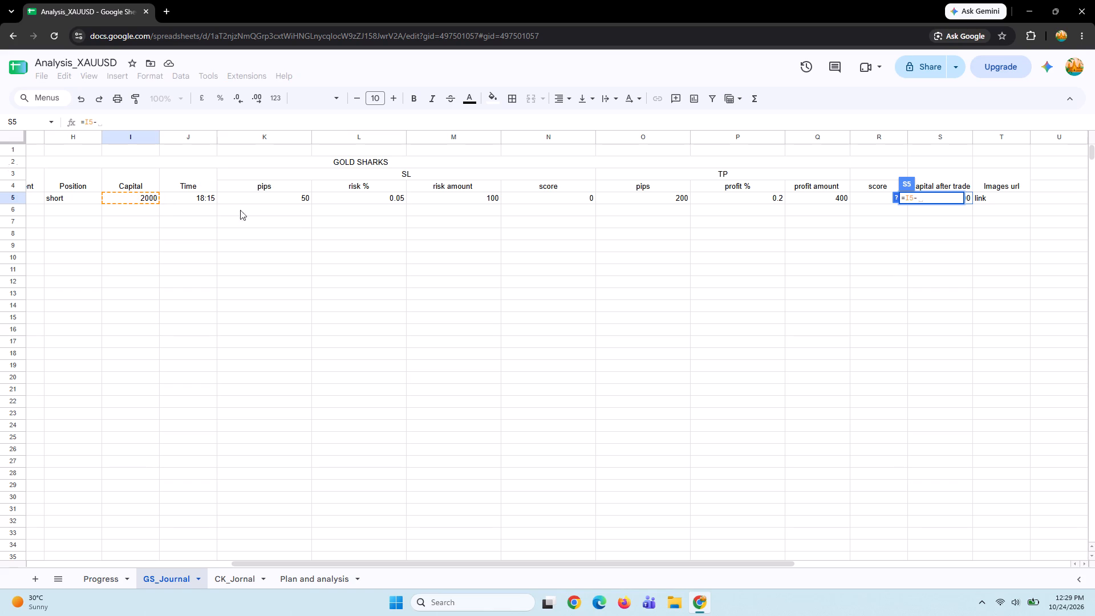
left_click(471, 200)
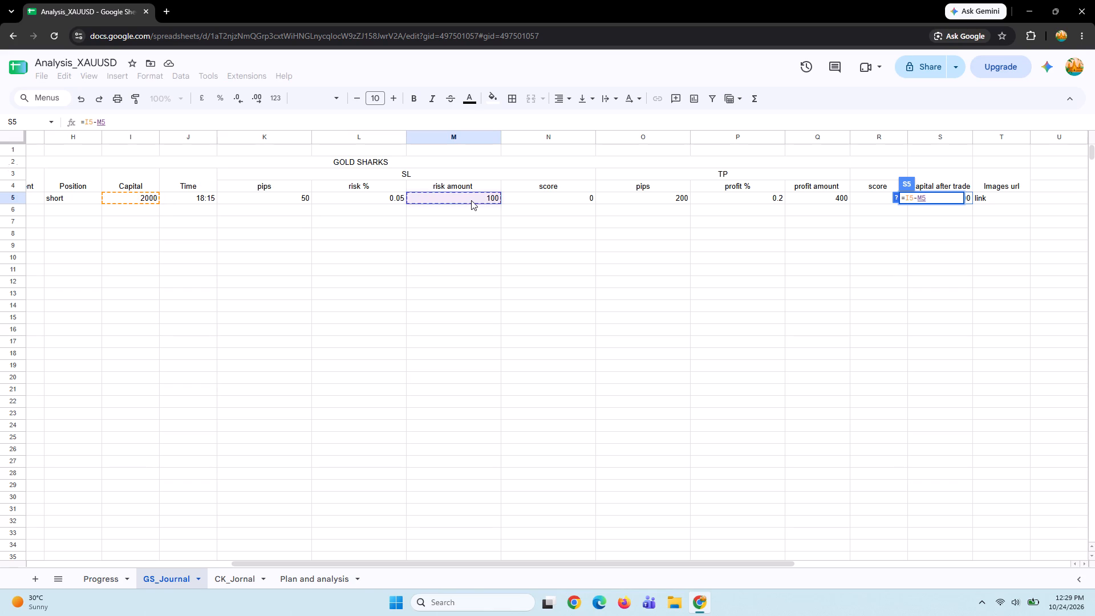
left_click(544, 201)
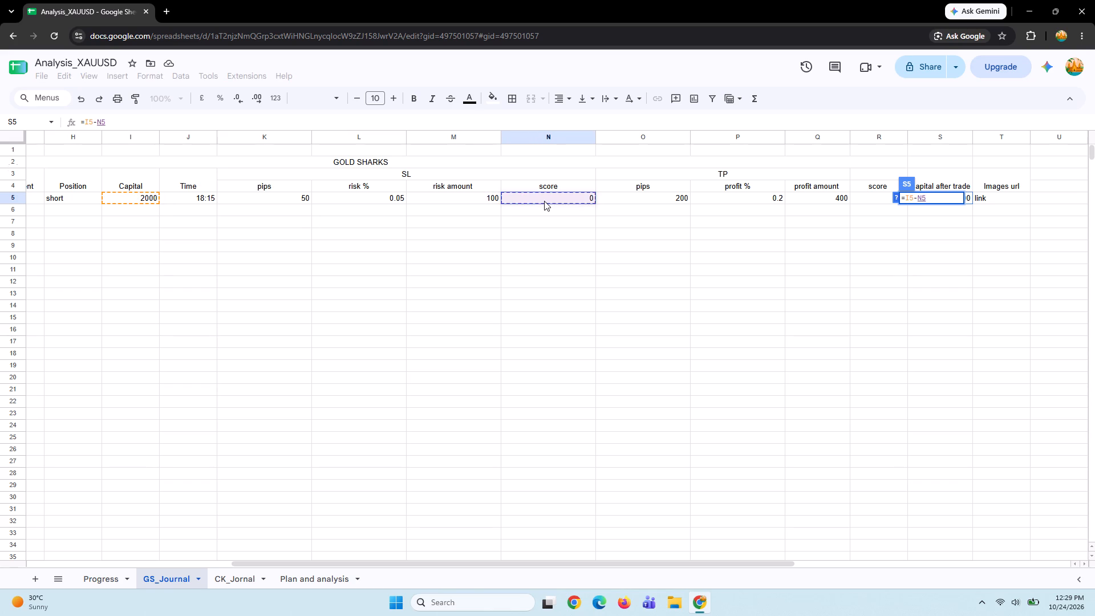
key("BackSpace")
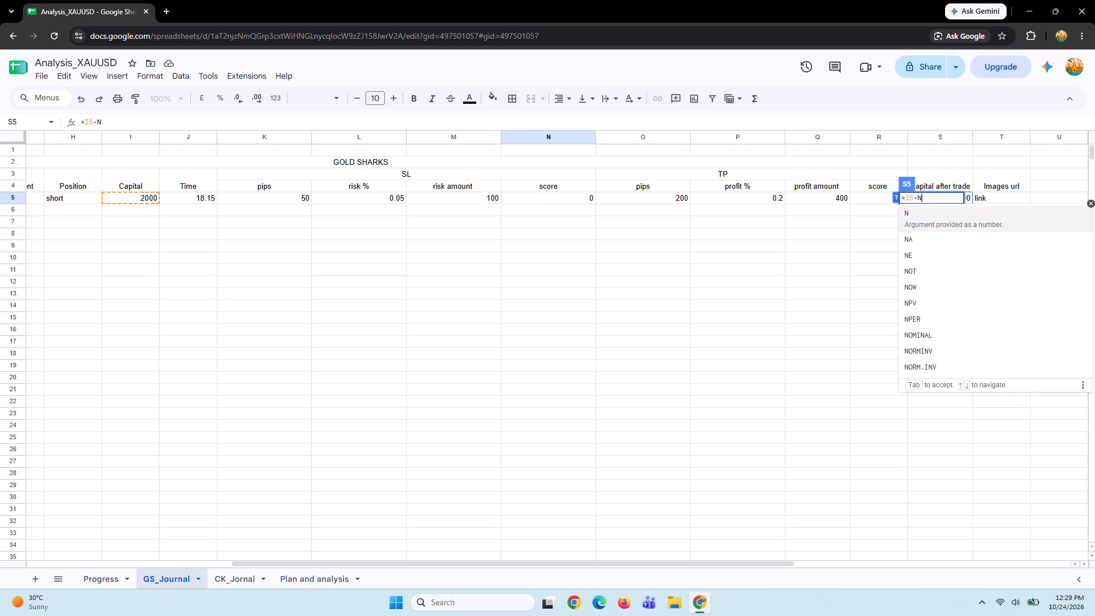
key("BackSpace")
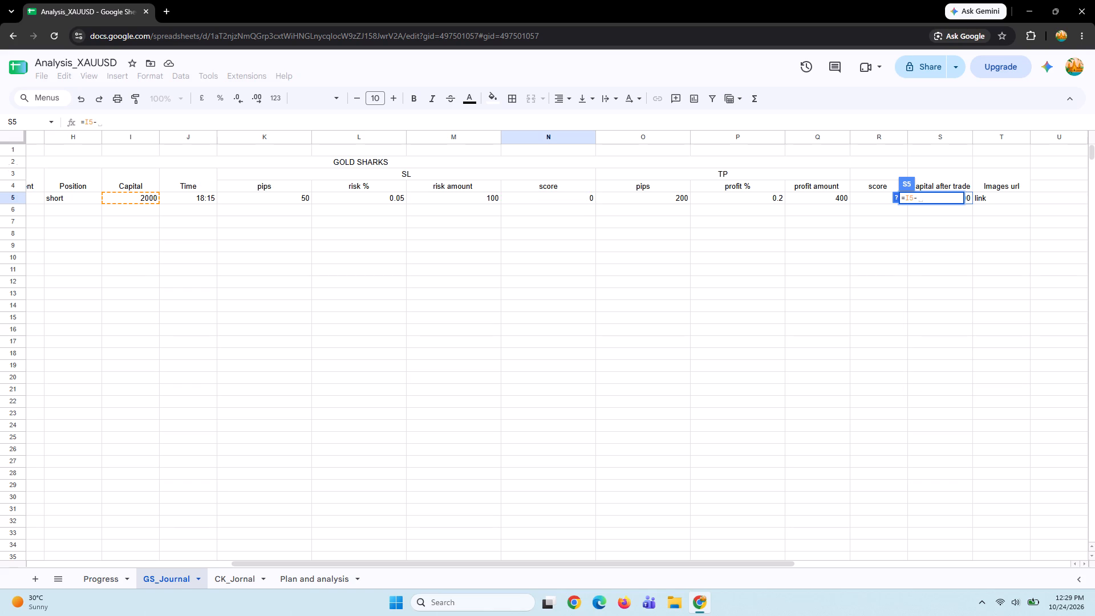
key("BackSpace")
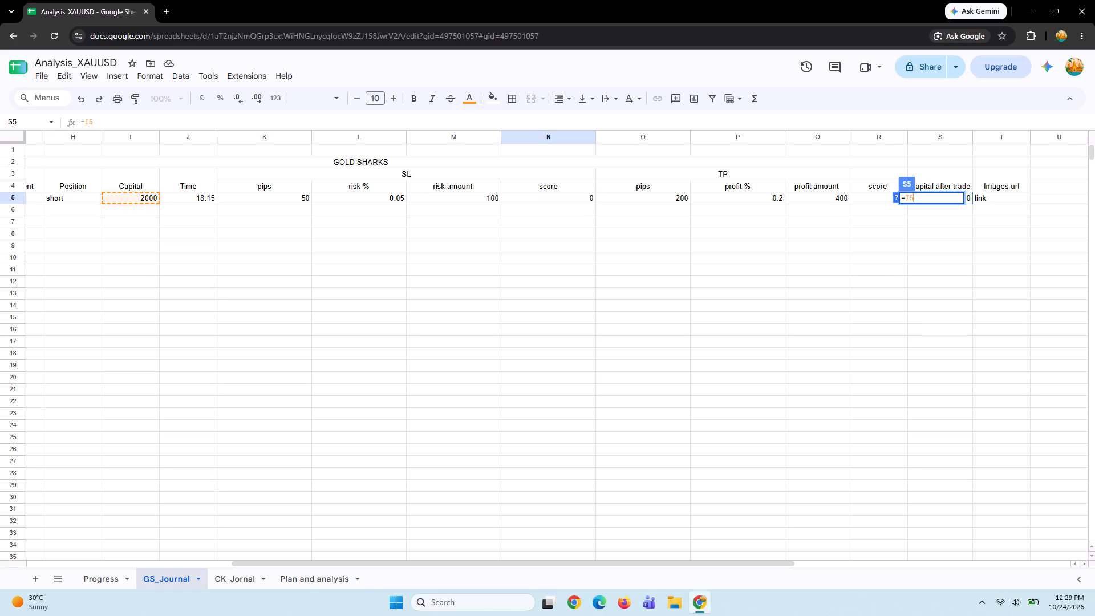
Extend the S5 formula to add the TP profit amount multiplied by the TP score, giving =I5+((Q5*R5)).
key("shift+plus")
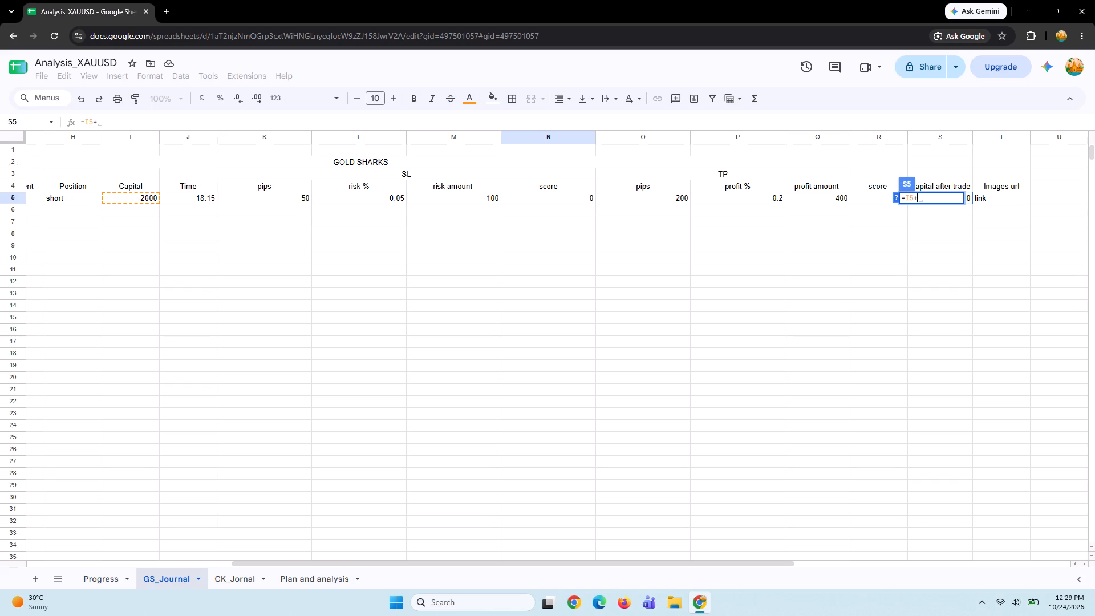
type("()")
key("Left")
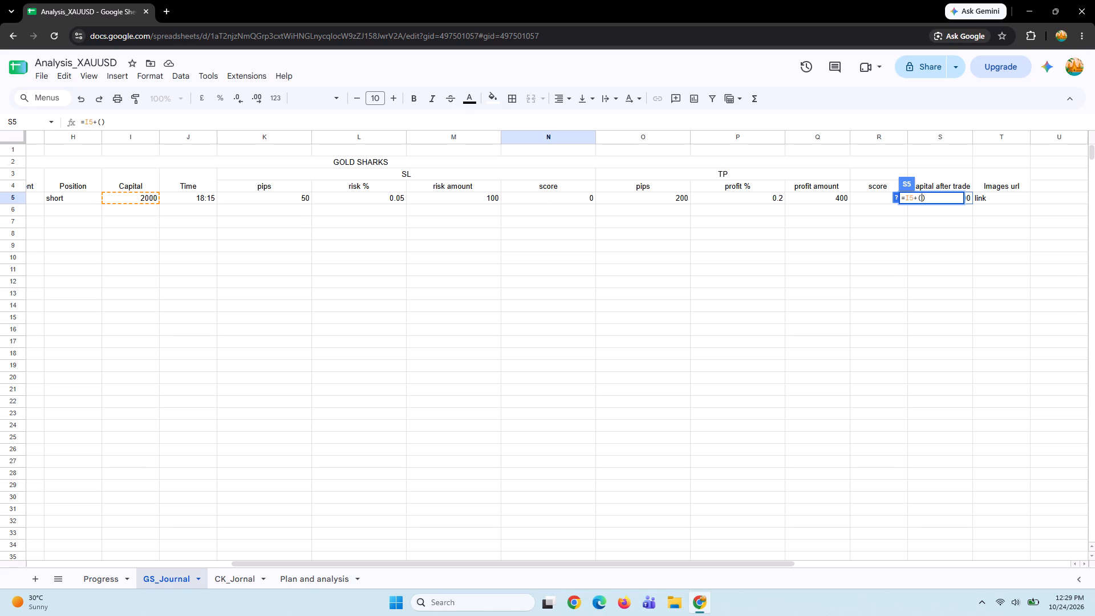
left_click(809, 198)
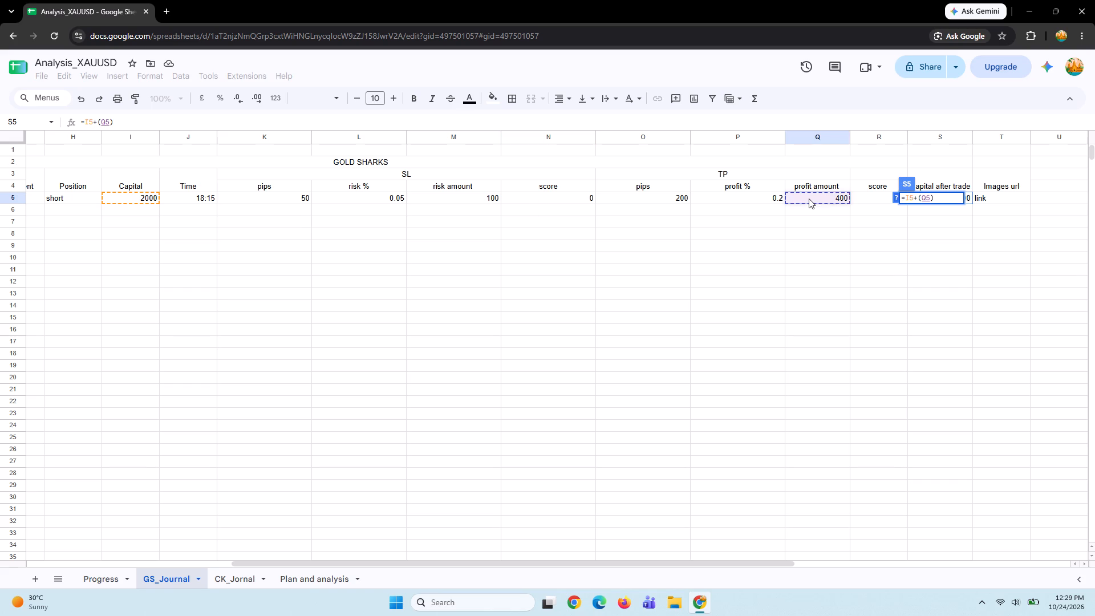
key("asterisk")
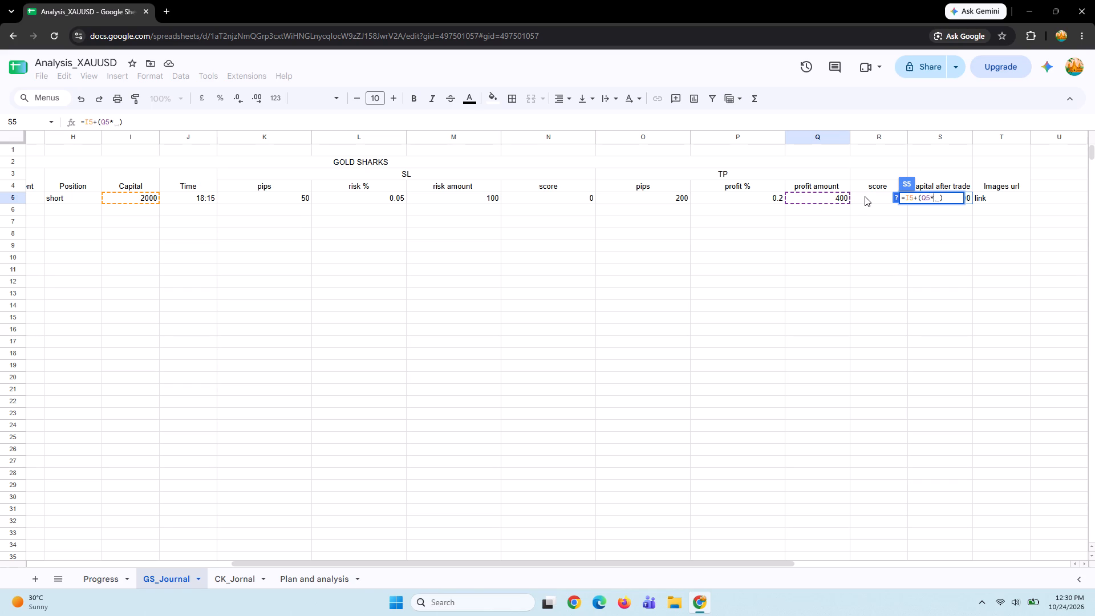
left_click(865, 196)
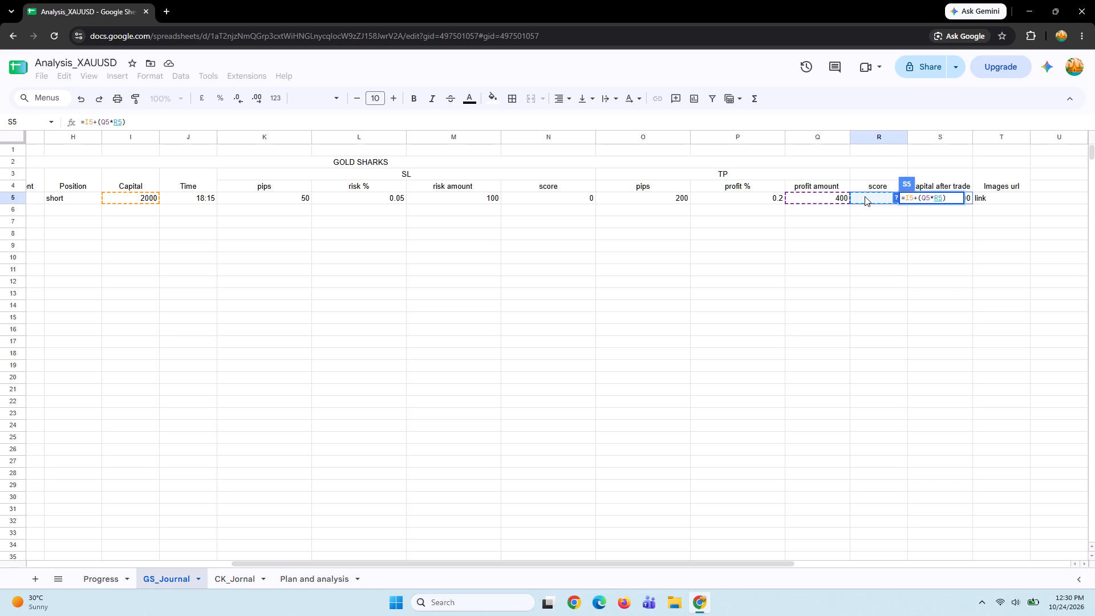
key("shift+parenright")
key("Left")
key("Left")
key("Left")
key("Left")
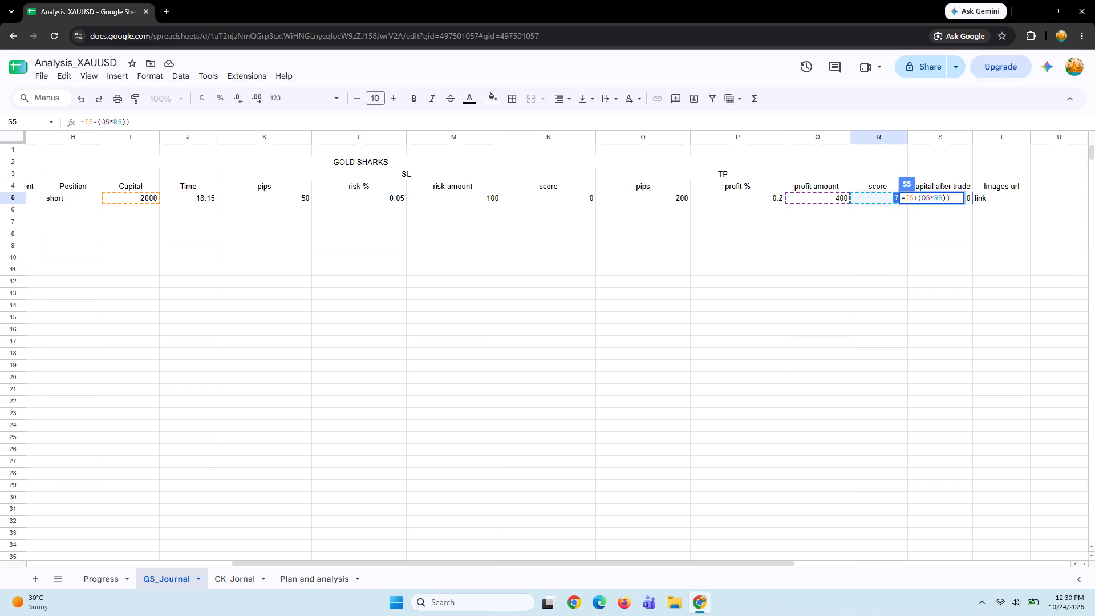
key("Left")
key("Left")
key("shift+parenleft")
Subtract the SL risk amount times the SL score inside the outer parentheses, completing S5 as =I5+((Q5*R5)-(M5*N5)).
key("Right")
key("Right")
key("Right")
key("Right")
key("Right")
key("Right")
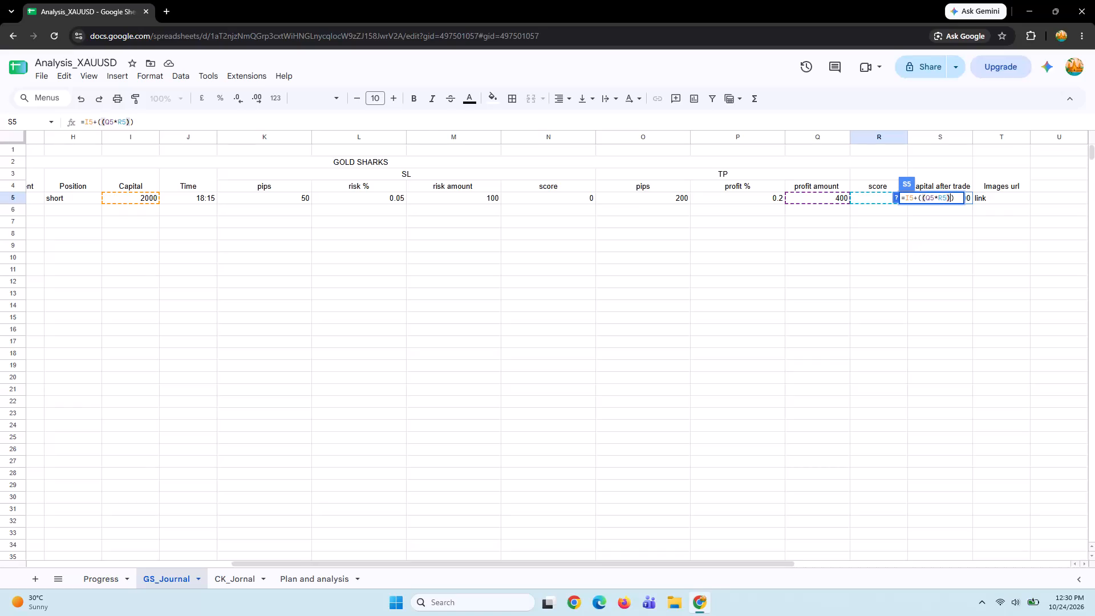
key("minus")
type("()")
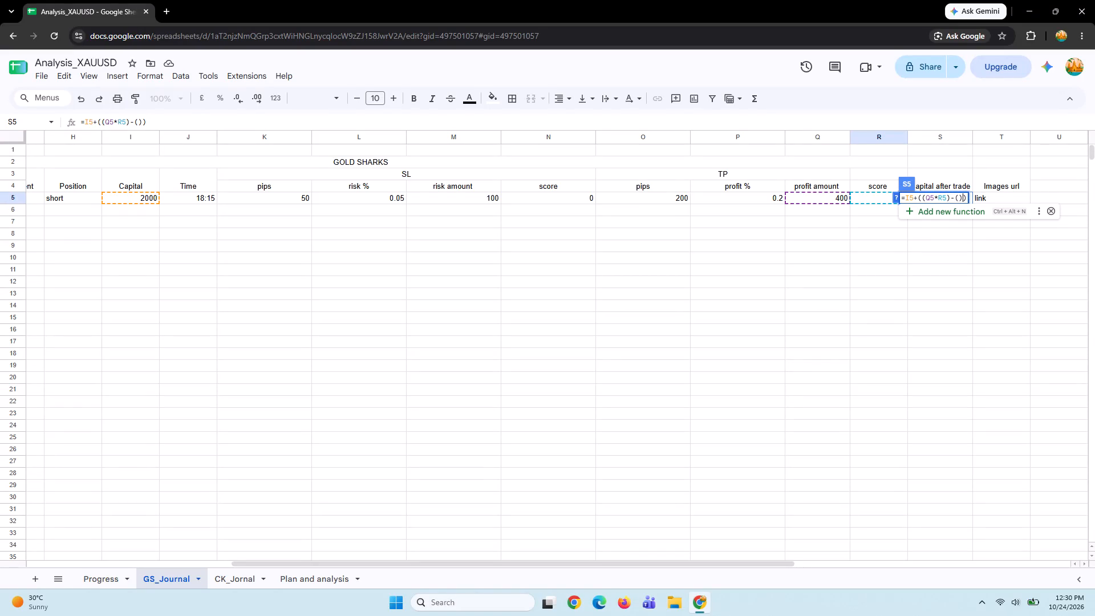
key("Left")
left_click(476, 199)
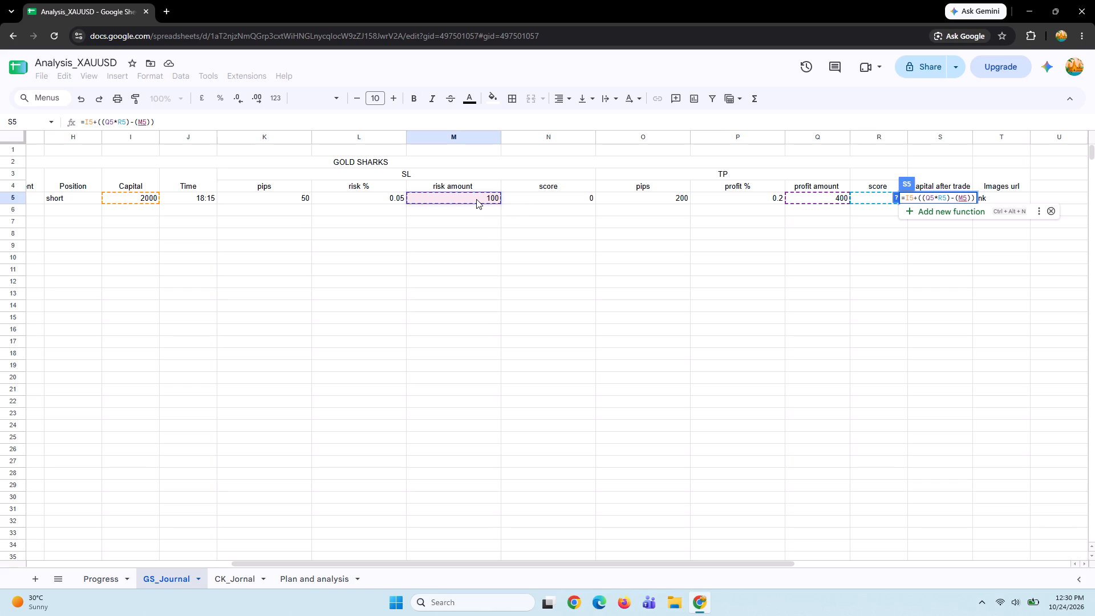
key("asterisk")
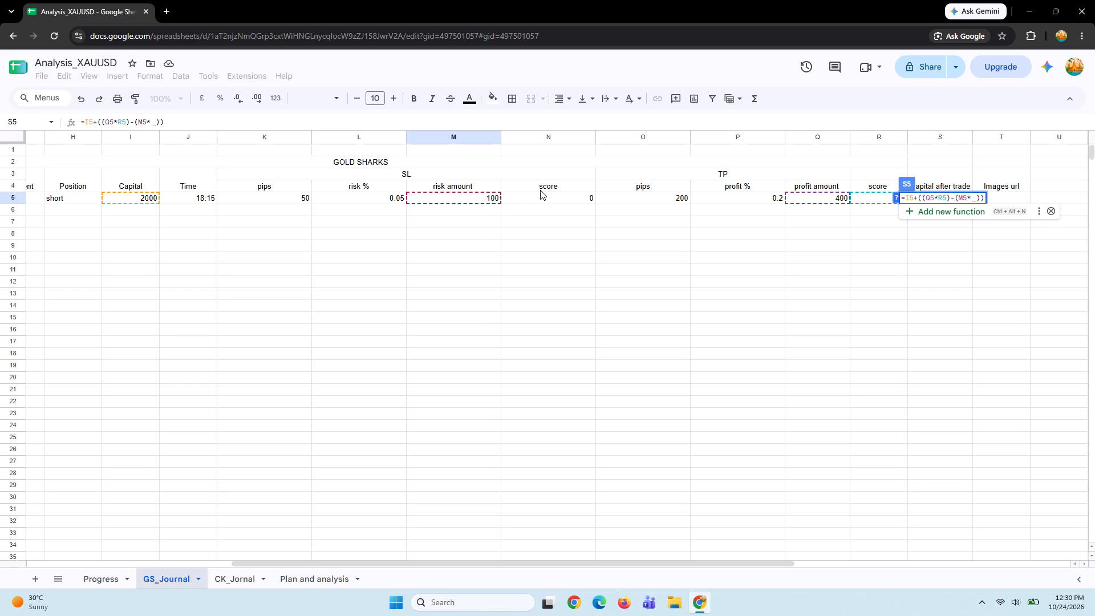
left_click(542, 196)
key("Return")
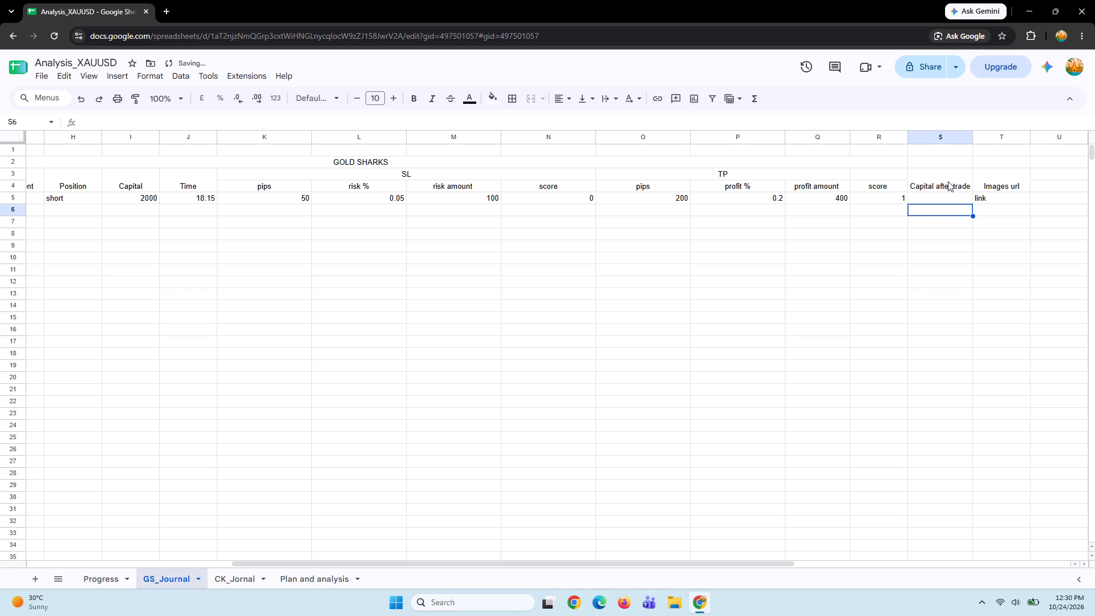
left_click(939, 197)
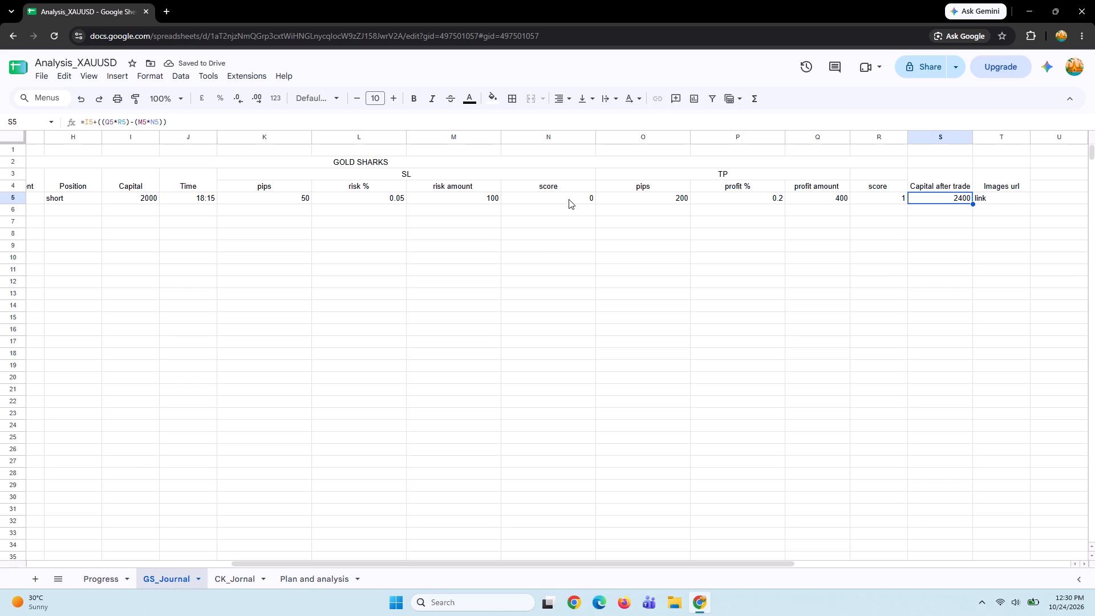
Switch the sample trade to a loss by entering 1 as the SL score in N5 and 0 as the TP score in R5.
left_click(569, 199)
key("1")
key("Return")
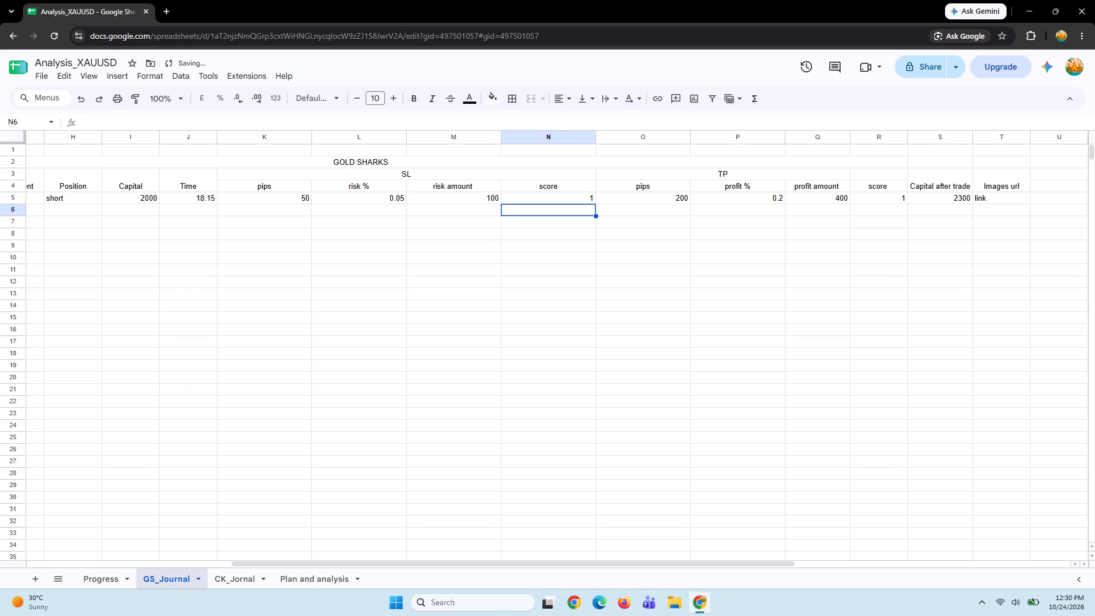
left_click(881, 198)
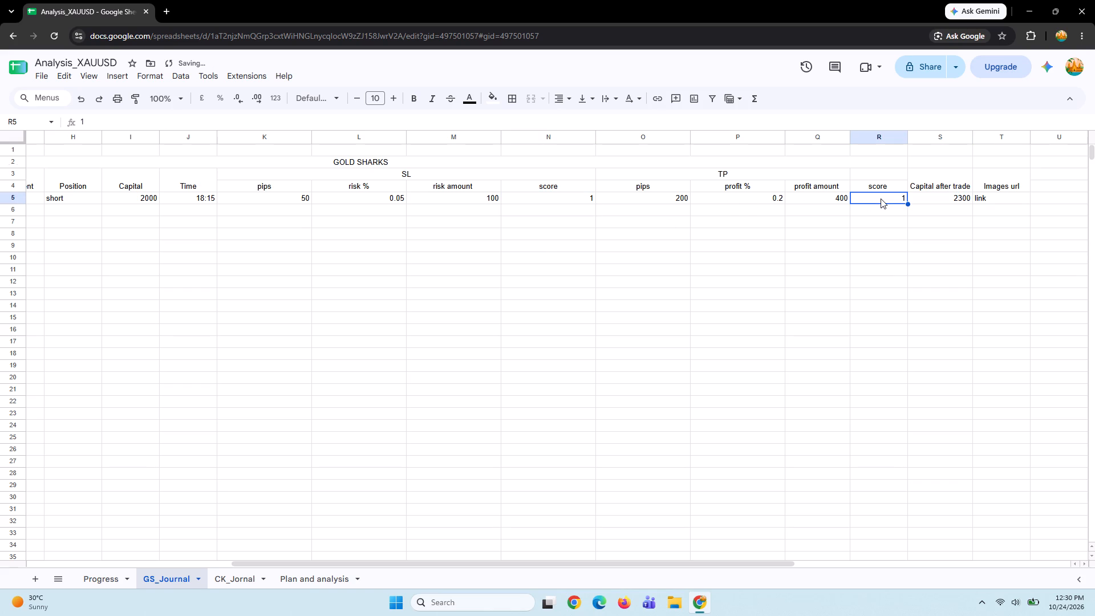
key("0")
key("Return")
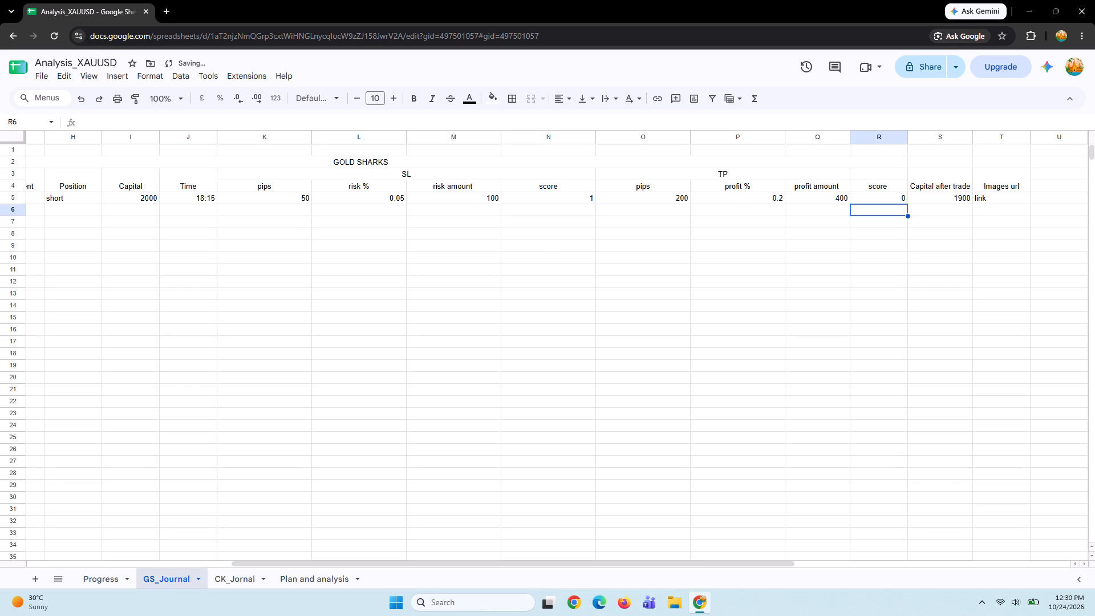
Rename the SL score header in N4 as "score (0-1)".
scroll(611, 237, "right", 1)
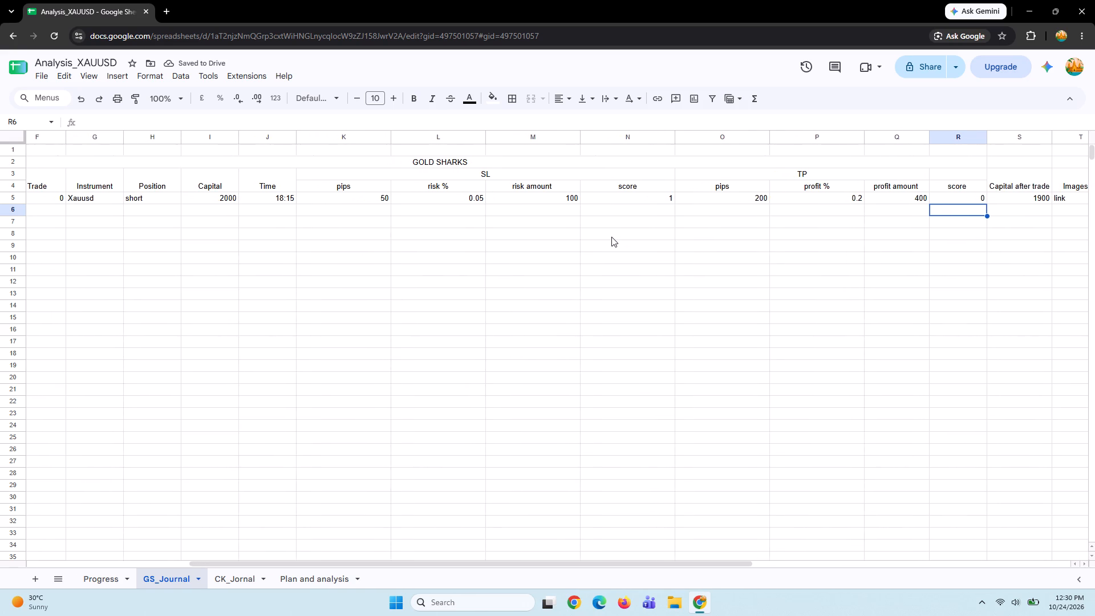
scroll(611, 237, "right", 1)
left_click(634, 184)
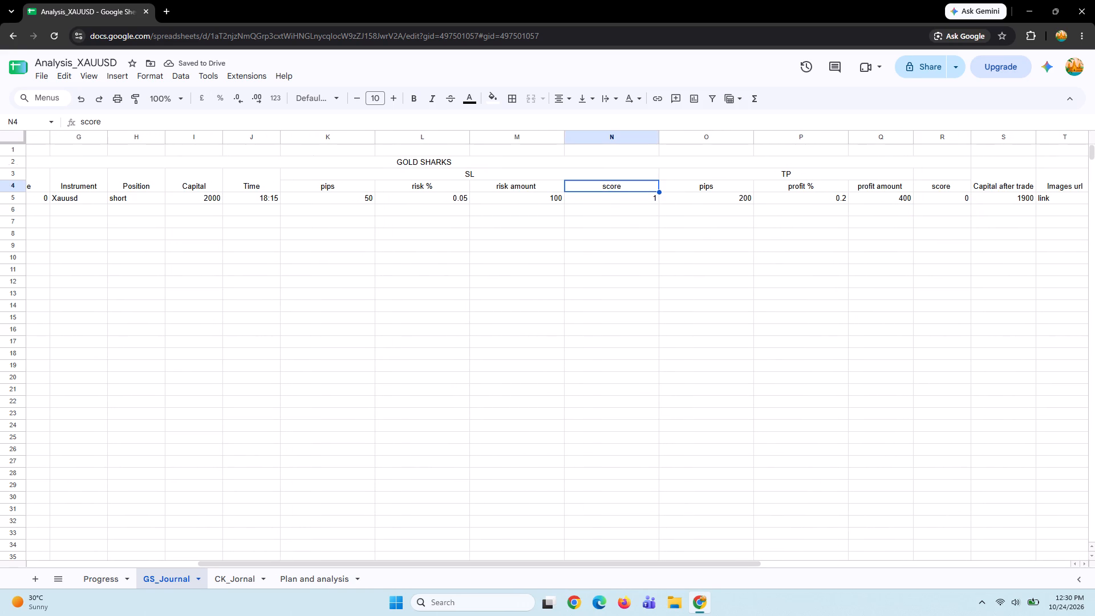
left_click(138, 123)
key("space")
type("()")
key("Left")
type("0-1")
key("Return")
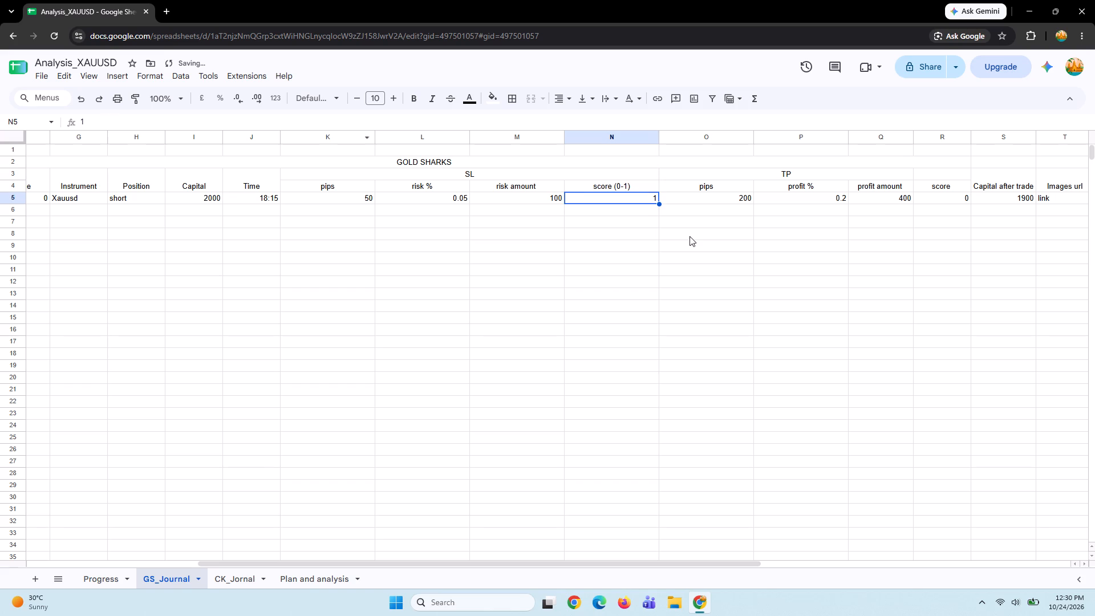
Rename the TP score header in R4 as "score (0-1)".
left_click(947, 189)
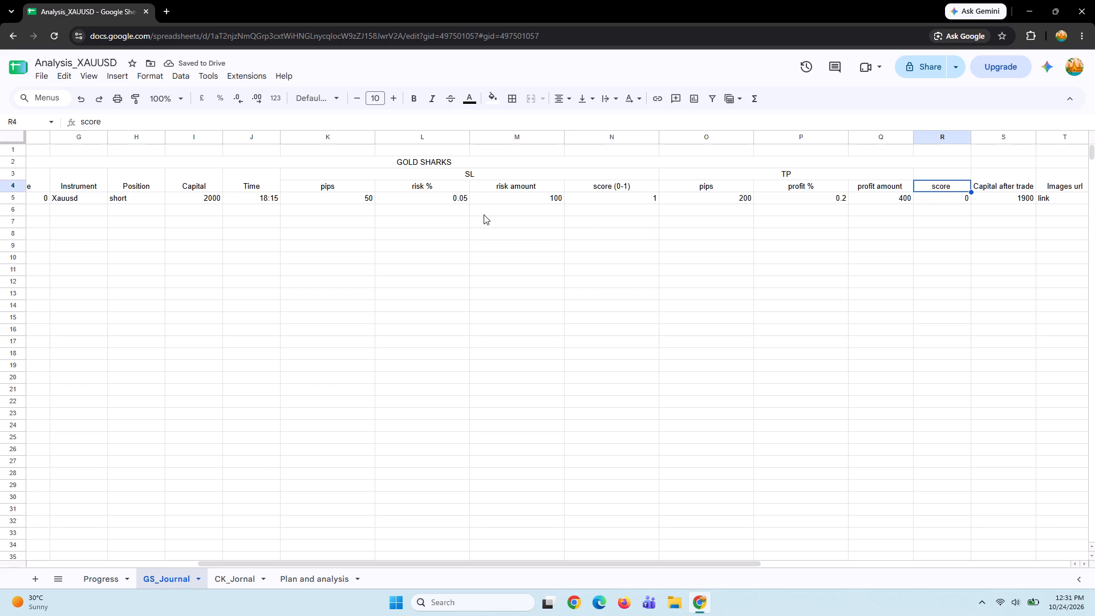
left_click(167, 119)
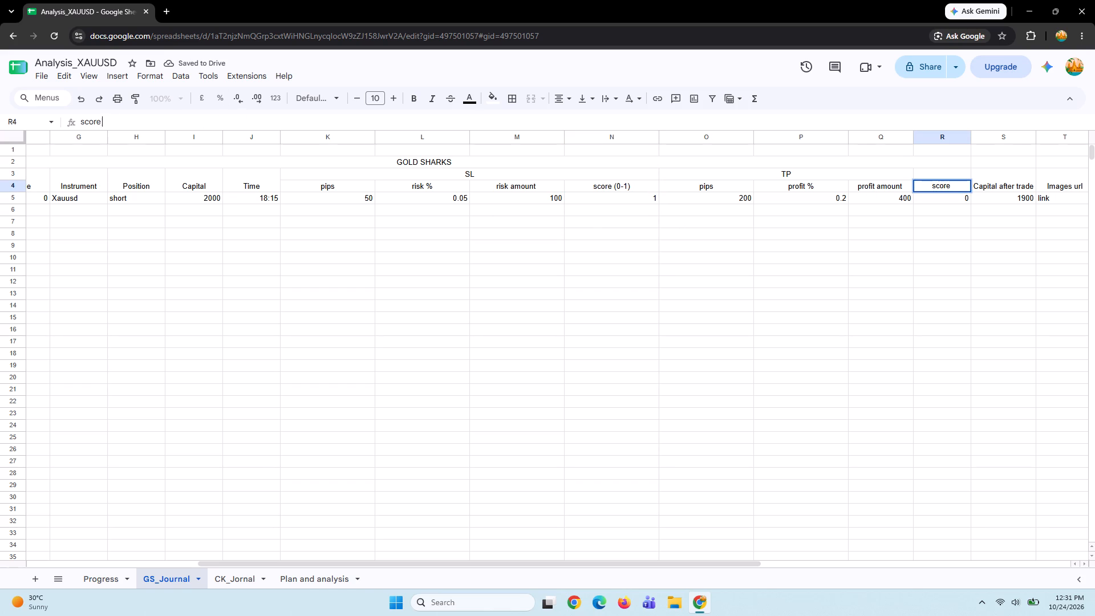
type("()")
key("Right")
key("Left")
type("0-1")
key("Return")
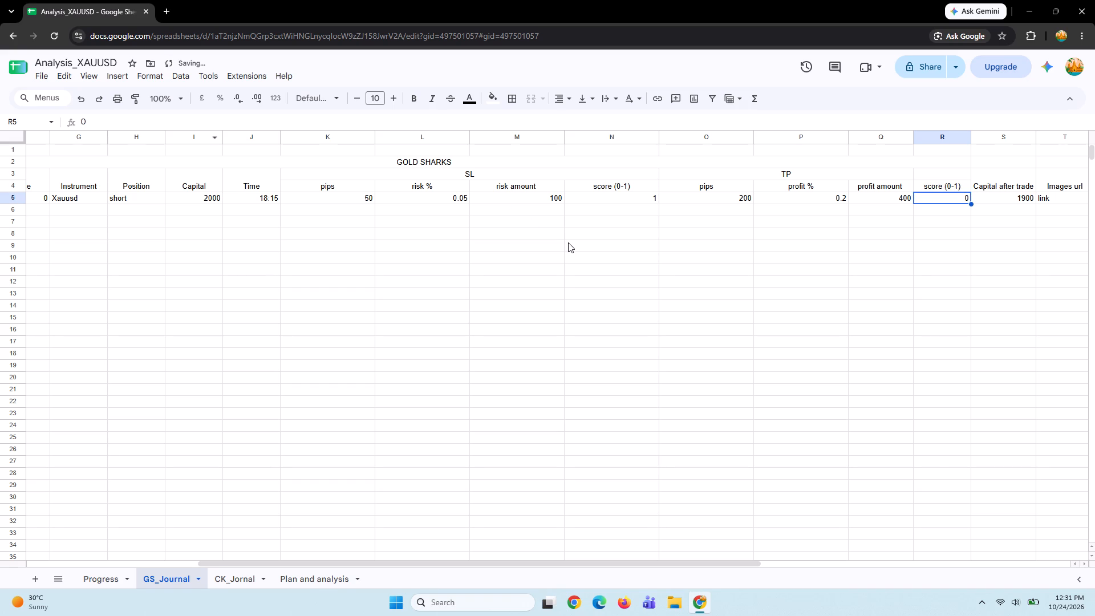
Merge the GOLD SHARKS title in row 2 across B2:T2 so it spans all the journal columns.
scroll(877, 238, "right", 1)
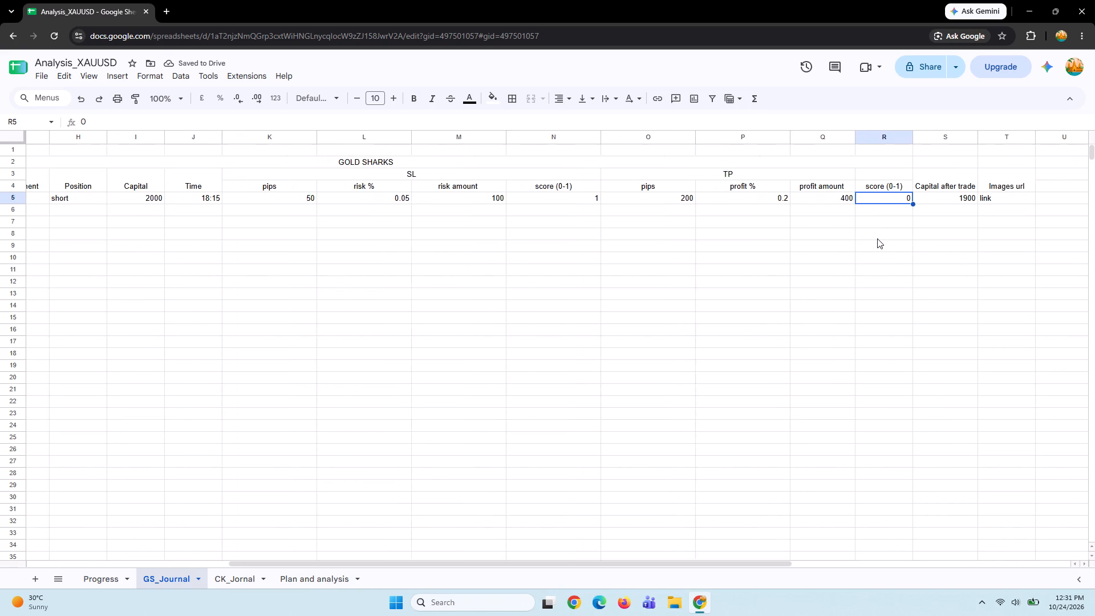
scroll(877, 238, "right", 1)
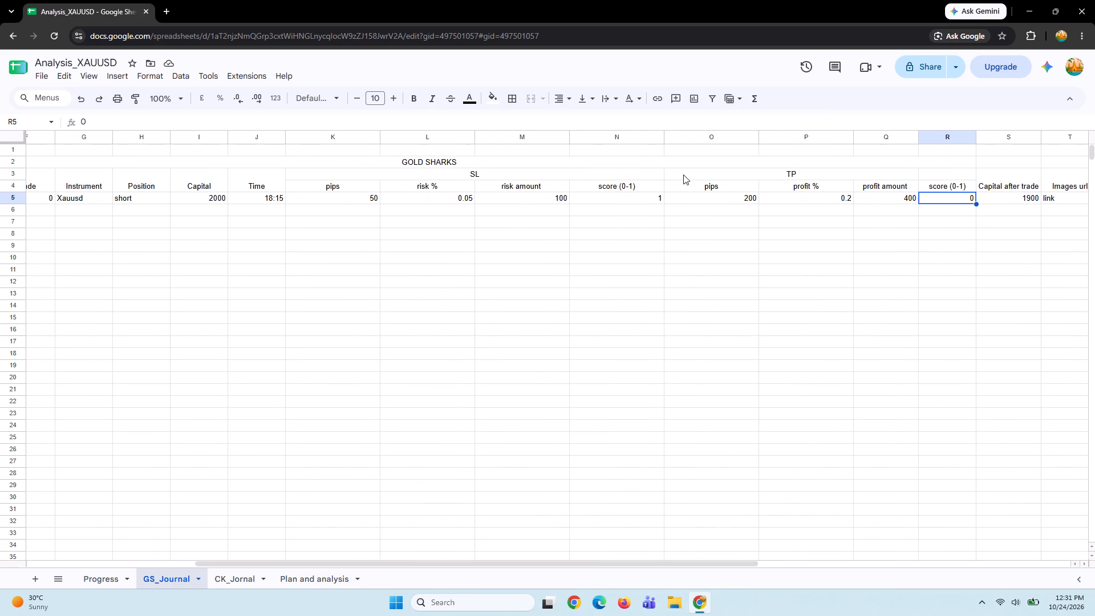
scroll(683, 175, "right", 6)
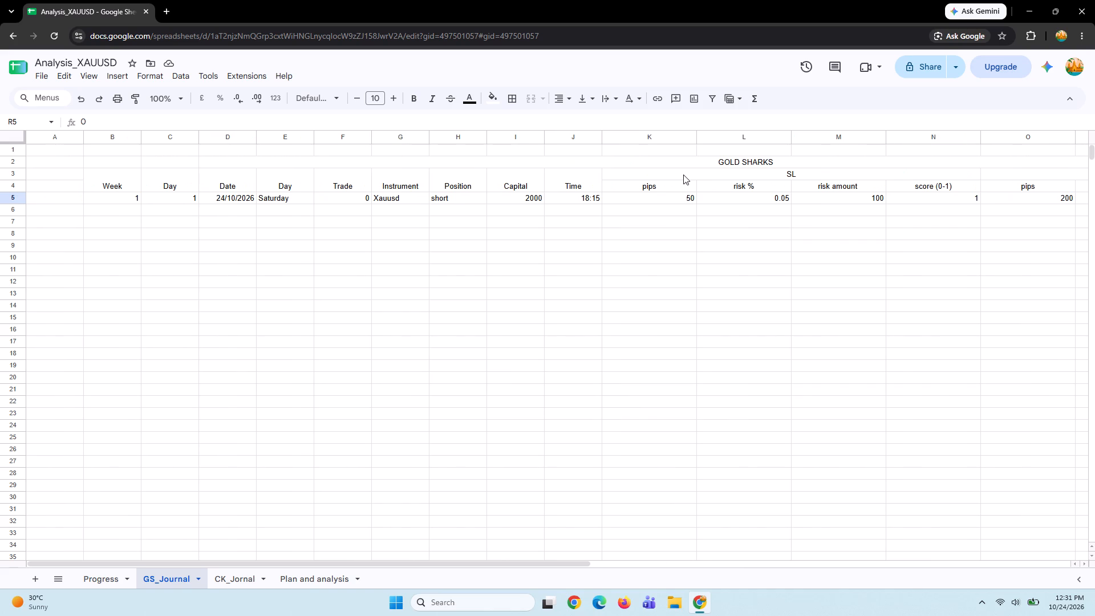
scroll(683, 175, "up", 1)
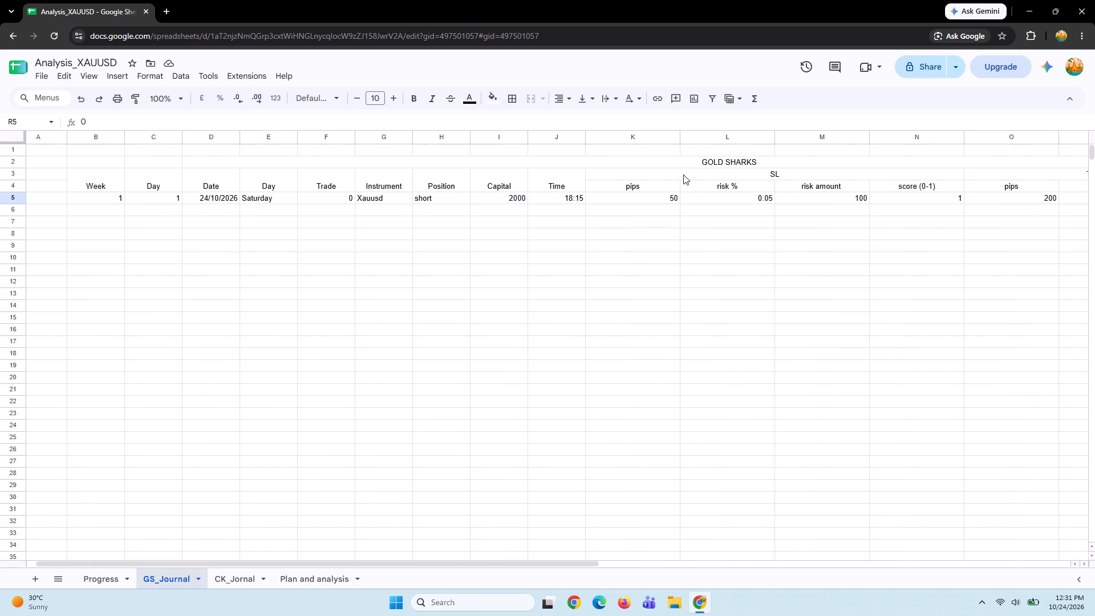
scroll(683, 175, "up", 1)
left_click_drag(125, 158, 690, 116)
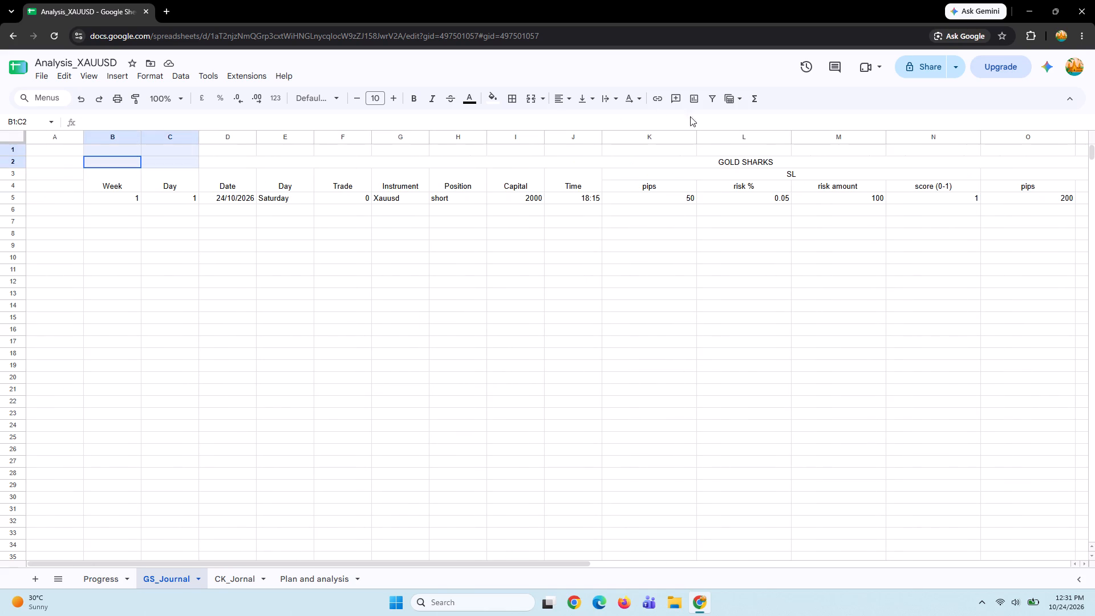
left_click_drag(690, 116, 1094, 165)
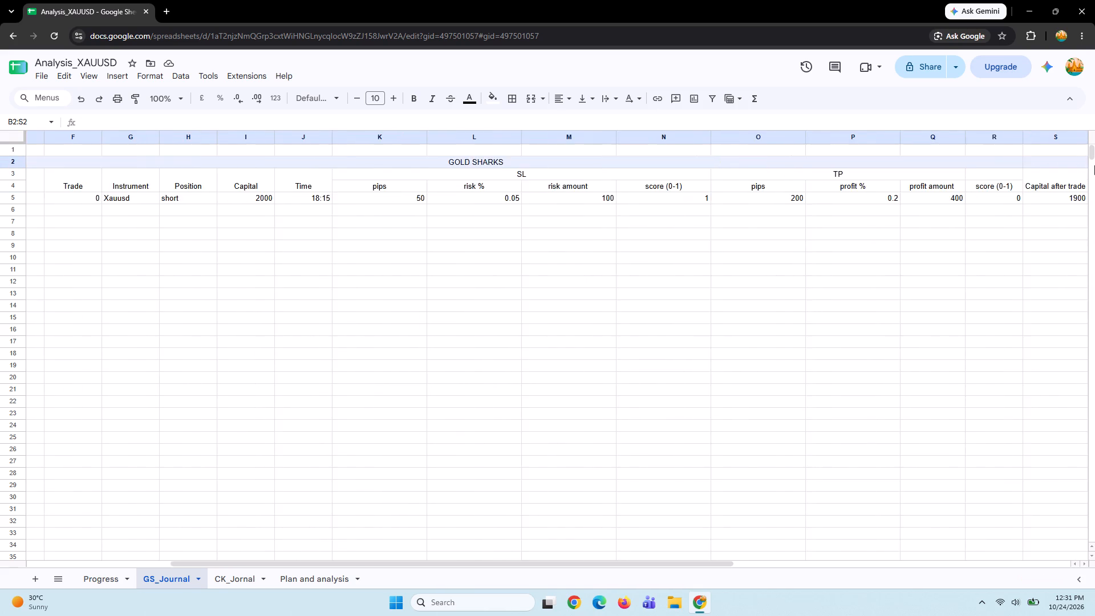
left_click_drag(1094, 165, 1007, 162)
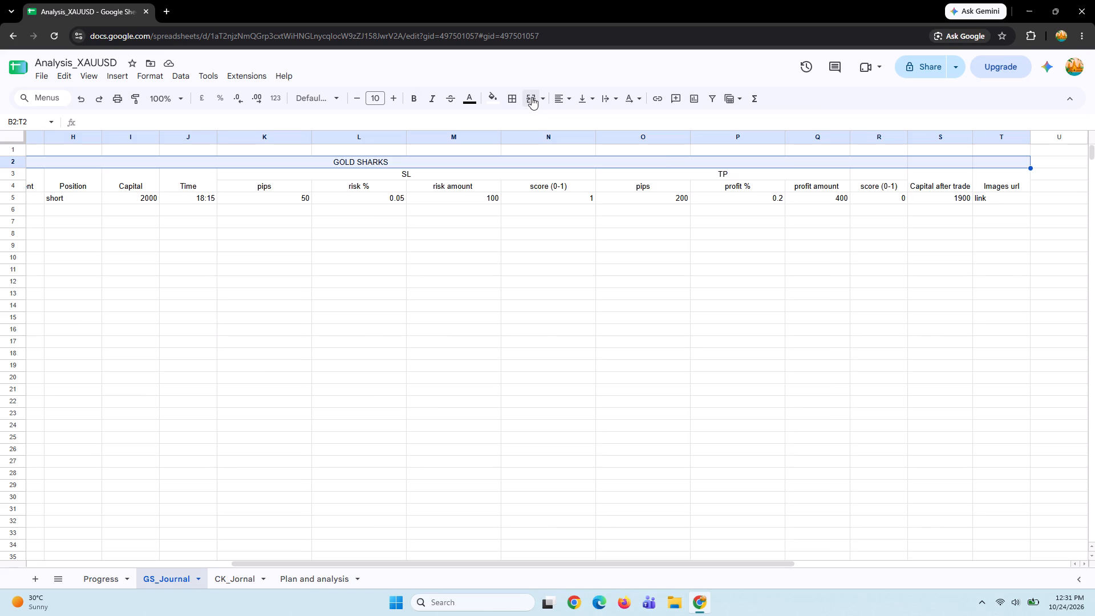
left_click(532, 97)
Review the GS_Journal title, headers and sample trade across the full width of the table.
scroll(766, 363, "left", 7)
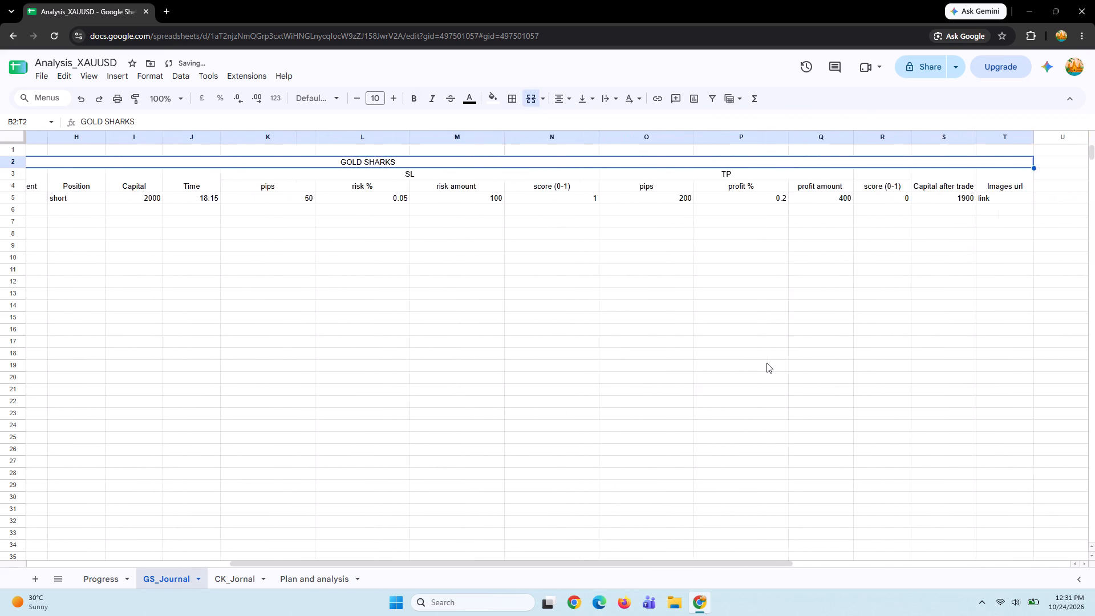
scroll(766, 363, "left", 3)
scroll(766, 363, "right", 8)
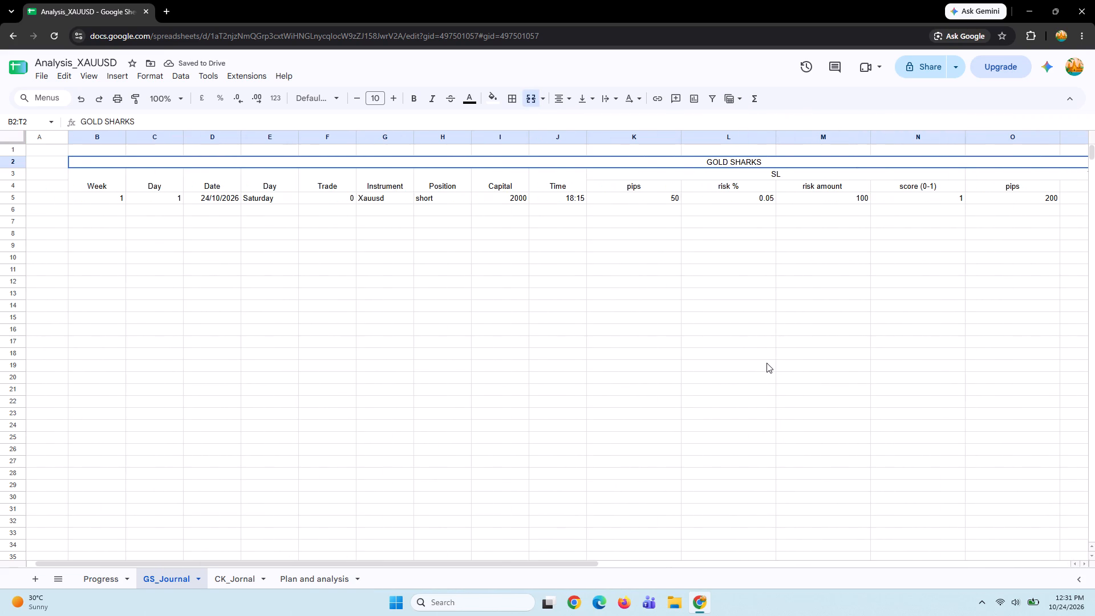
scroll(766, 363, "left", 4)
scroll(766, 363, "up", 6)
scroll(766, 363, "right", 5)
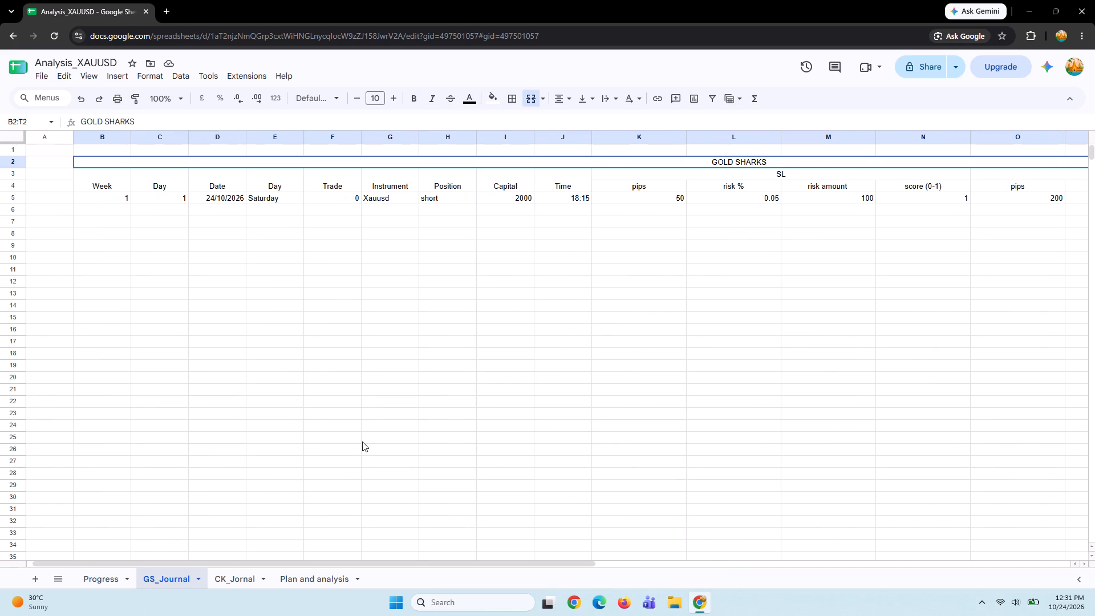
scroll(469, 279, "left", 2)
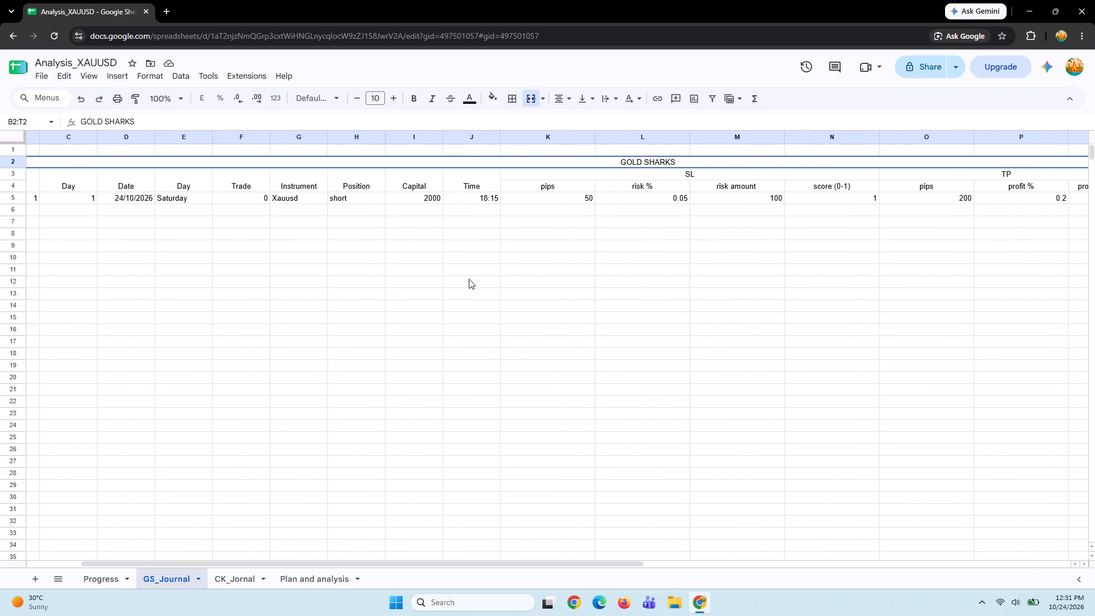
scroll(85, 165, "right", 3)
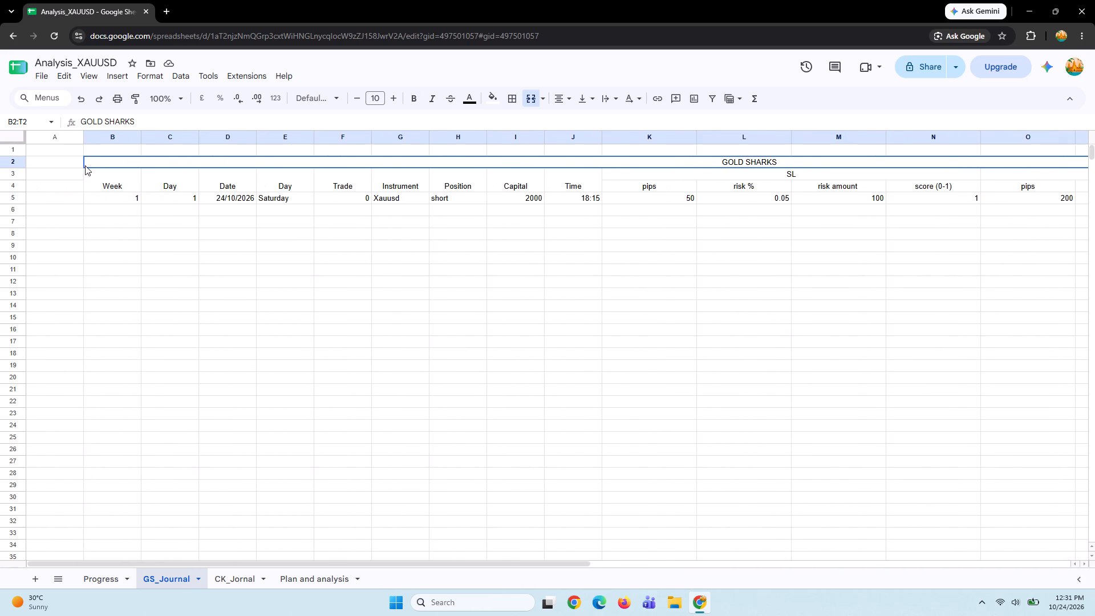
left_click(94, 165)
left_click_drag(111, 159, 208, 200)
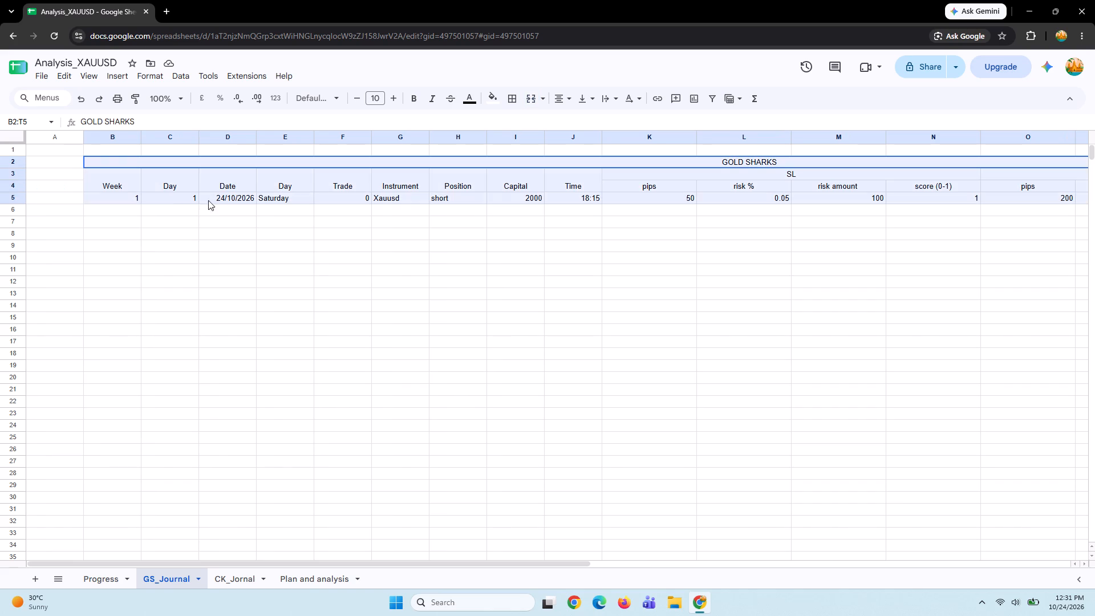
left_click_drag(208, 200, 664, 201)
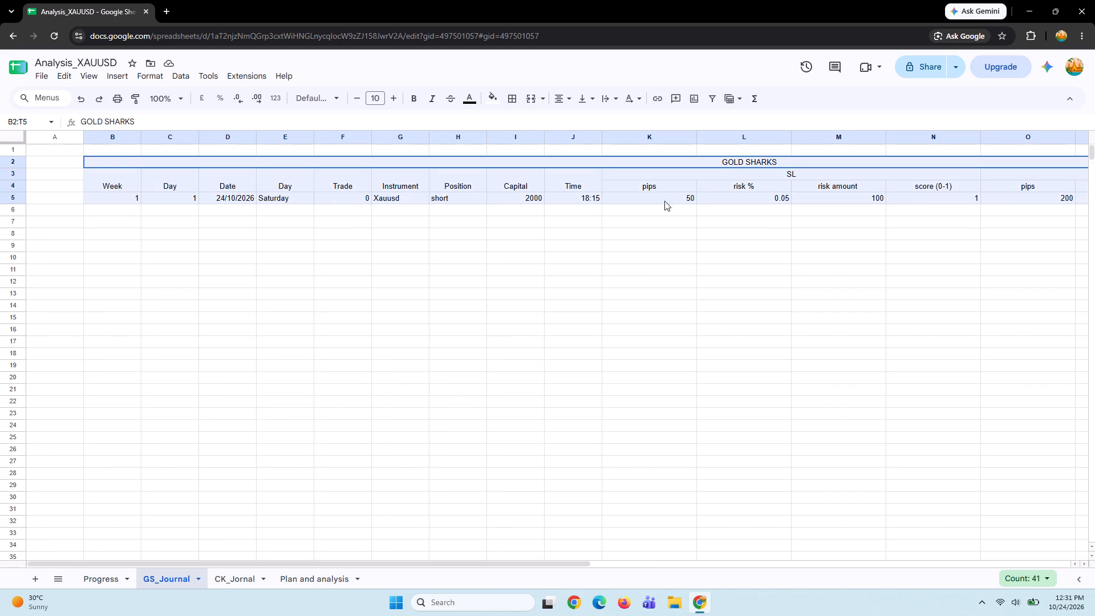
left_click_drag(664, 201, 681, 201)
Label the sample trade row by entering "Example" in A5, with a capital E.
left_click(54, 198)
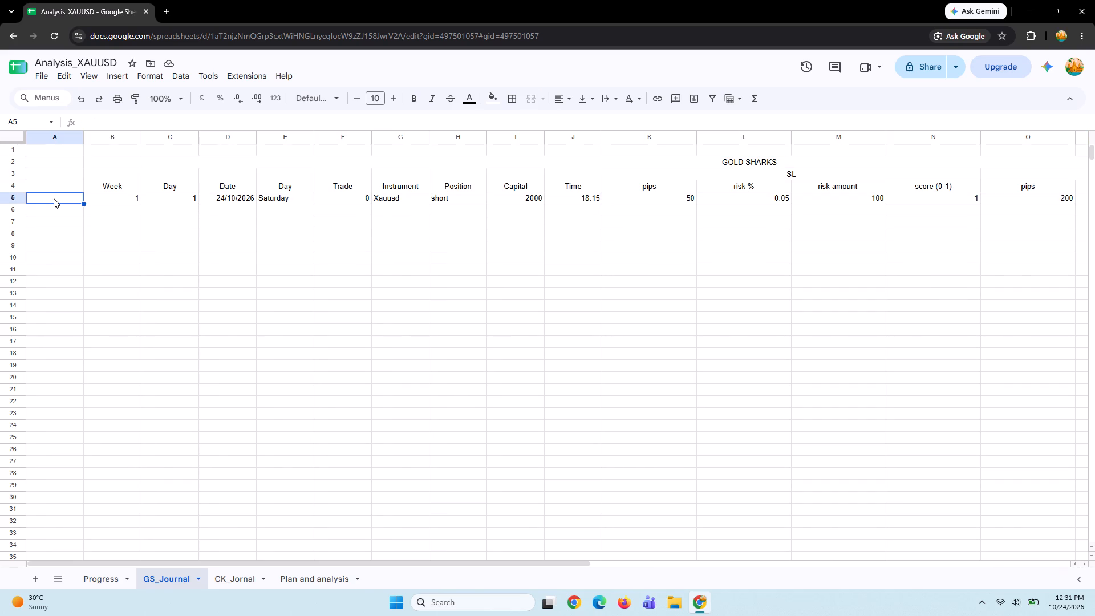
type("example")
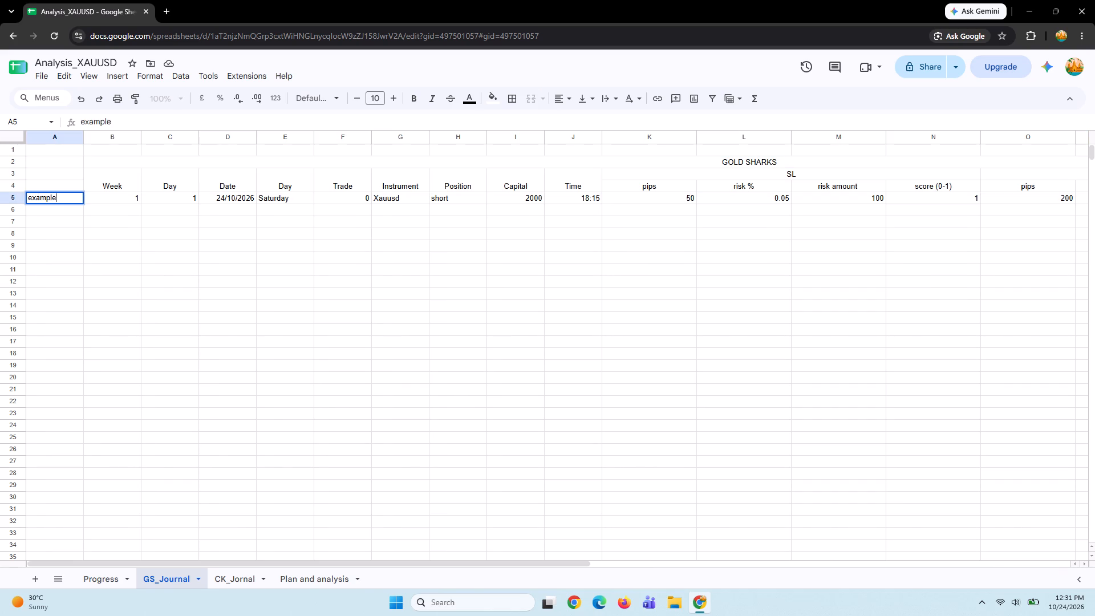
key("Return")
key("BackSpace")
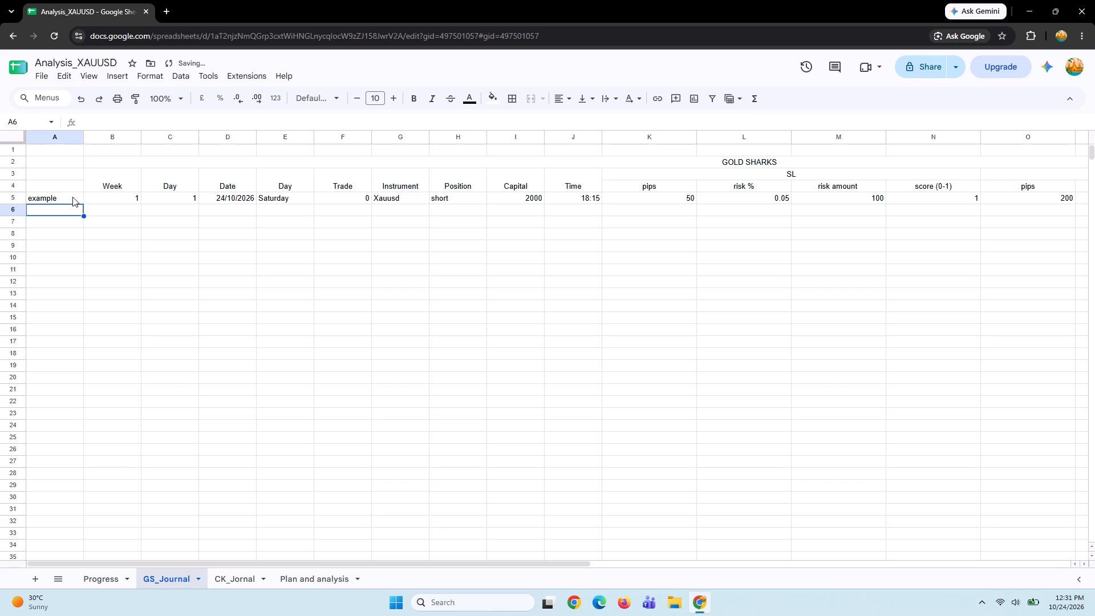
left_click(72, 197)
left_click(84, 123)
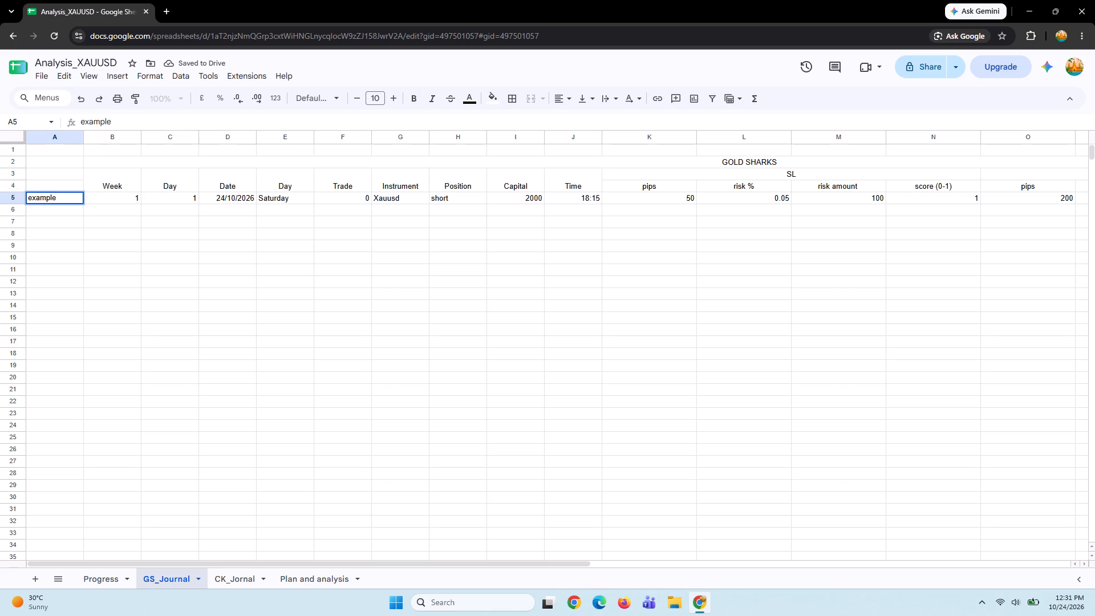
key("BackSpace")
key("shift+e")
key("Return")
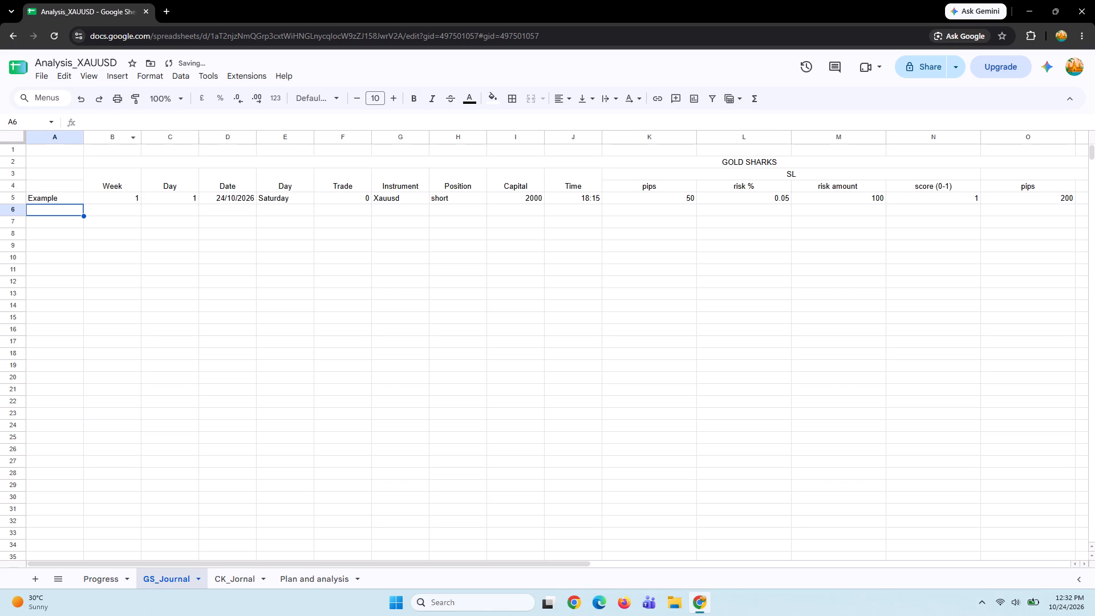
Copy the GS_Journal block B2:T5 and paste it at B2 in CK_Jornal, replacing the old Candle King headers.
left_click(95, 176)
left_click(100, 175)
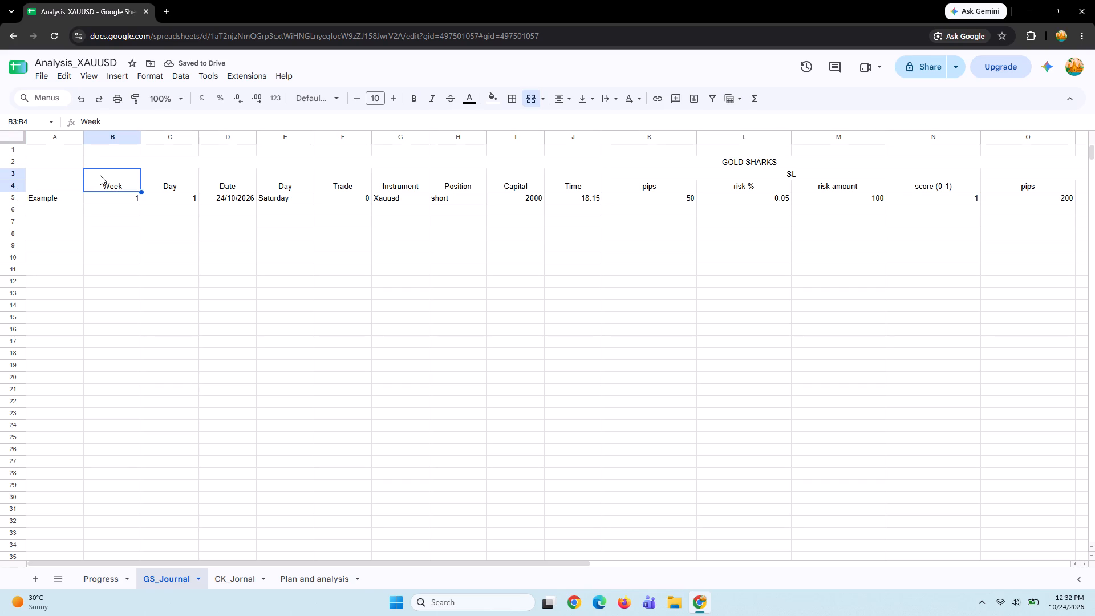
left_click(100, 175)
left_click(98, 160)
left_click_drag(98, 160, 799, 204)
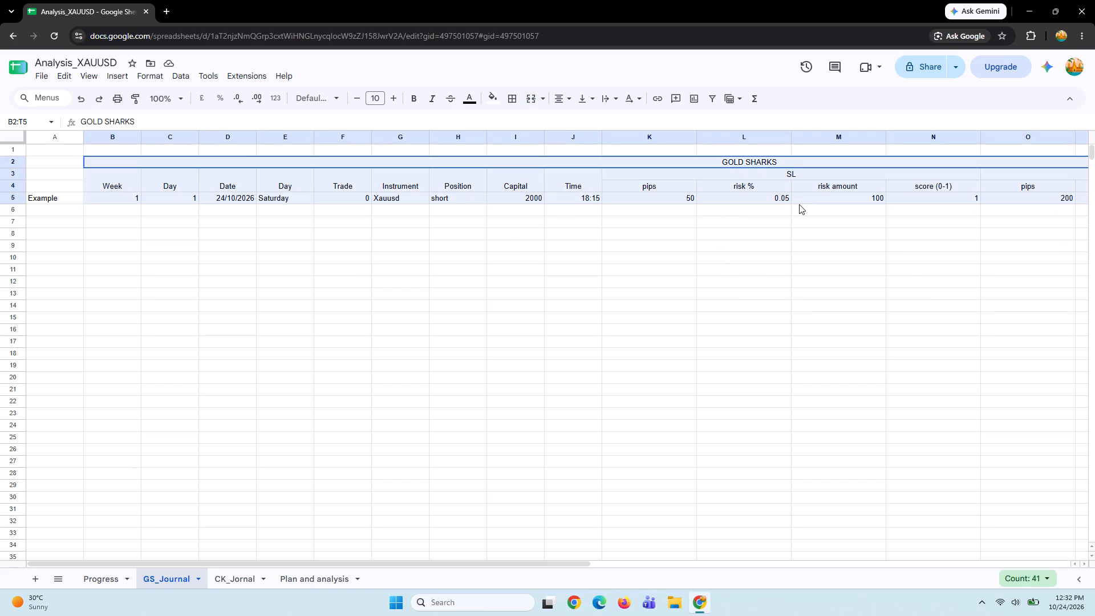
left_click_drag(799, 204, 987, 198)
left_click_drag(987, 198, 1017, 212)
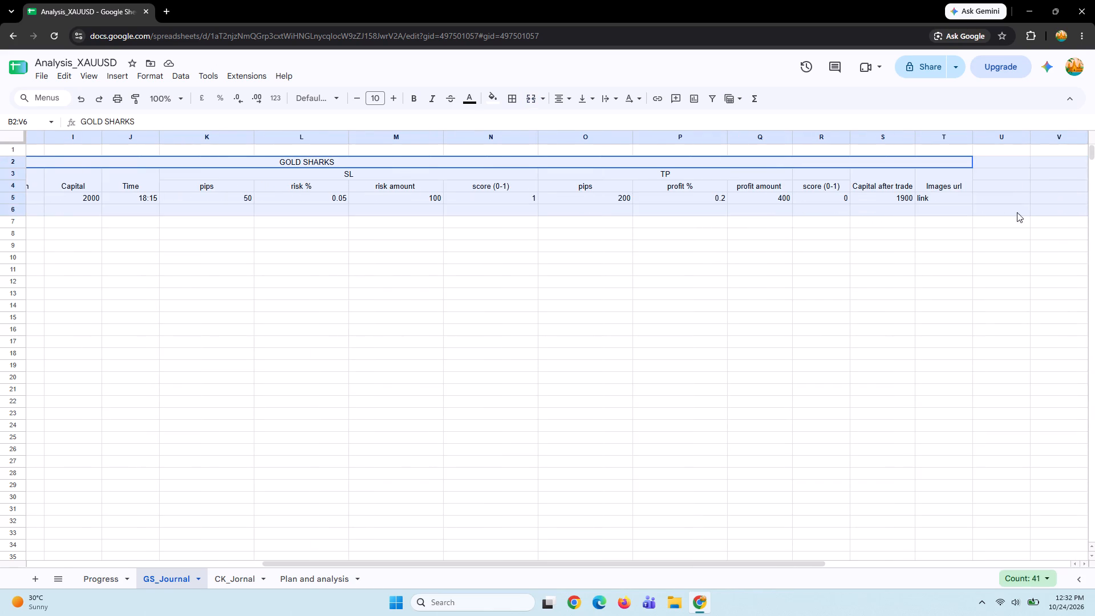
left_click_drag(1017, 212, 954, 196)
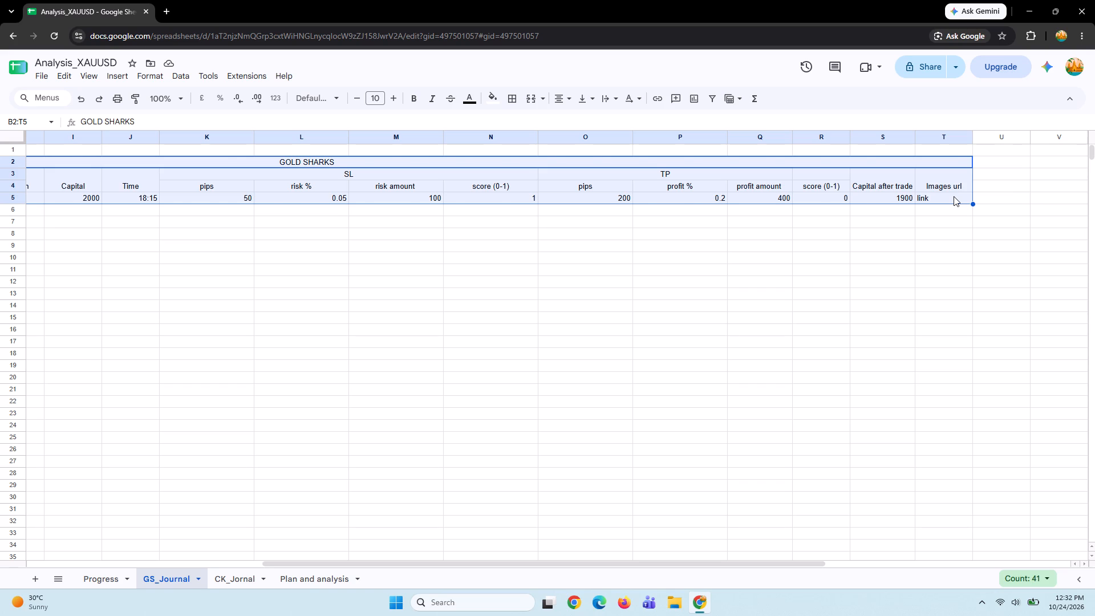
key("ctrl+c")
scroll(417, 303, "right", 5)
scroll(417, 303, "up", 1)
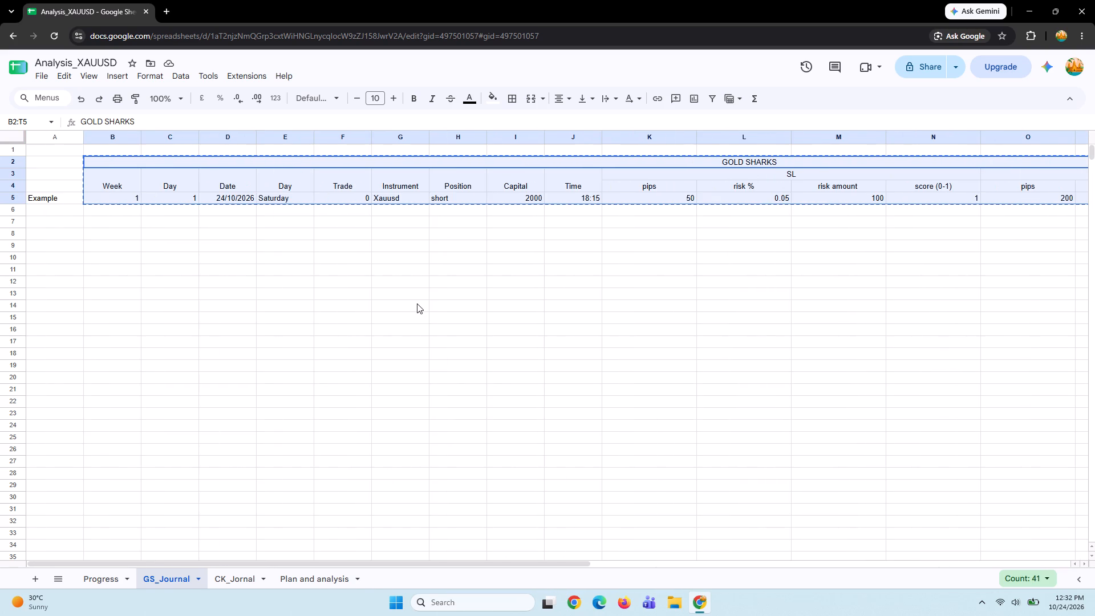
scroll(417, 303, "up", 1)
left_click(240, 577)
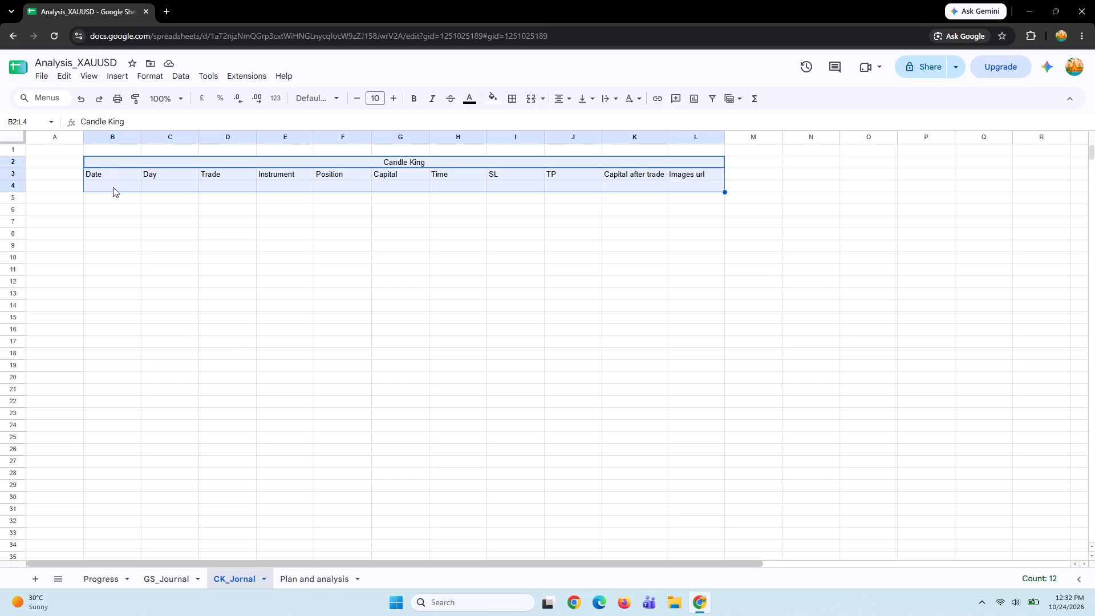
left_click(112, 163)
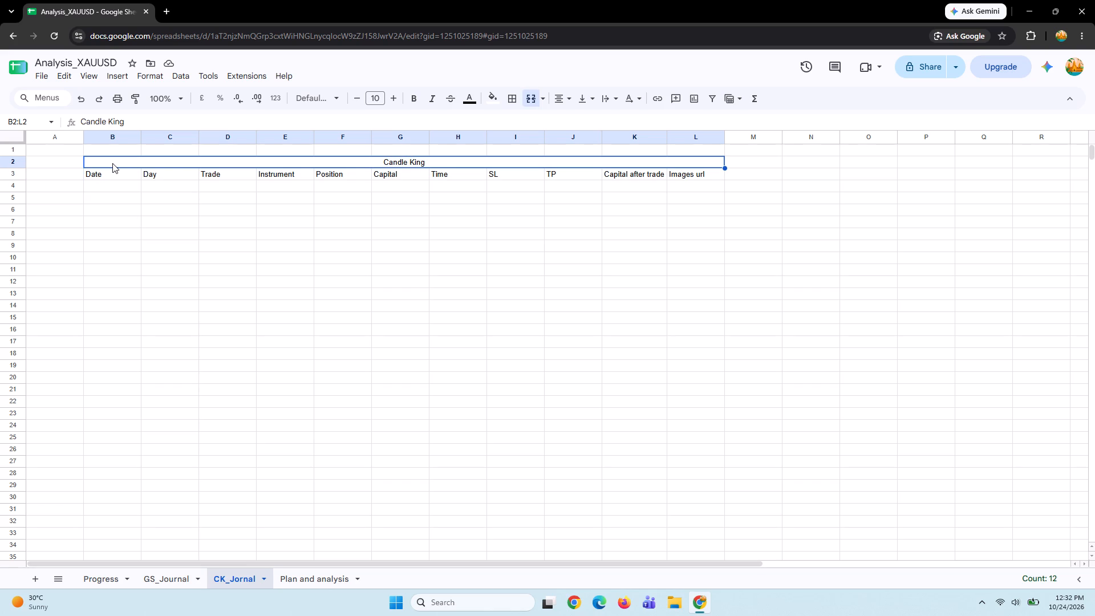
key("ctrl+v")
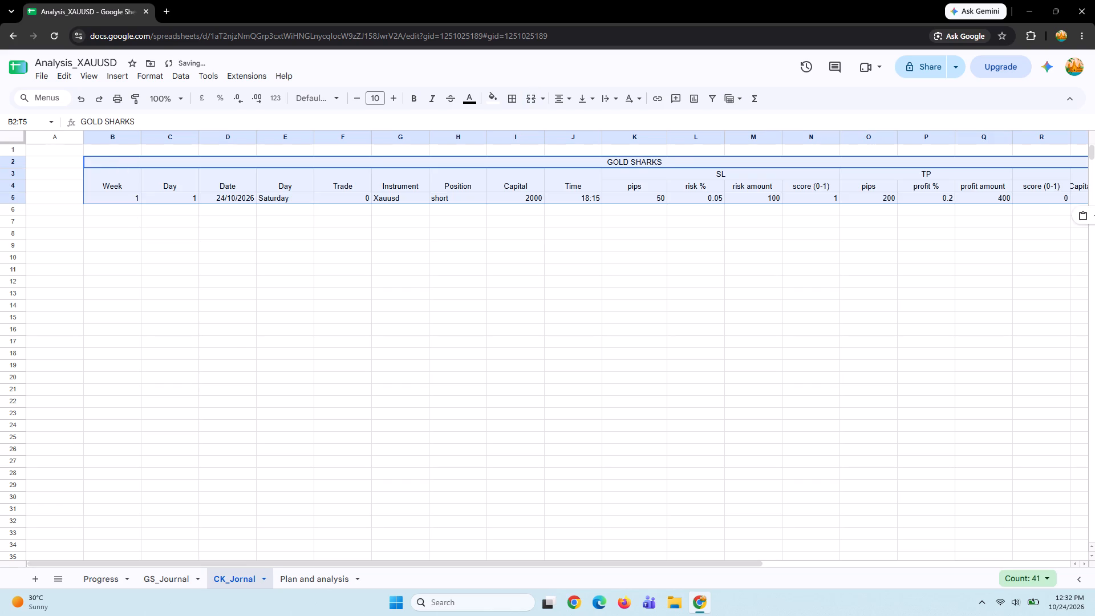
Replace the pasted GOLD SHARKS title in CK_Jornal with "Candle King ()".
left_click(660, 163)
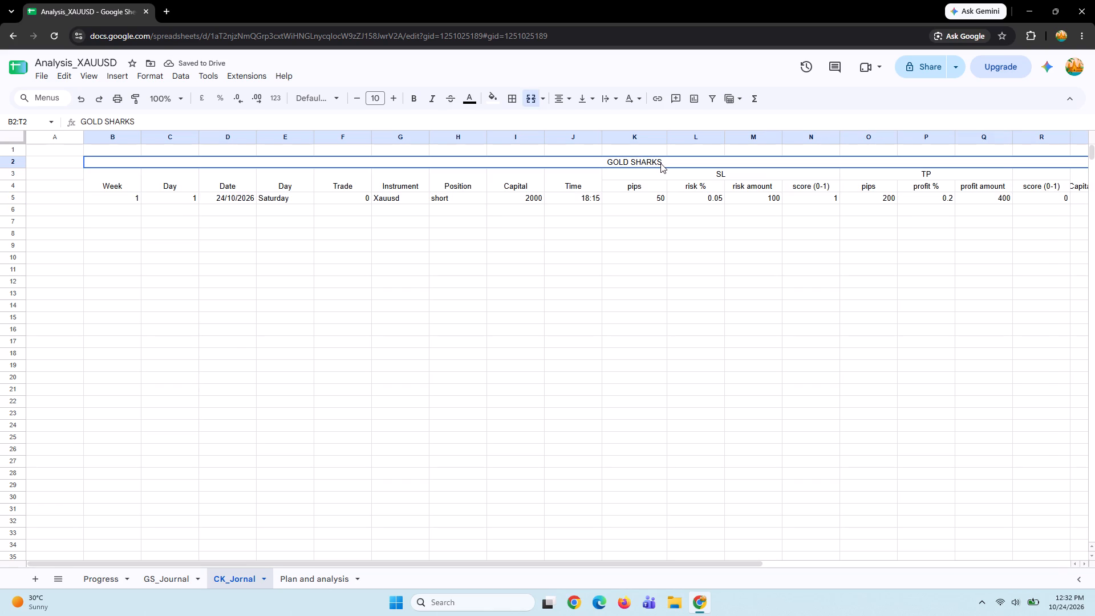
type("Candle")
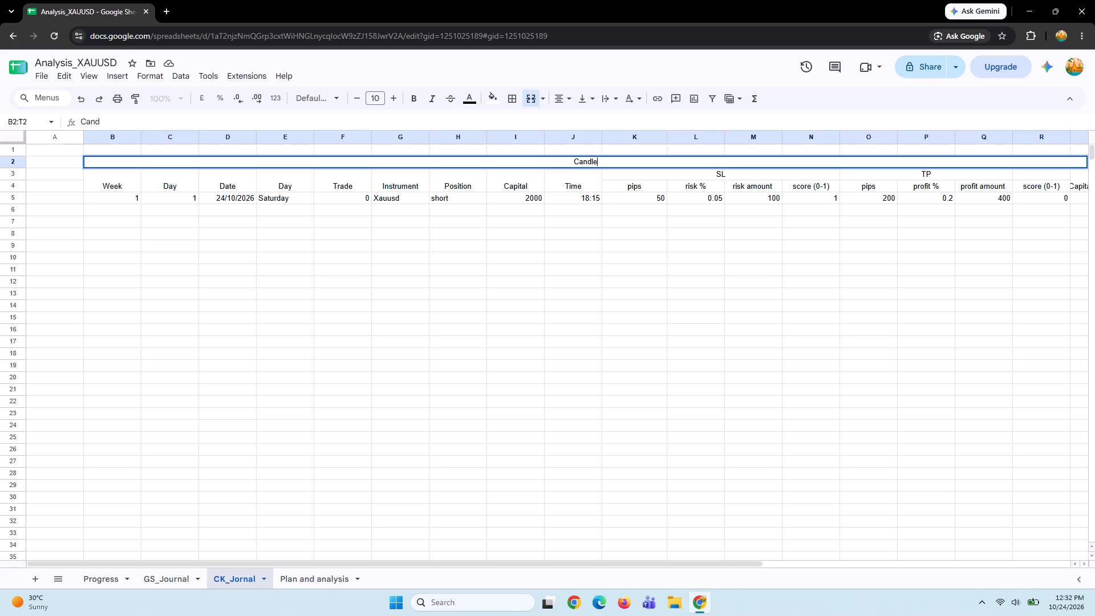
key("space")
type("King")
key("space")
type("()")
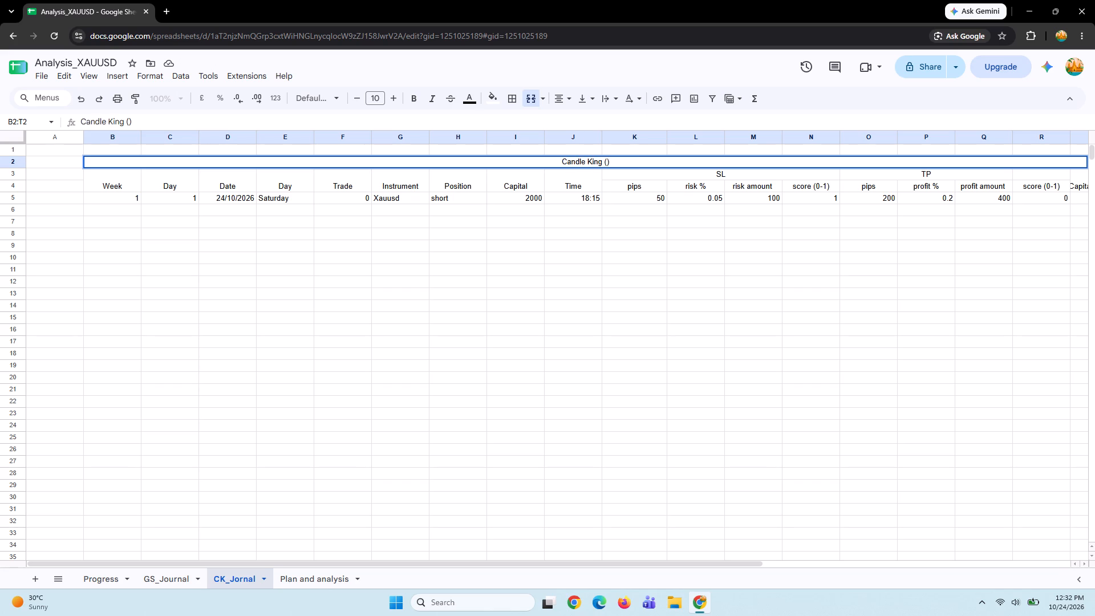
key("Left")
key("shift+c")
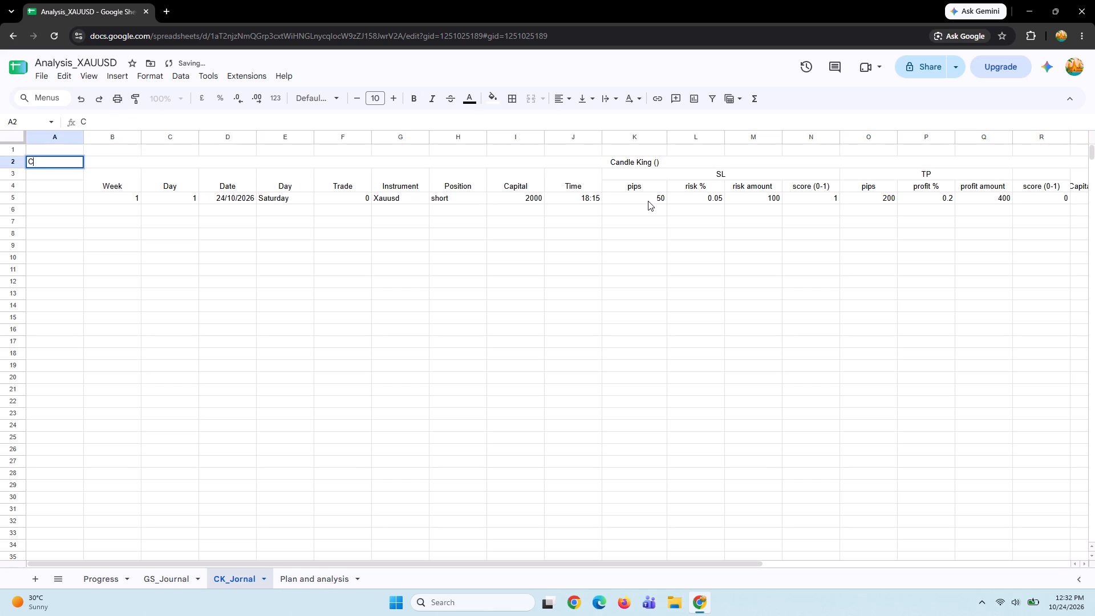
key("BackSpace")
Complete the merged CK_Jornal title in row 2 so that it reads "Candle King ( CK )".
left_click(661, 160)
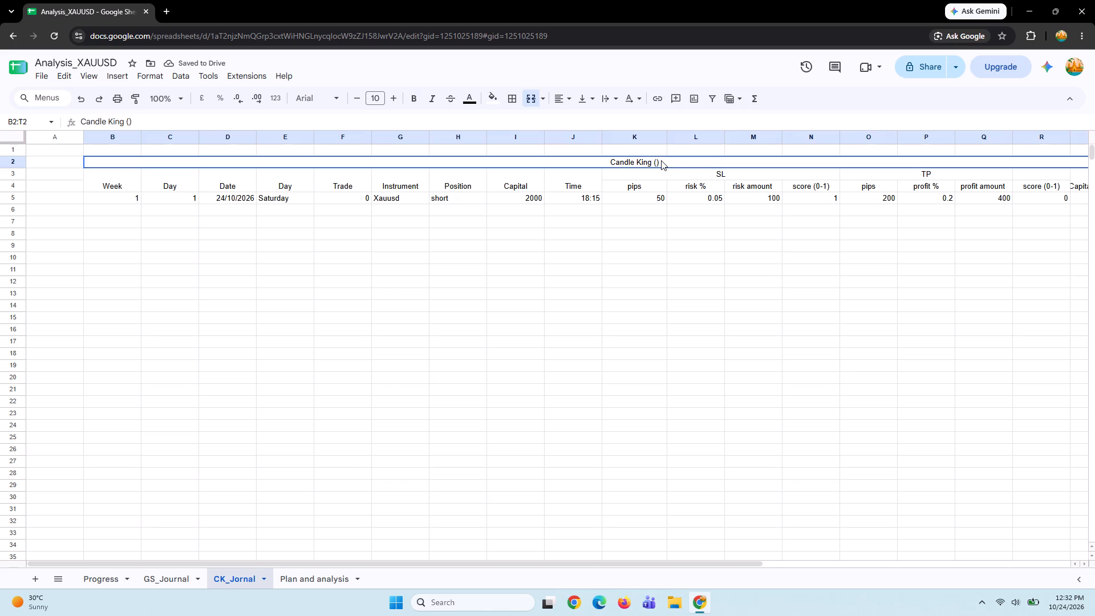
left_click(292, 122)
key("Left")
type("CK")
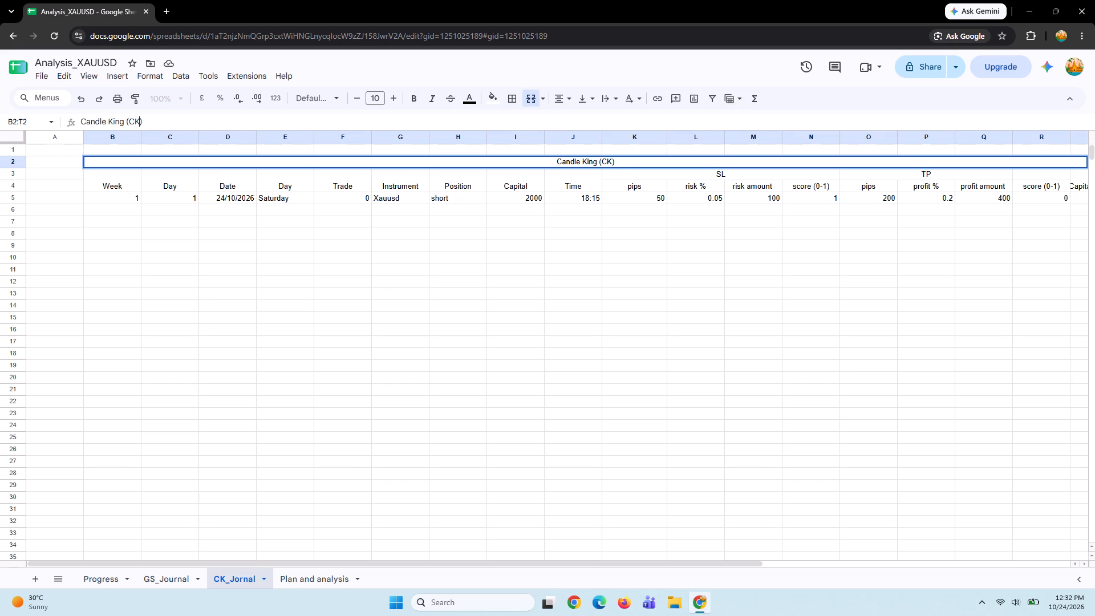
key("space")
key("Left")
key("Left")
key("Left")
key("space")
left_click(480, 297)
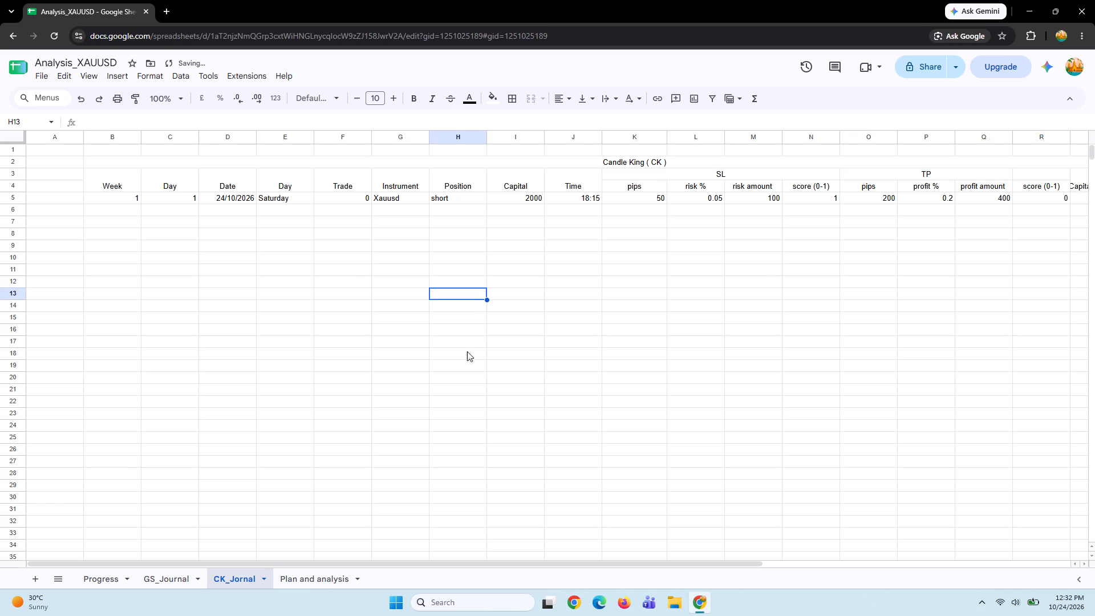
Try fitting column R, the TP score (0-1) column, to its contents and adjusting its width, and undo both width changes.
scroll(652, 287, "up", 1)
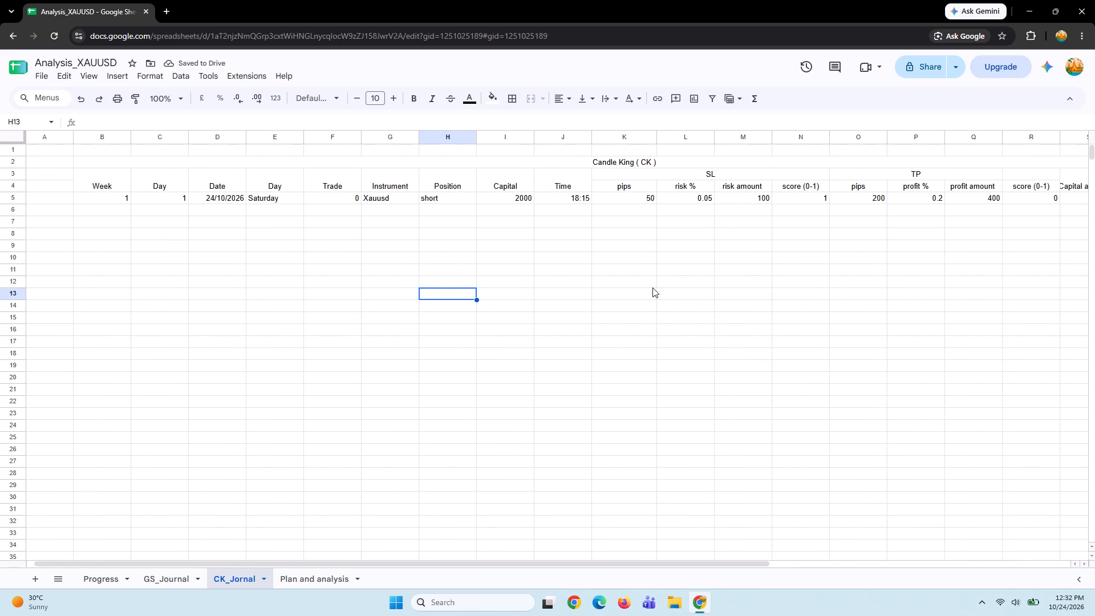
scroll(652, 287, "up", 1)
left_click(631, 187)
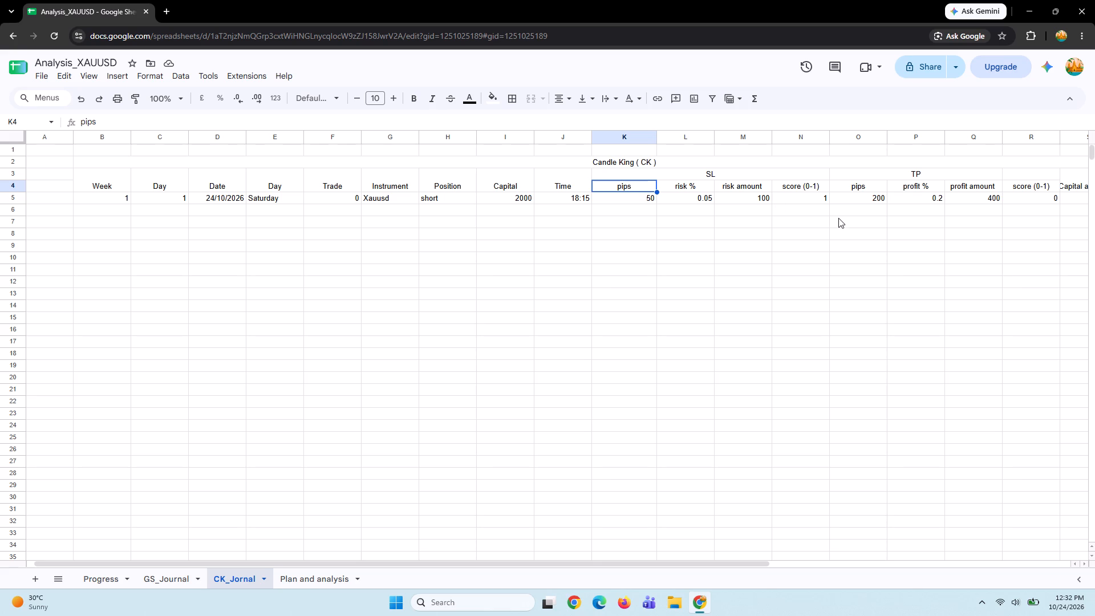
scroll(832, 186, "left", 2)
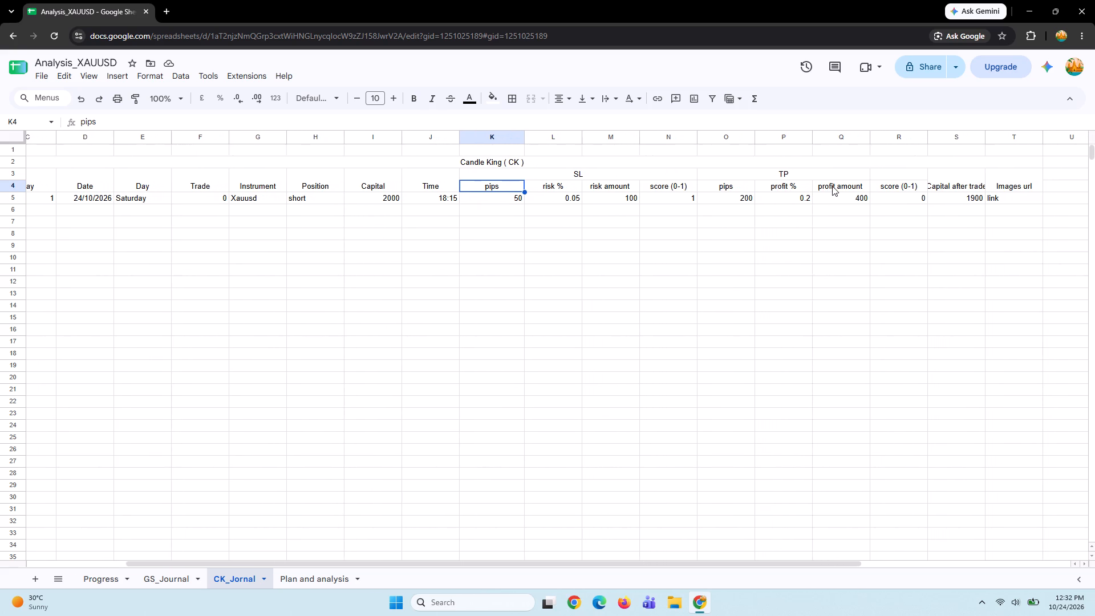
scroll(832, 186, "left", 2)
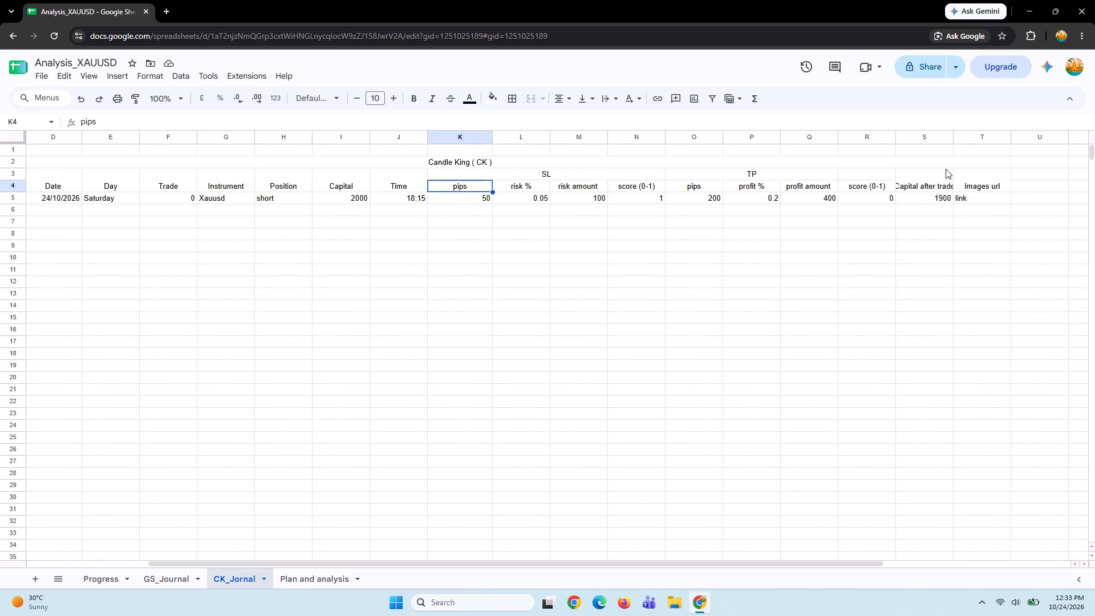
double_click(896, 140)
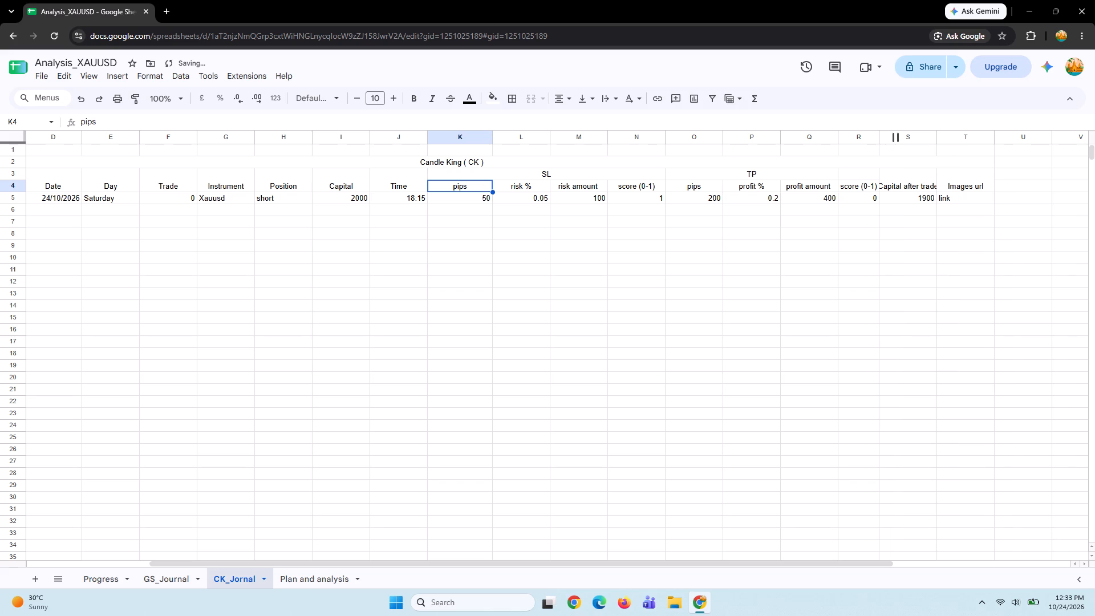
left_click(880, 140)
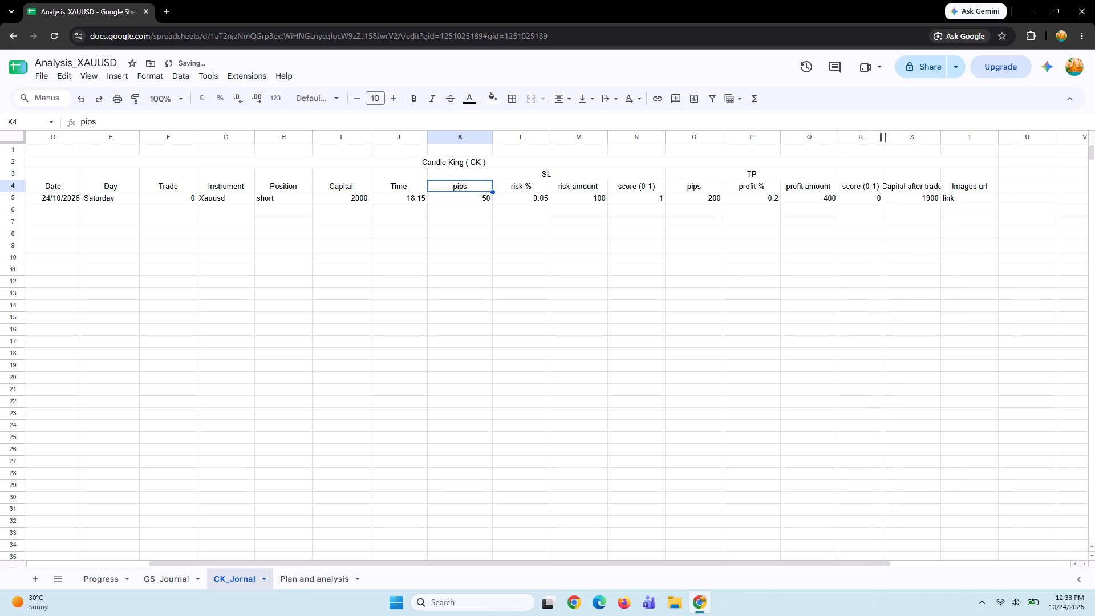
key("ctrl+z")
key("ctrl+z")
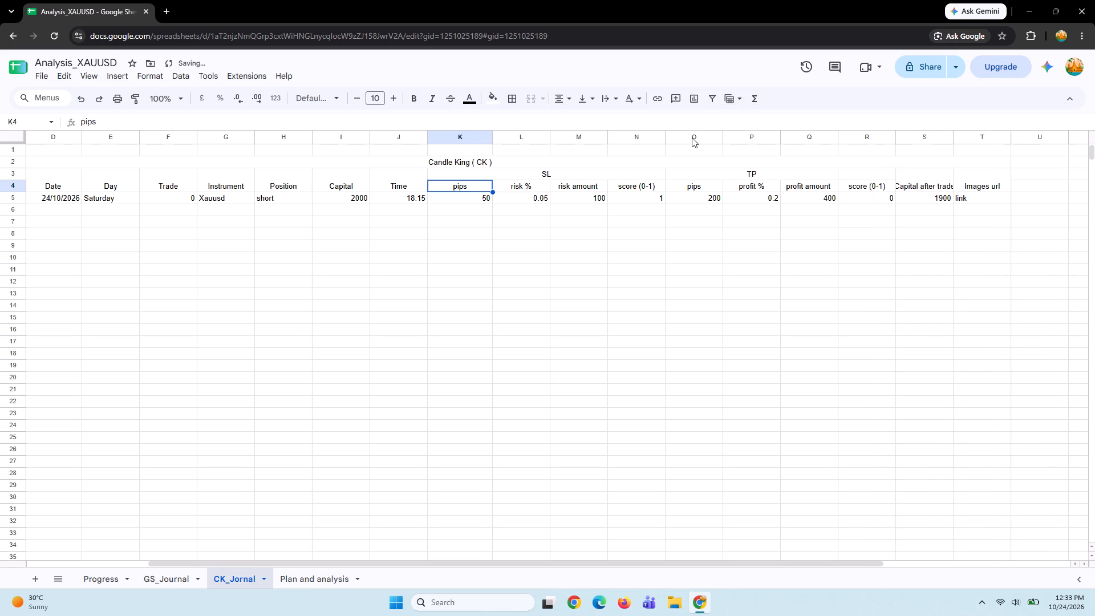
Fit column S to its "Capital after trade" header and make column T slightly wider than its "Images url" header.
double_click(953, 137)
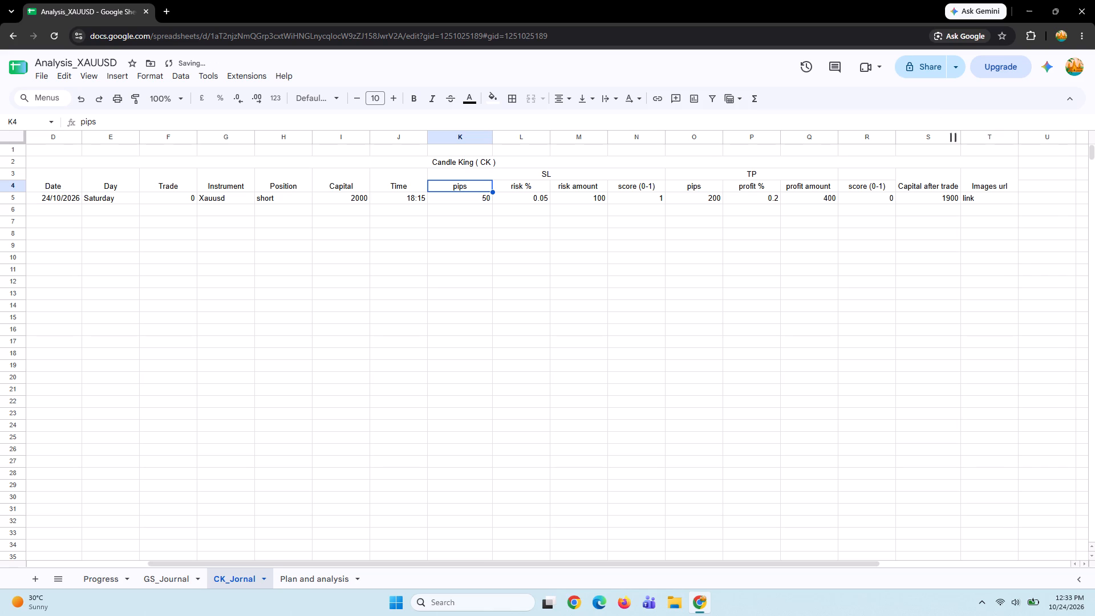
double_click(1020, 139)
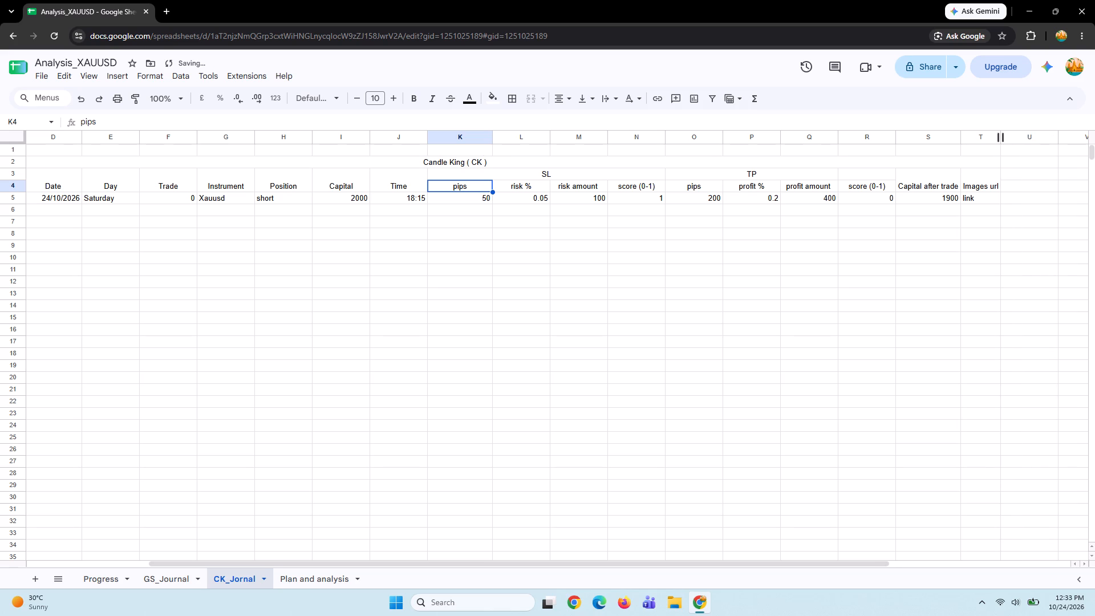
left_click_drag(1000, 135, 1015, 133)
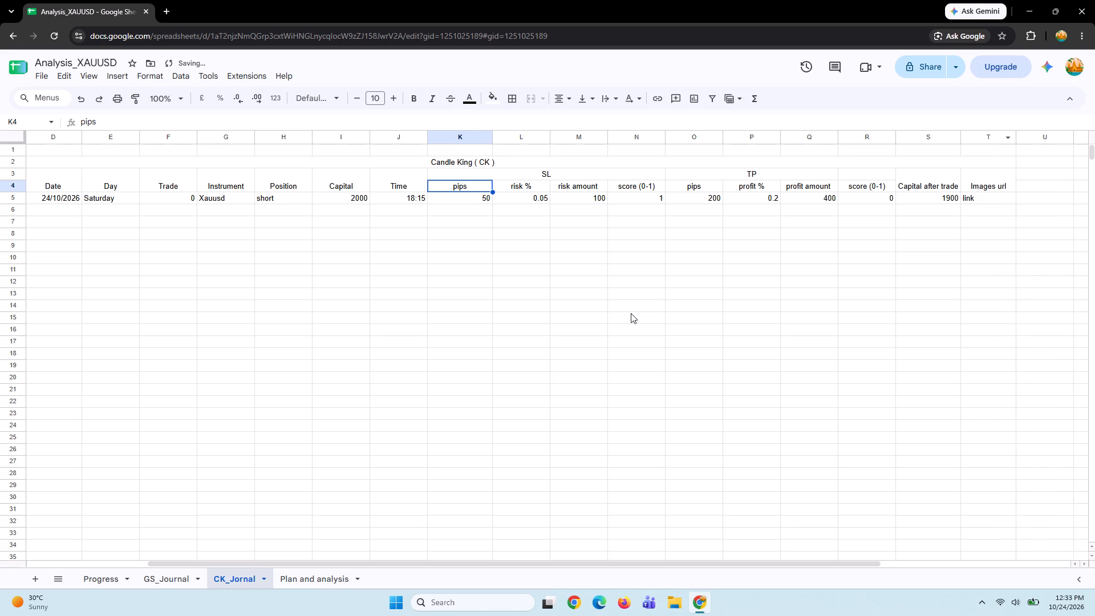
Label the sample trade row in CK_Jornal by entering "Example" in A5.
scroll(630, 313, "right", 5)
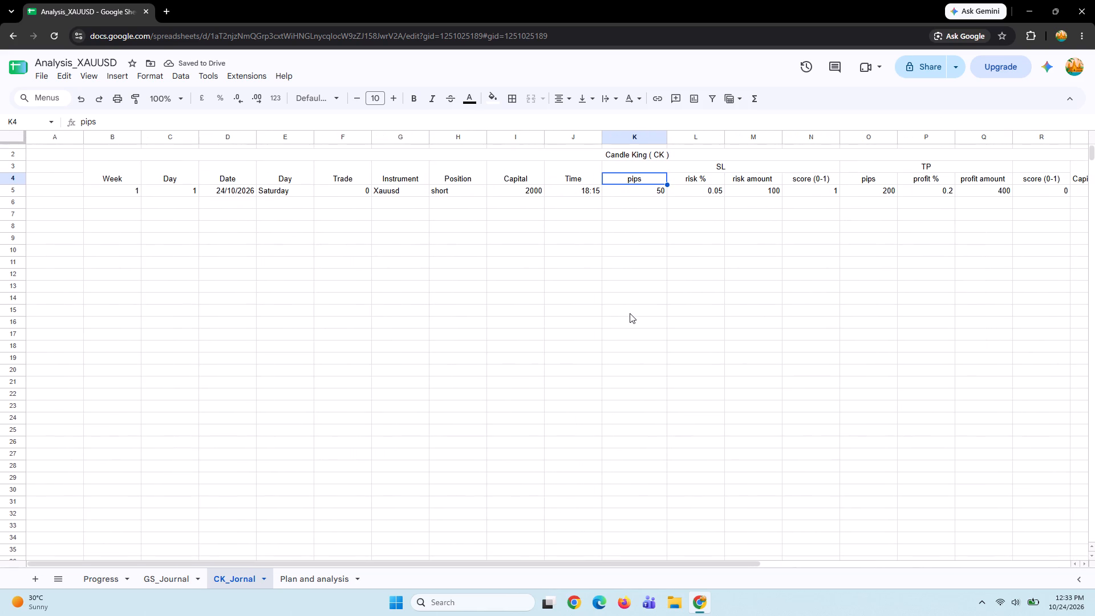
scroll(630, 313, "up", 2)
scroll(865, 228, "left", 2)
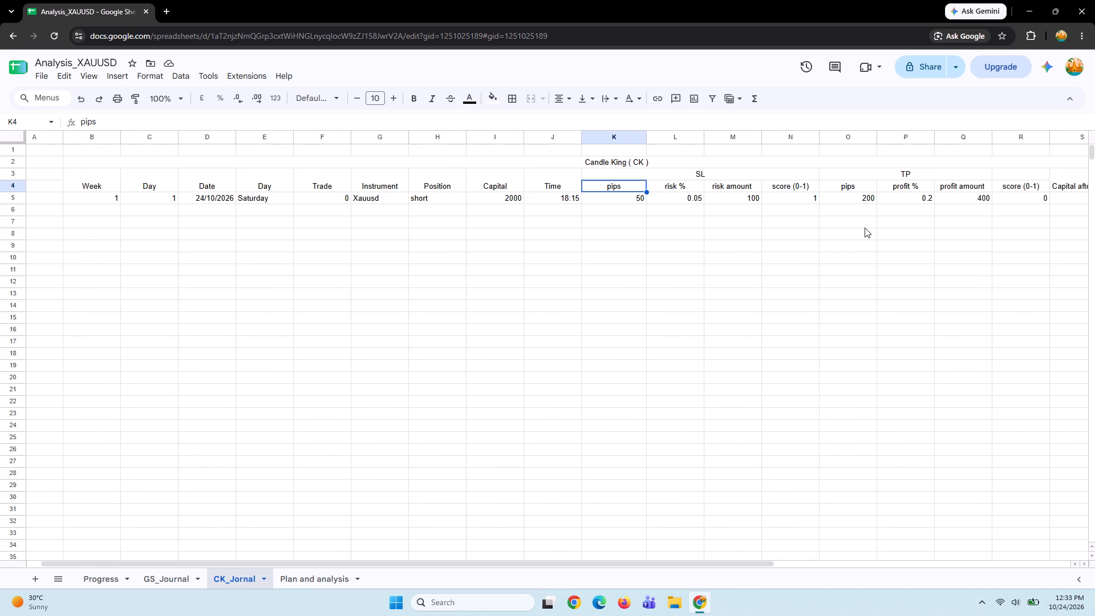
scroll(865, 228, "left", 3)
left_click(48, 198)
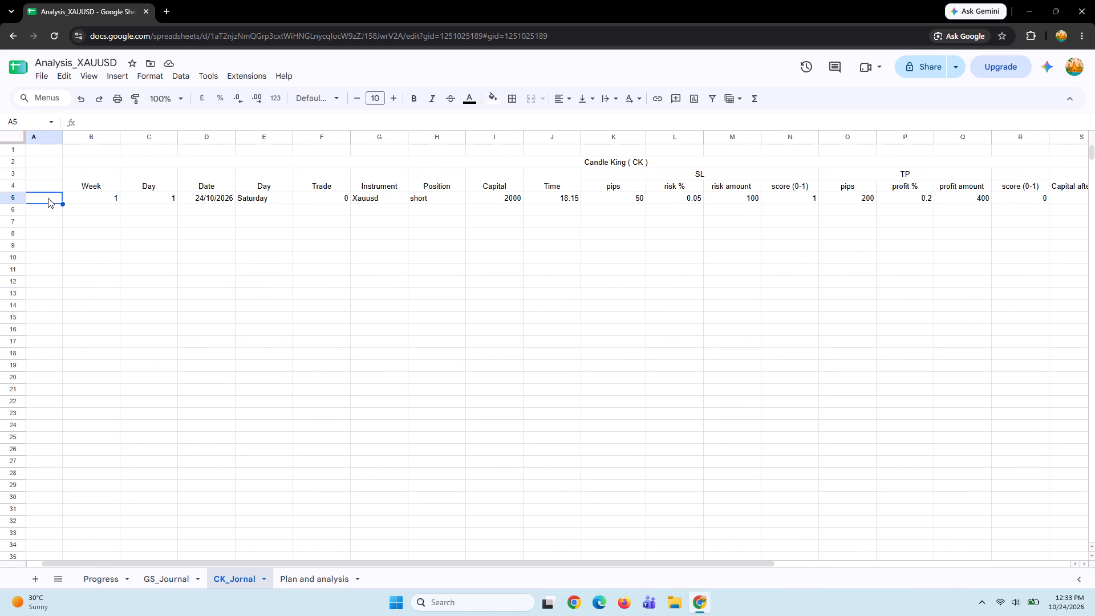
type("Example")
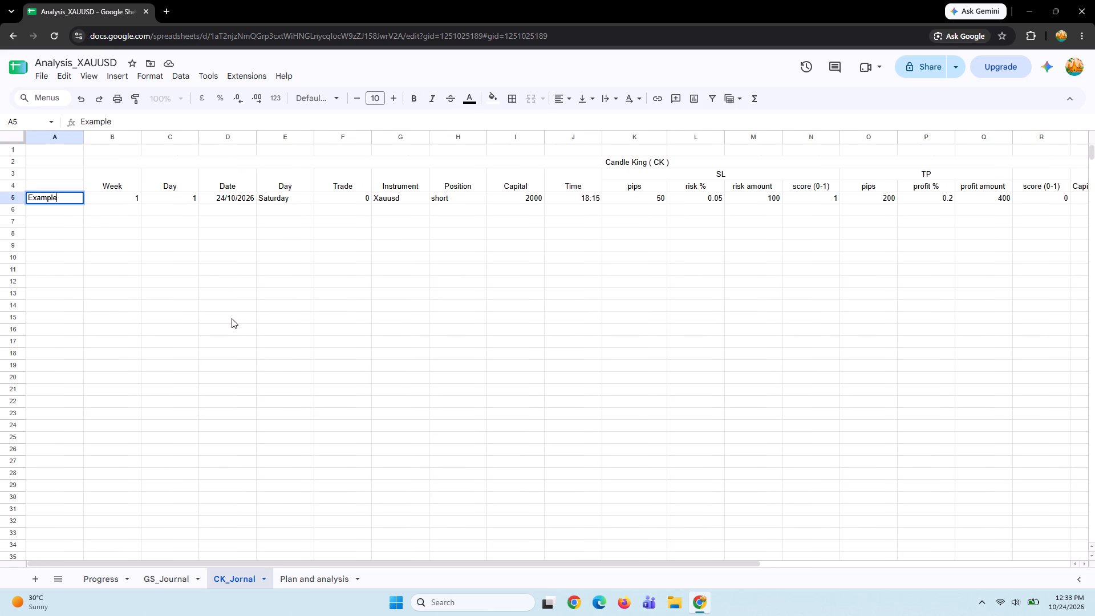
left_click(232, 318)
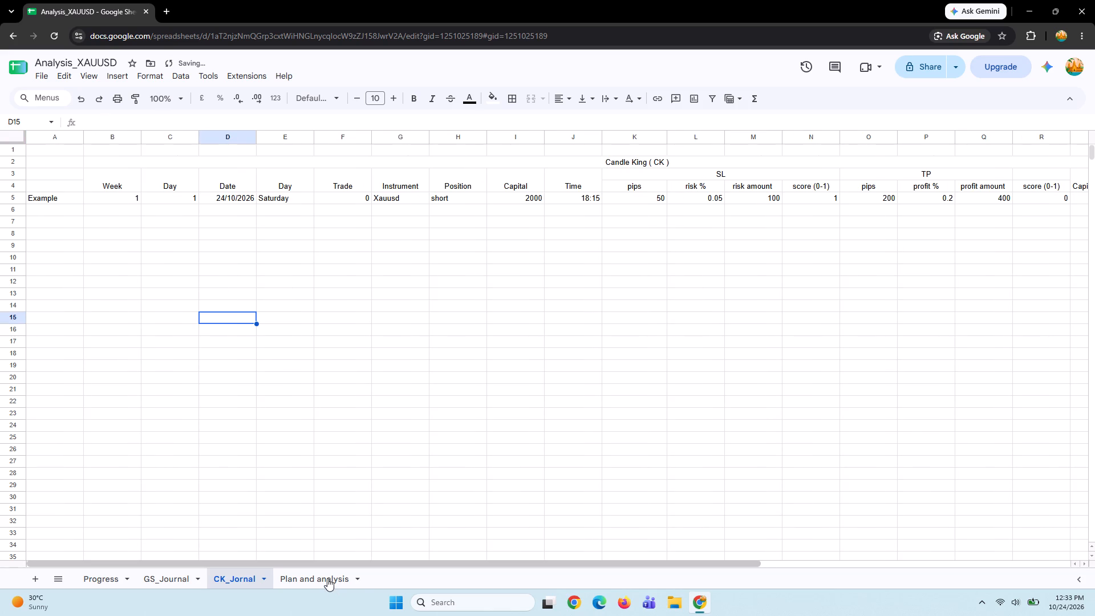
Check the contents of the Plan and analysis sheet and delete that sheet from the spreadsheet.
left_click(327, 578)
scroll(439, 367, "down", 9)
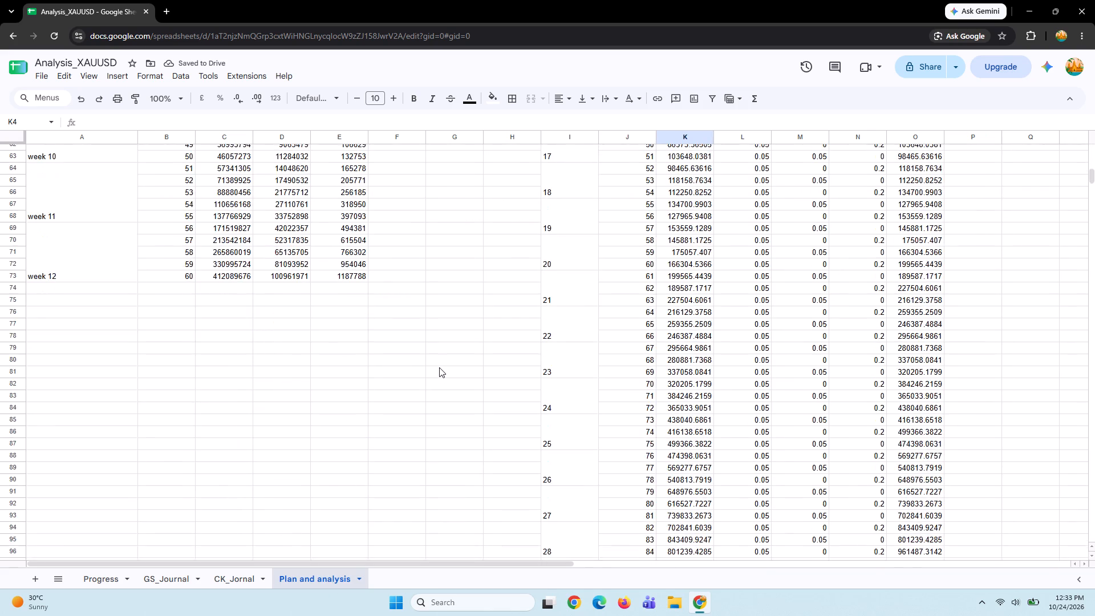
scroll(439, 367, "down", 4)
scroll(439, 367, "up", 8)
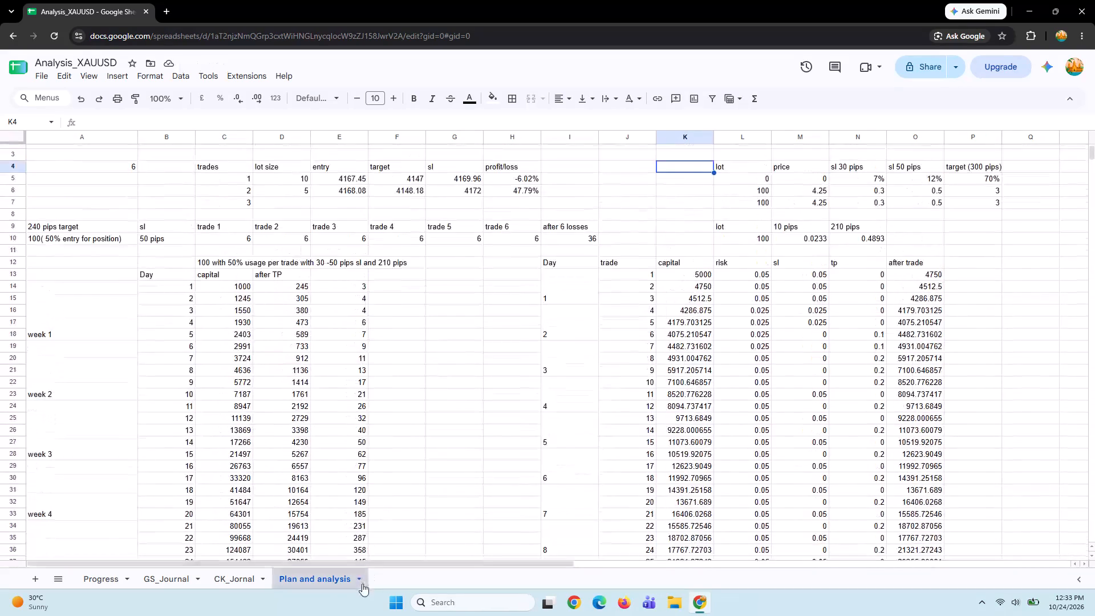
left_click(361, 578)
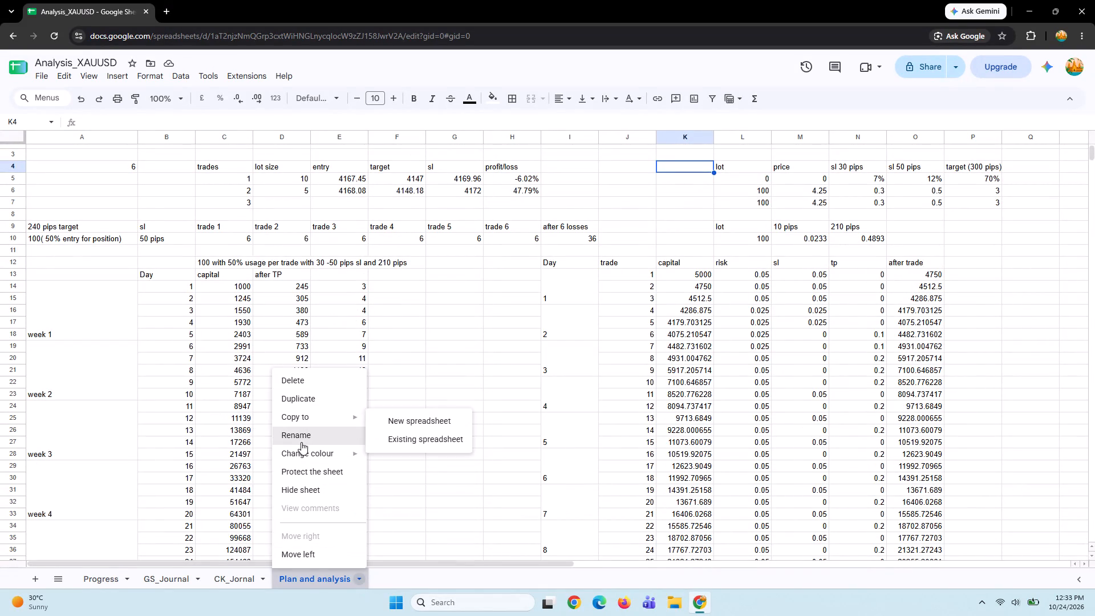
left_click(310, 382)
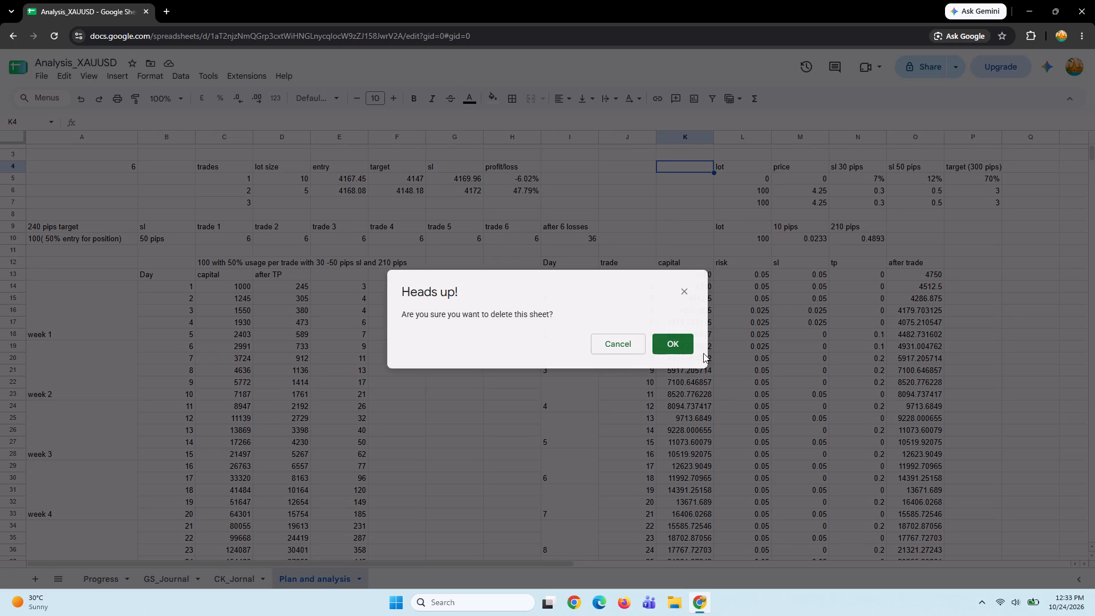
left_click(667, 347)
scroll(269, 385, "right", 6)
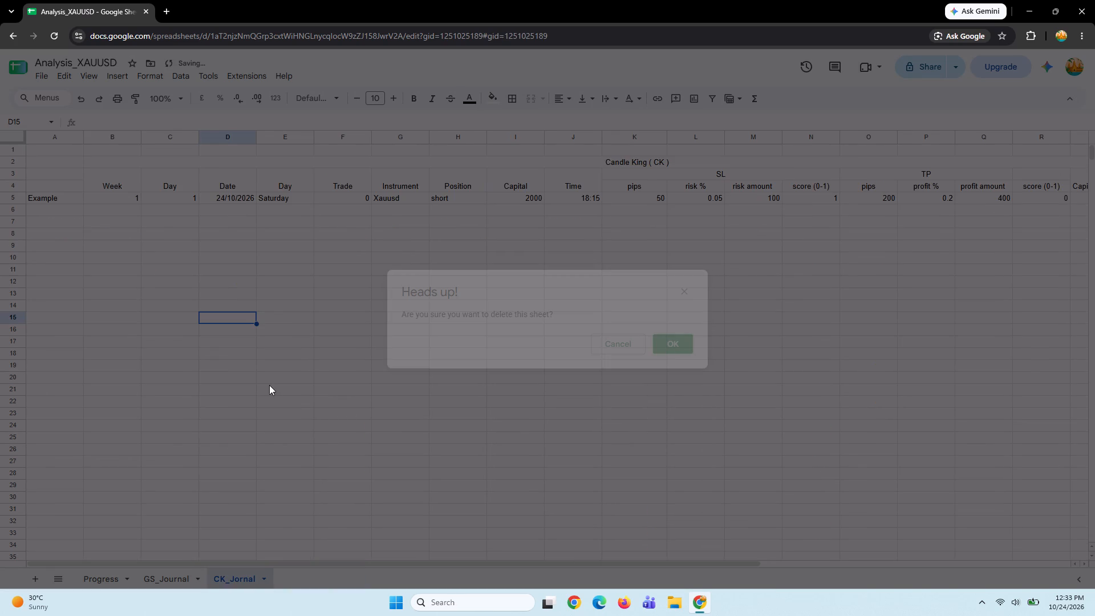
Extend the merged title in GS_Journal so that it reads "GOLD SHARKS ( SK )".
left_click(159, 579)
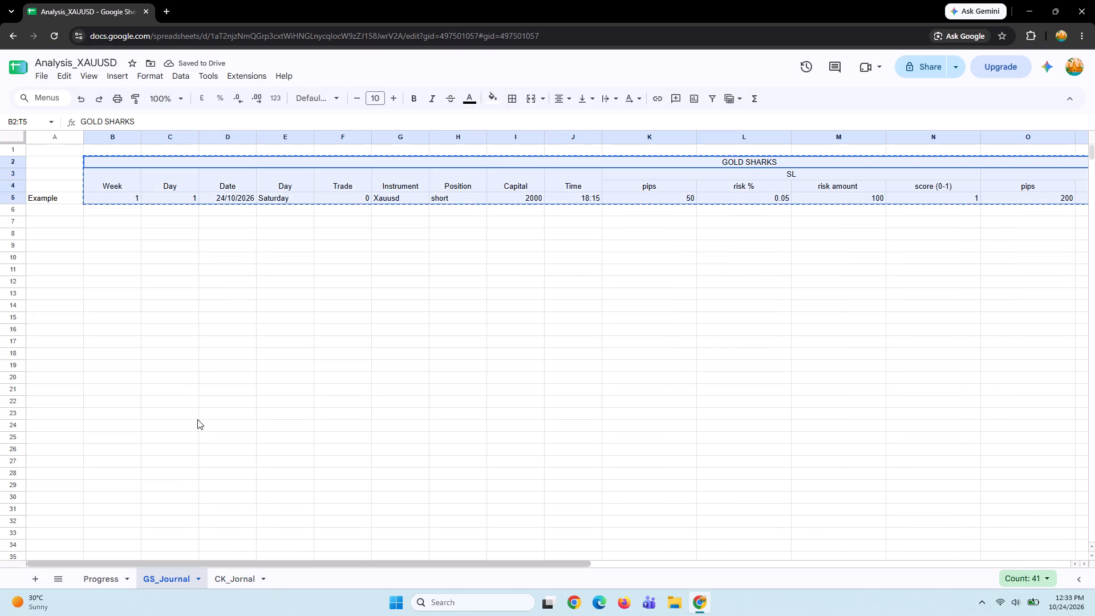
left_click(263, 344)
scroll(263, 344, "right", 5)
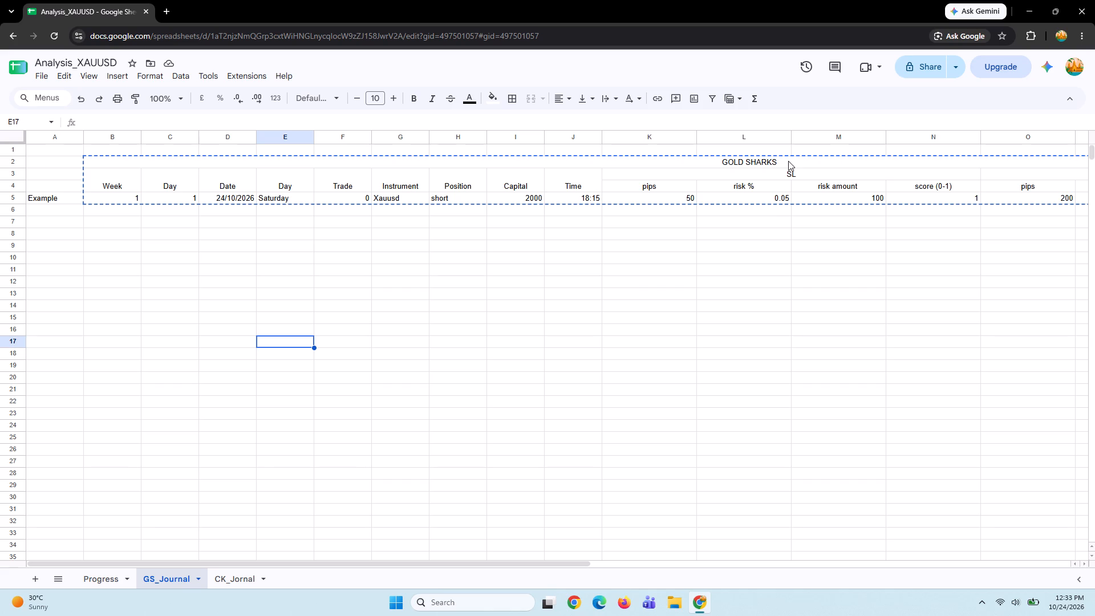
left_click(788, 161)
left_click(228, 117)
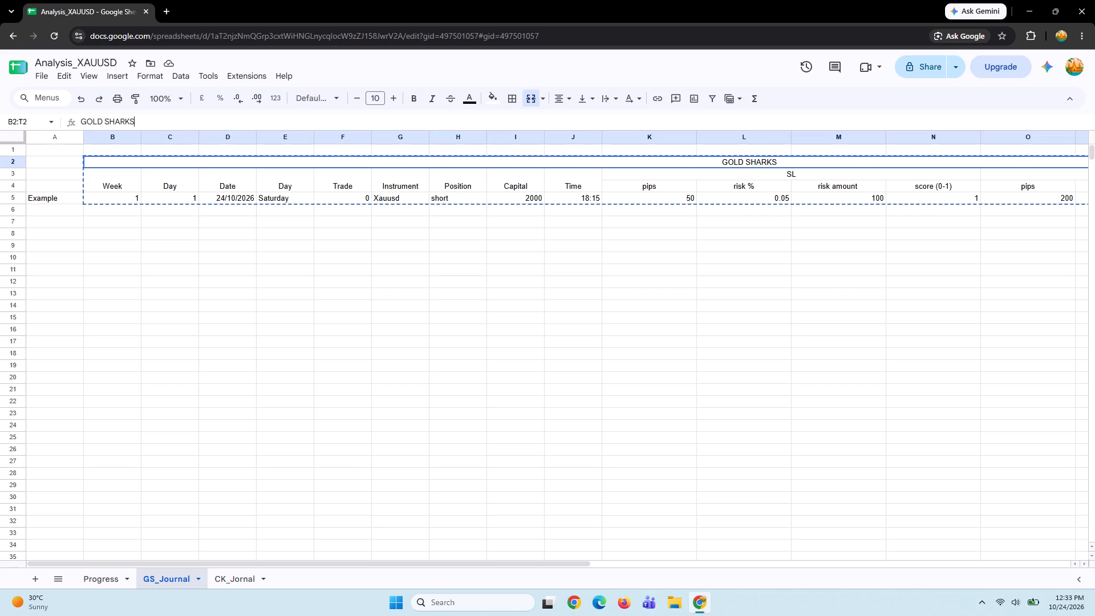
key("space")
type("()")
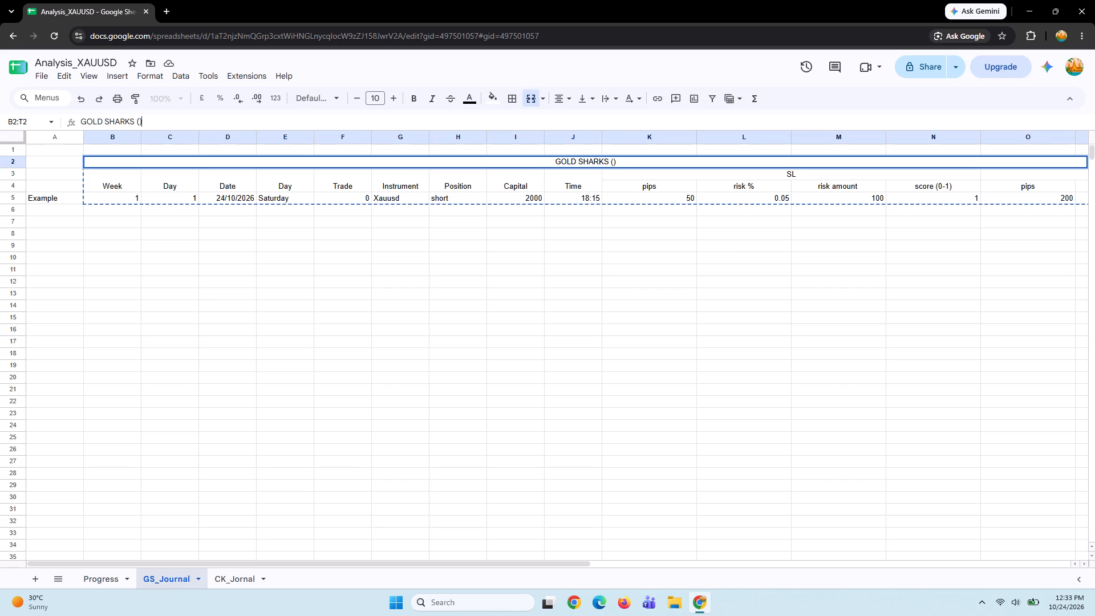
key("Left")
key("space")
type("SK")
key("space")
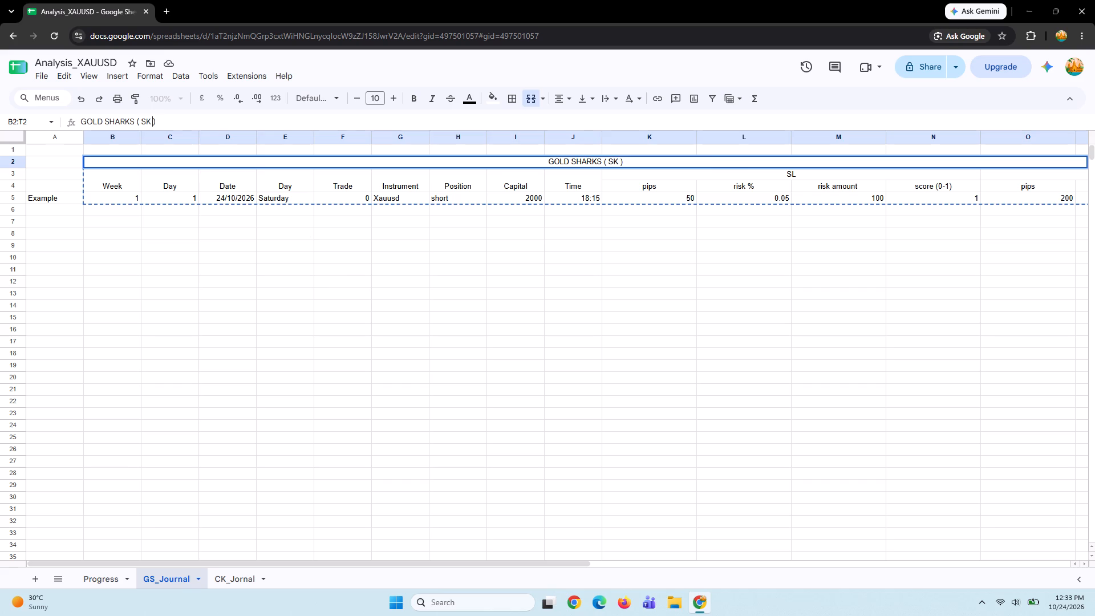
left_click(339, 281)
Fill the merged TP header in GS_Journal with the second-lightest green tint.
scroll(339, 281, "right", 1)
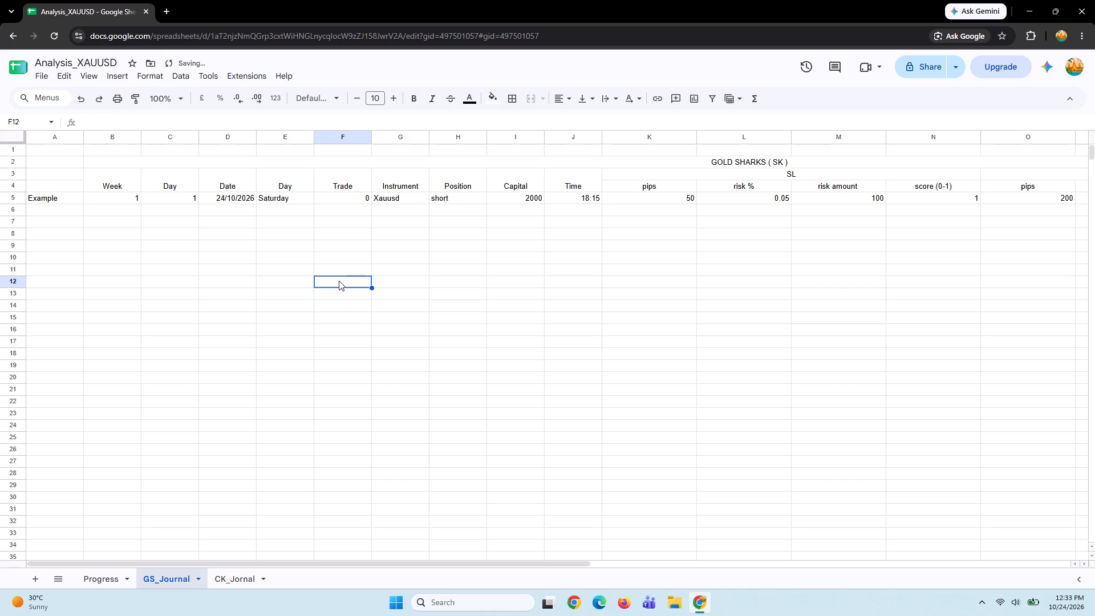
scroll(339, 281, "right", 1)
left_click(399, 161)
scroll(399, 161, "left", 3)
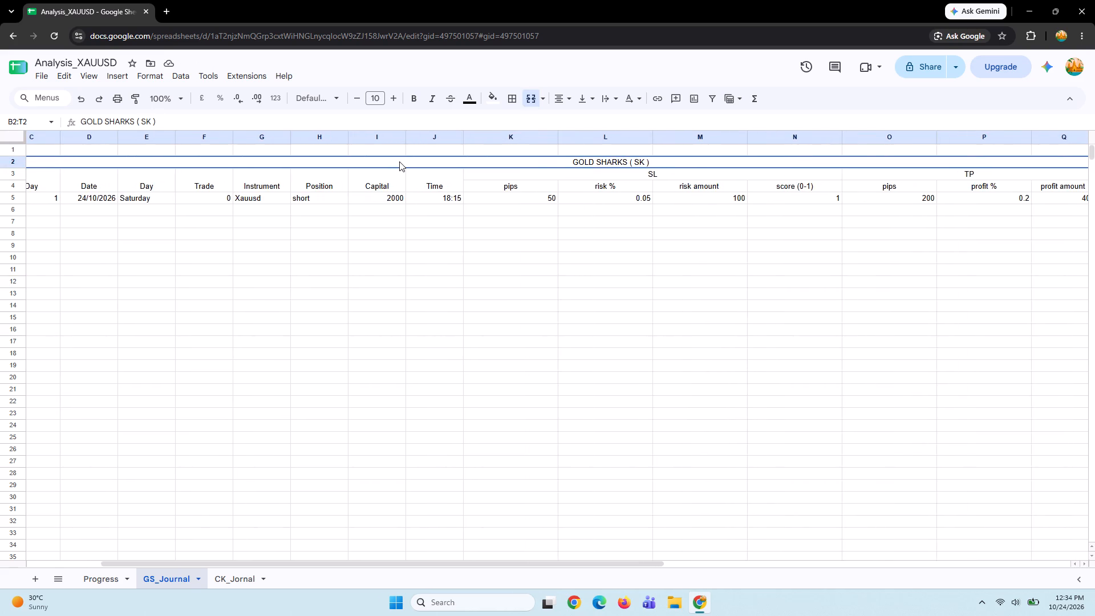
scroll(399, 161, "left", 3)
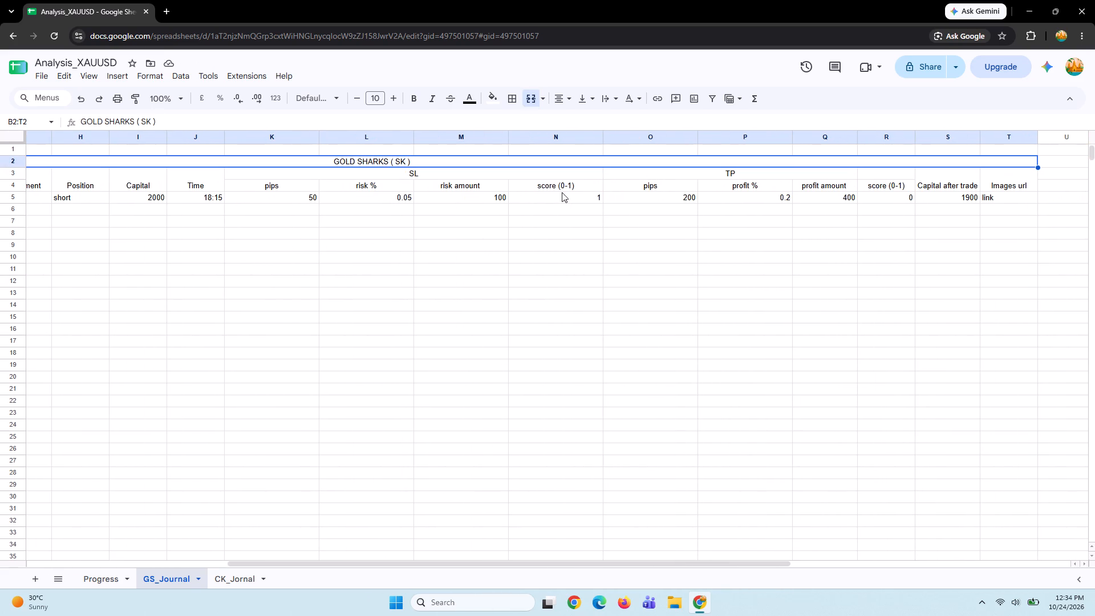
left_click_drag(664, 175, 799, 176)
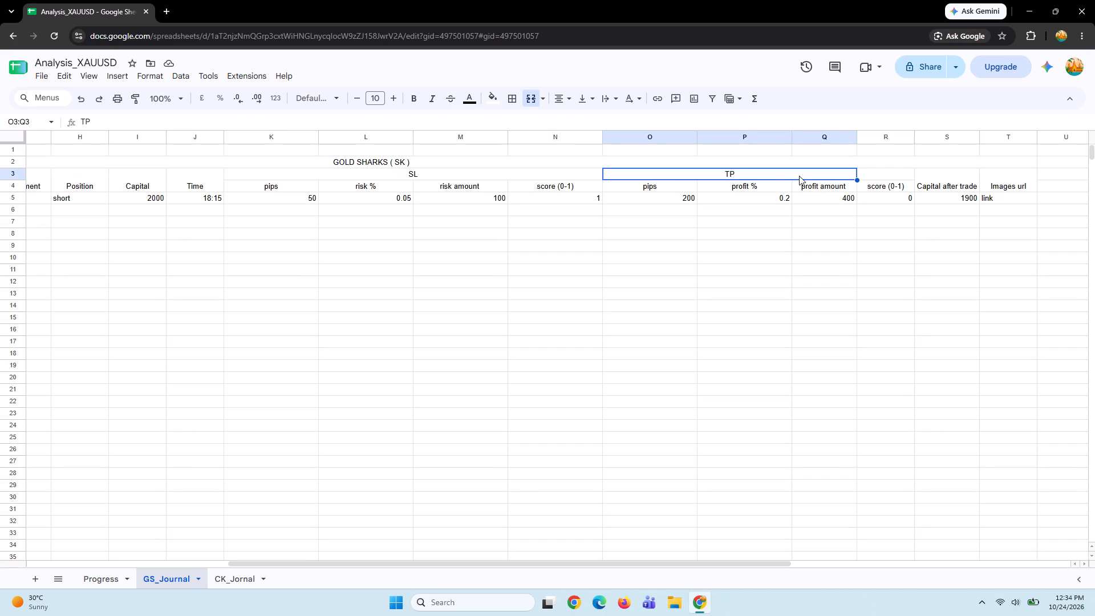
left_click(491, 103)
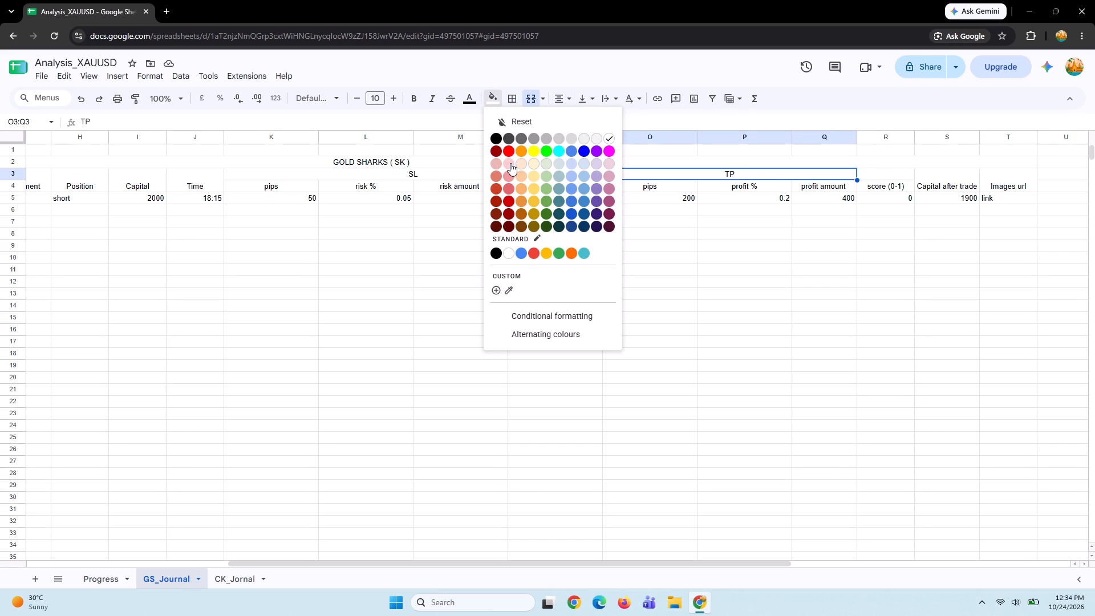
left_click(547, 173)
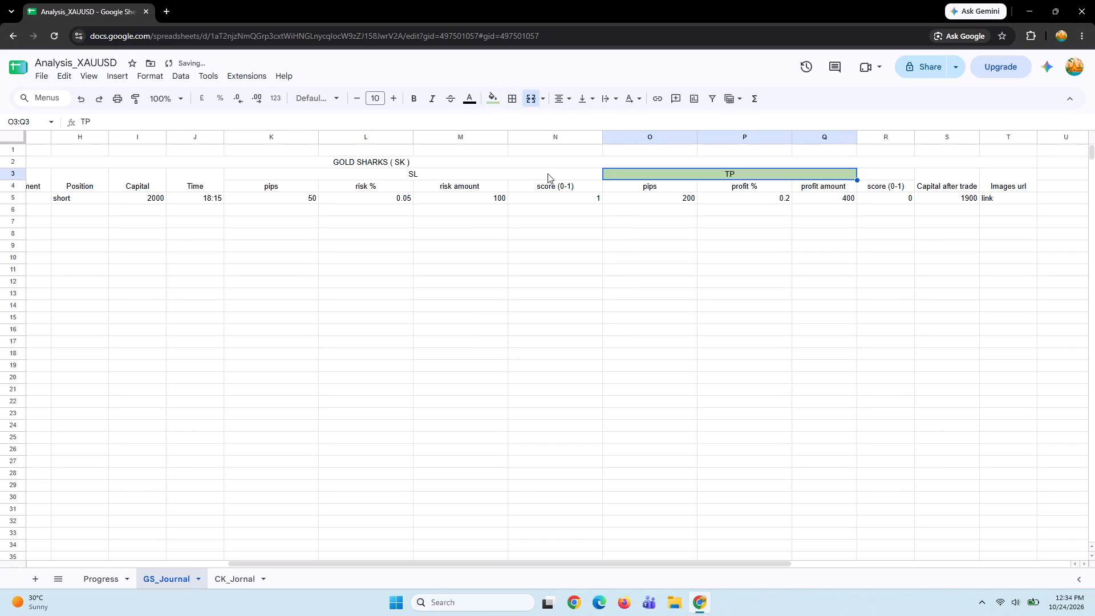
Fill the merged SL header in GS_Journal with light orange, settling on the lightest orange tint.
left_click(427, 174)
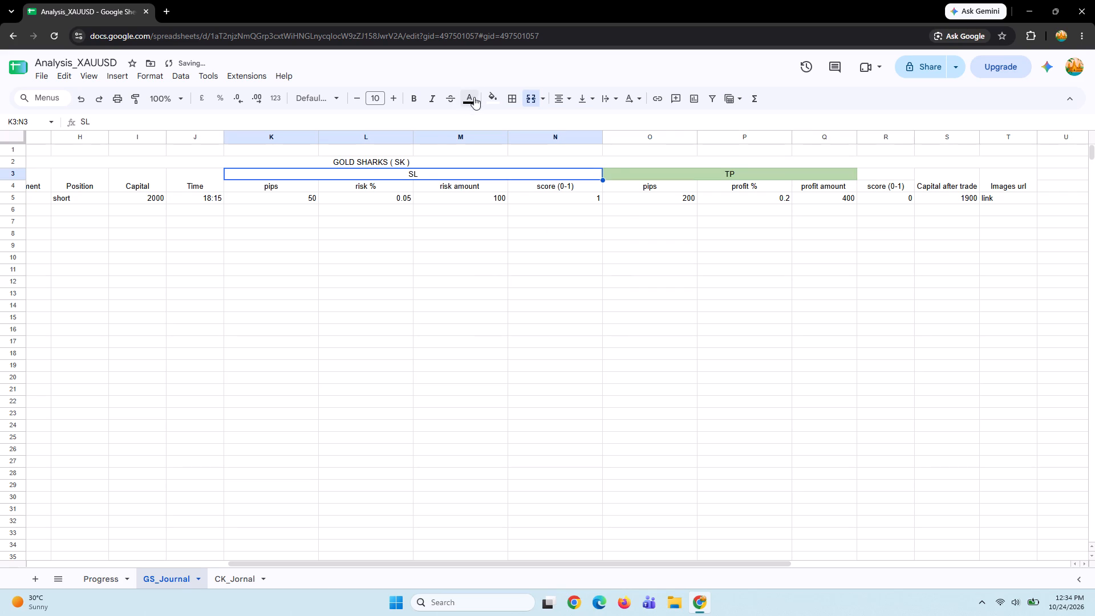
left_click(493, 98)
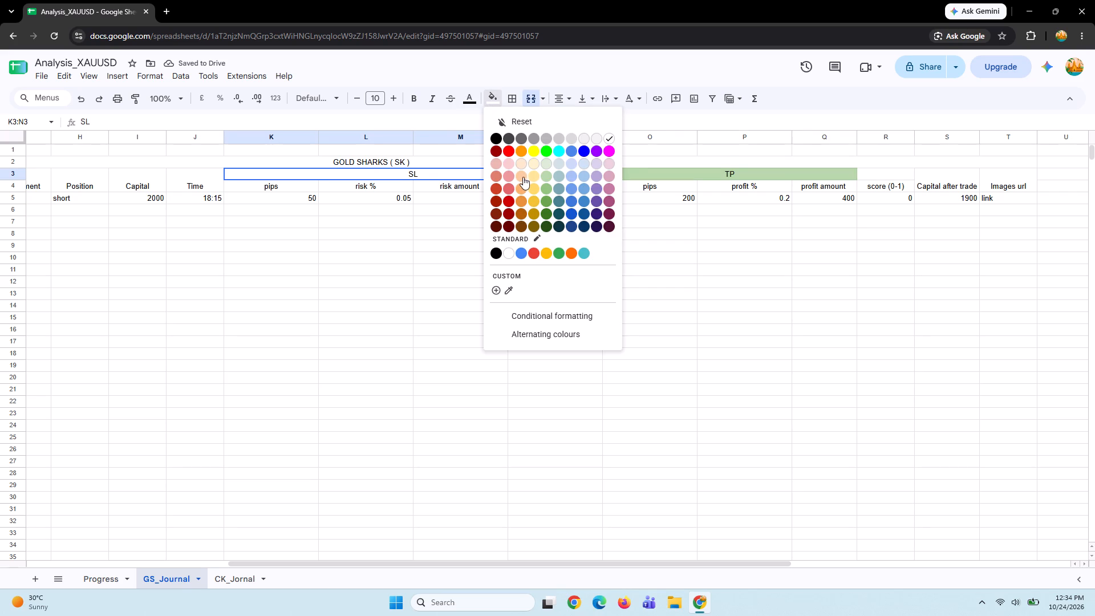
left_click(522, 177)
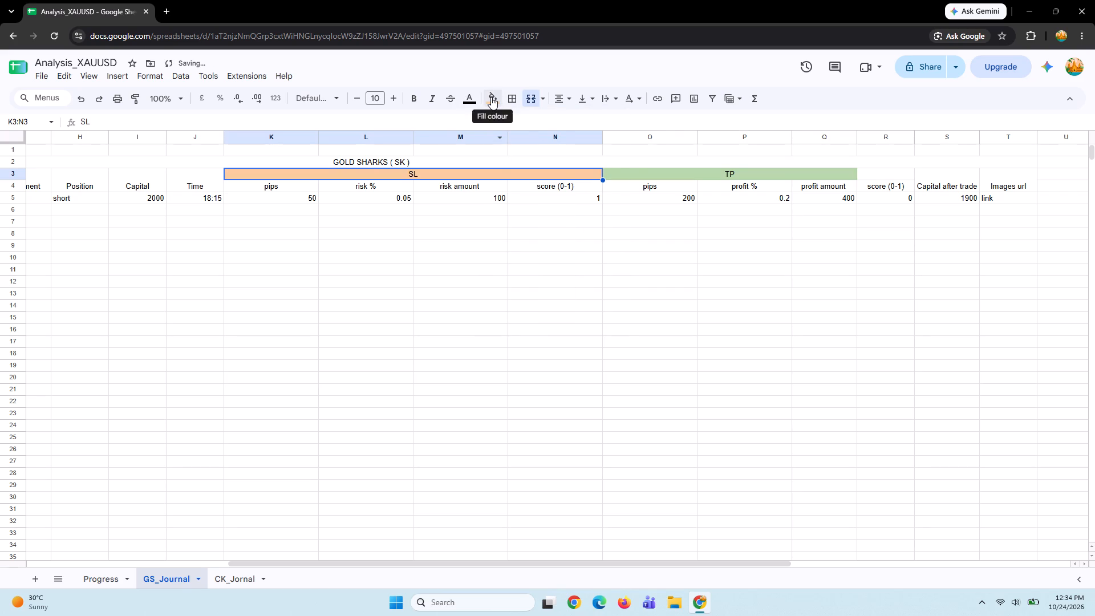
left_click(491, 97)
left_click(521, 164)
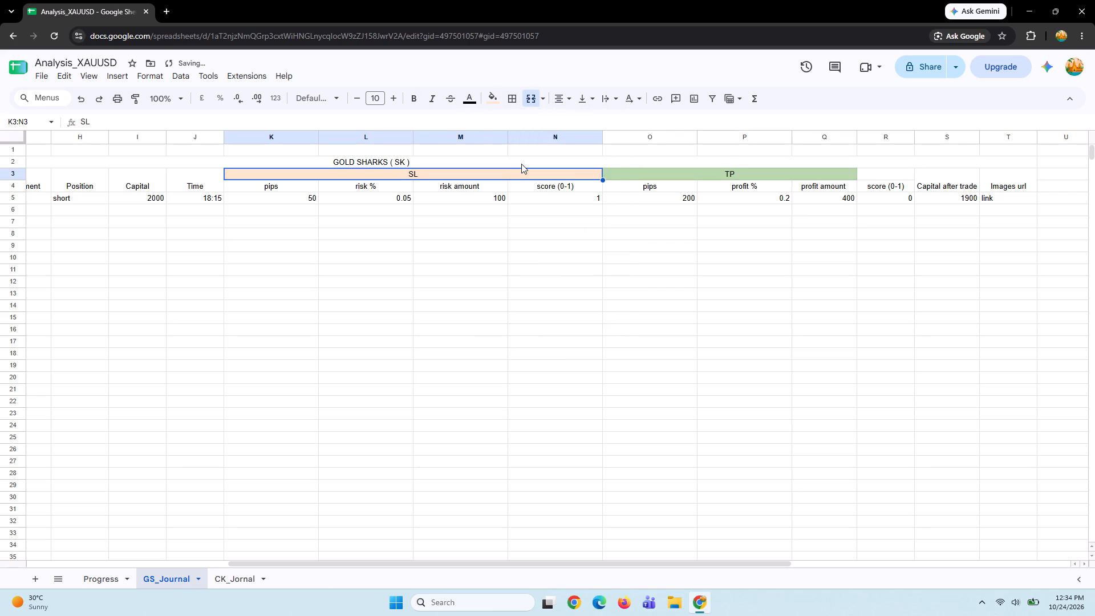
Recolour the merged TP header in GS_Journal with the lightest green tint.
left_click(618, 172)
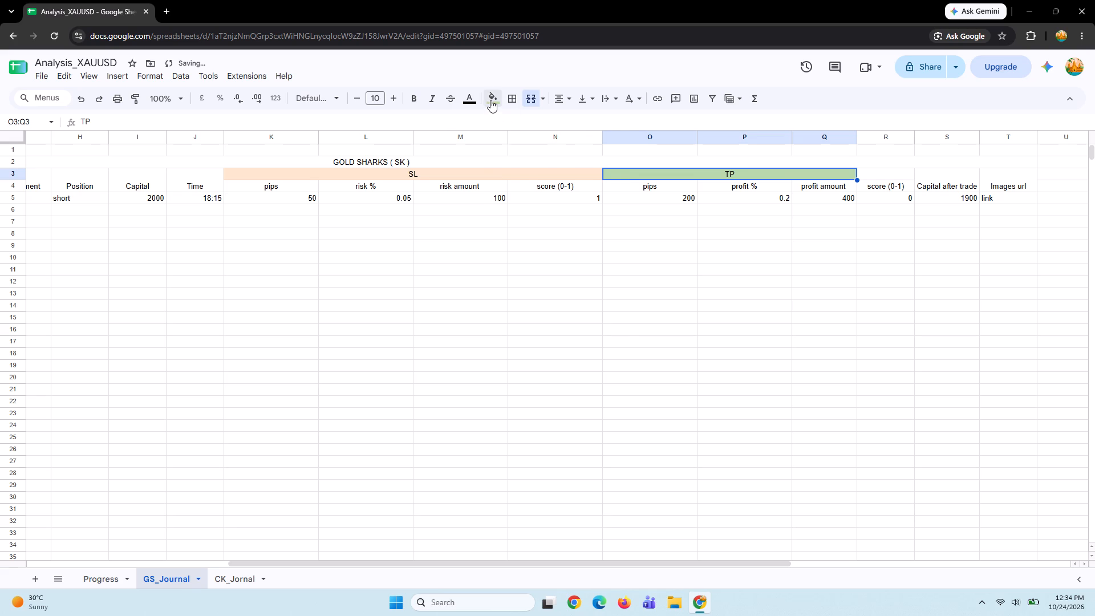
left_click(490, 100)
left_click(545, 166)
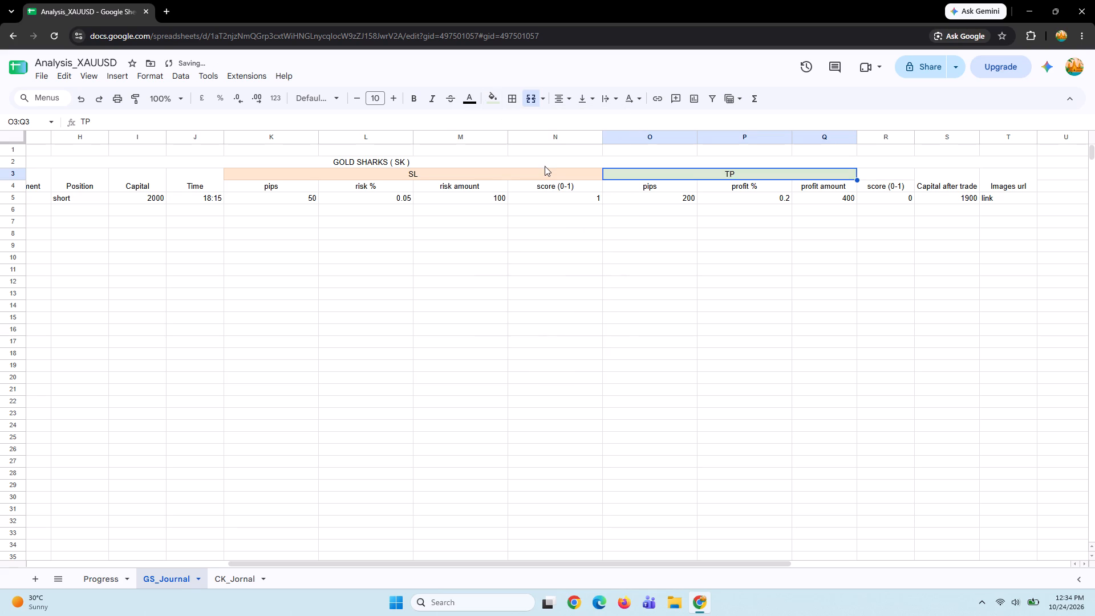
left_click(575, 223)
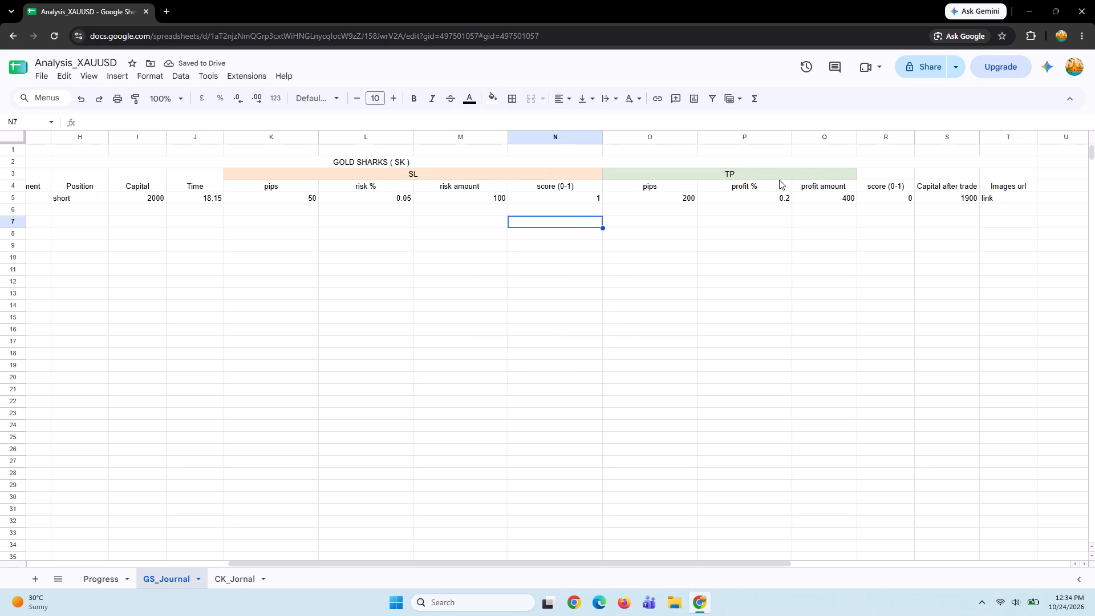
Extend the merged TP header in GS_Journal across O3:R3 so that it also covers the score (0-1) column.
left_click_drag(849, 174, 862, 174)
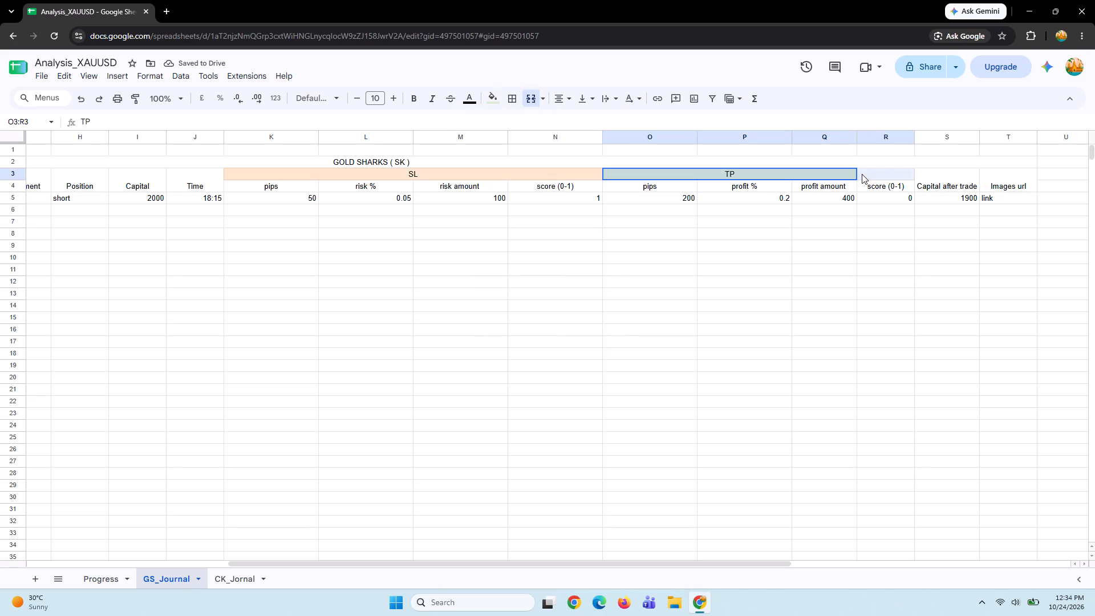
left_click_drag(862, 174, 862, 173)
left_click(532, 95)
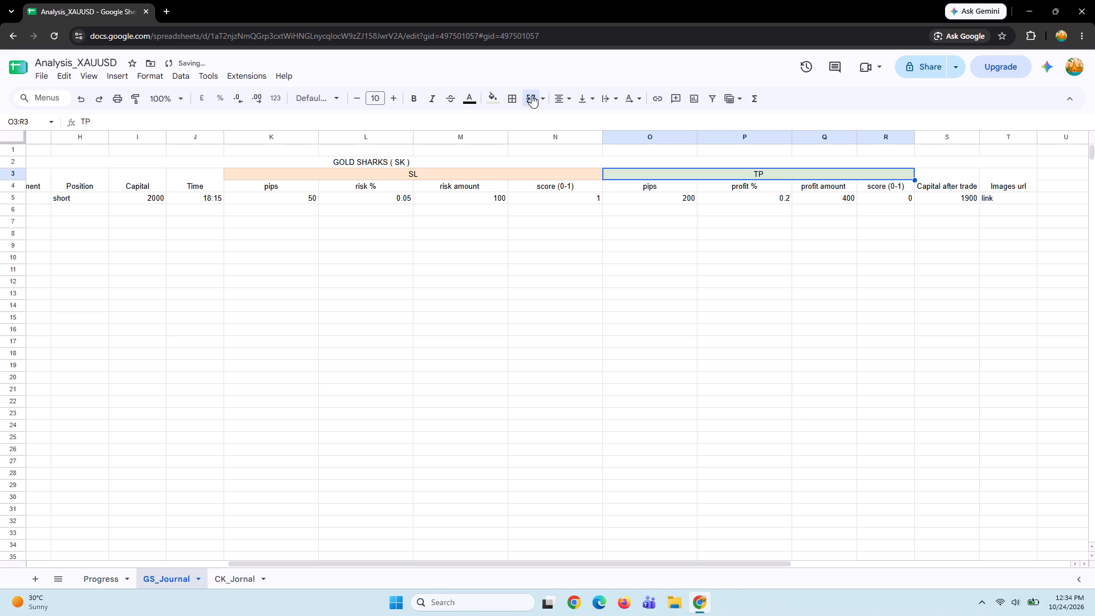
left_click(678, 295)
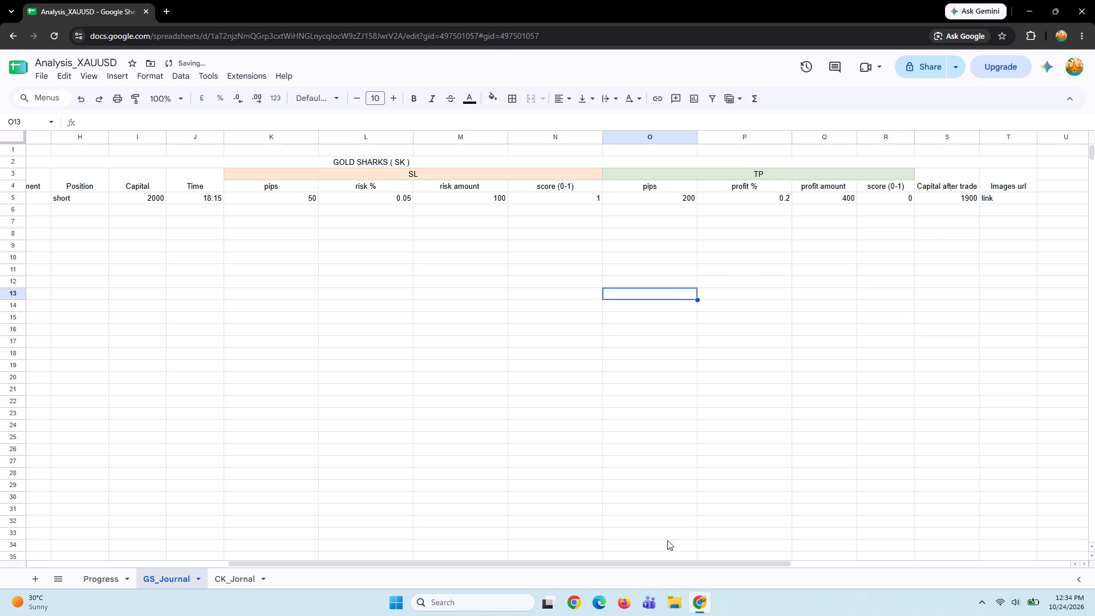
Merge the TP header in CK_Jornal across O3:R3 and fill it with the lightest green tint.
left_click(226, 579)
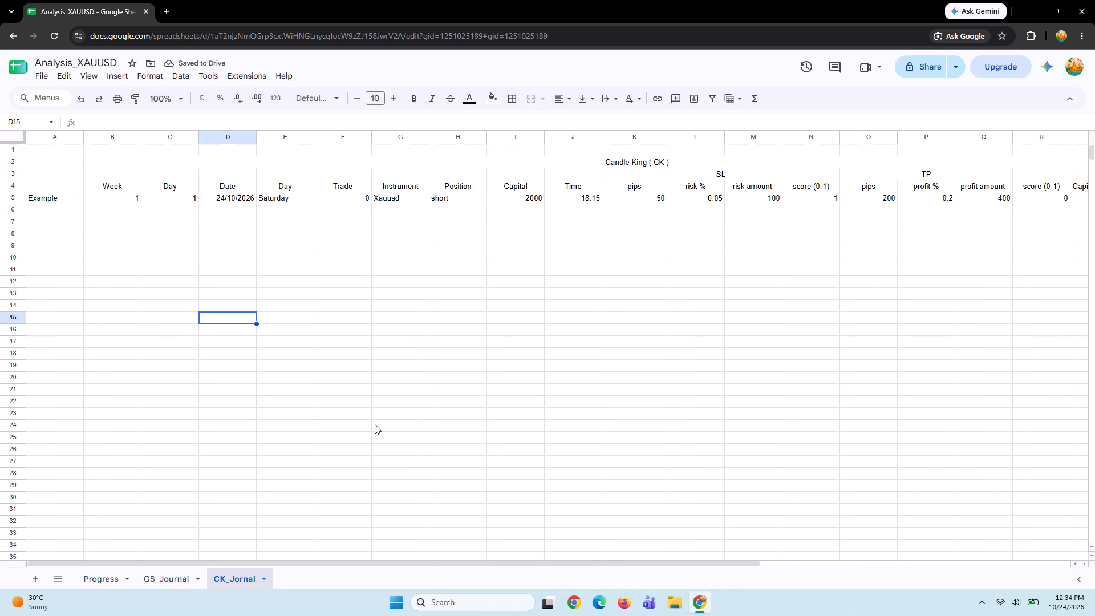
scroll(816, 170, "left", 5)
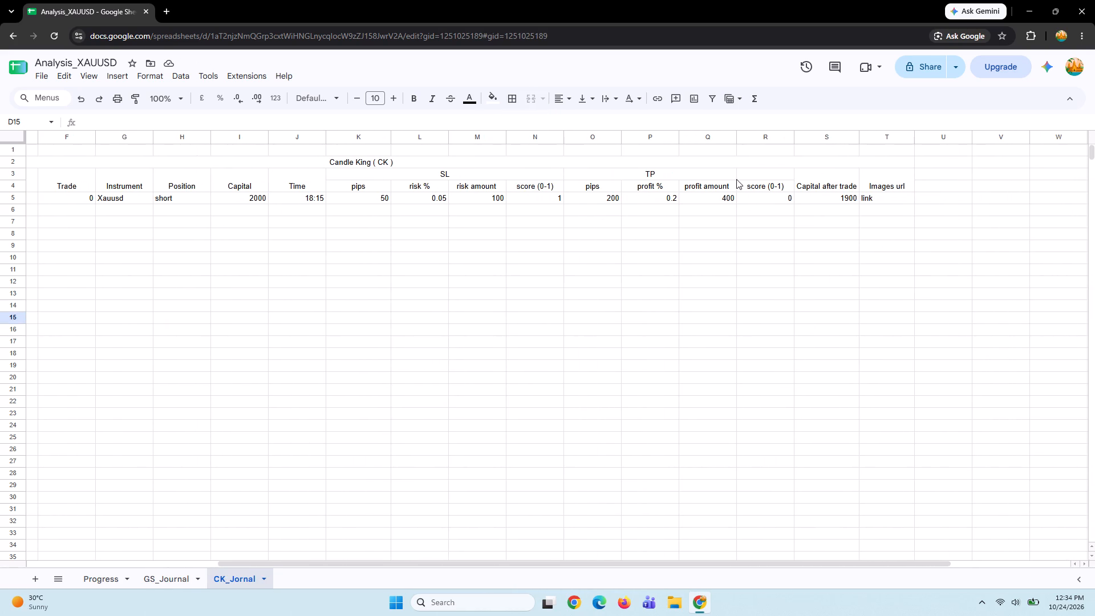
left_click_drag(724, 176, 759, 174)
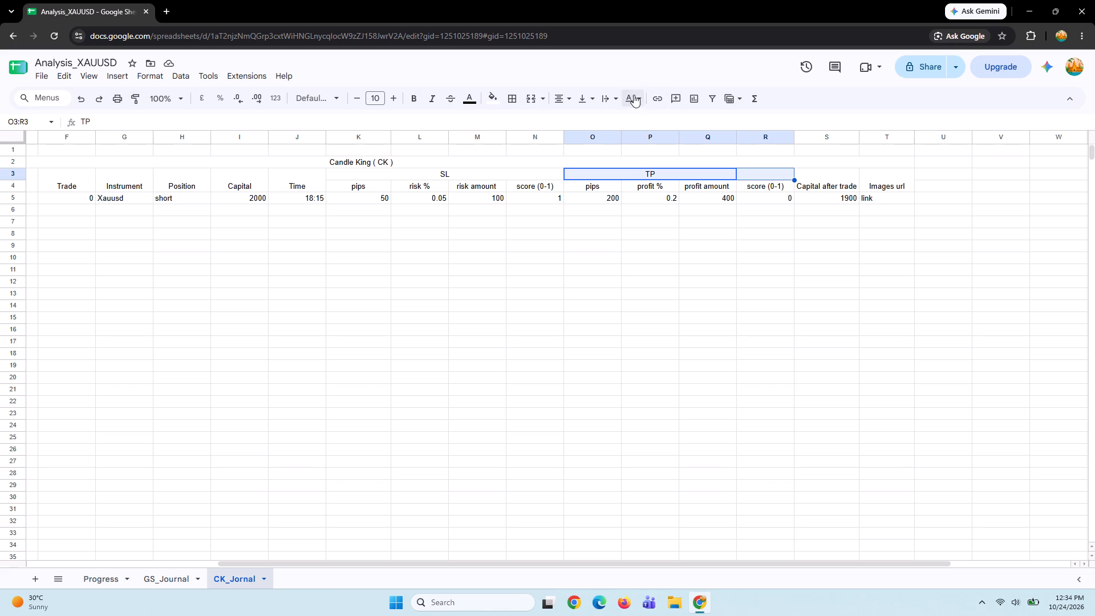
left_click(530, 99)
left_click(489, 96)
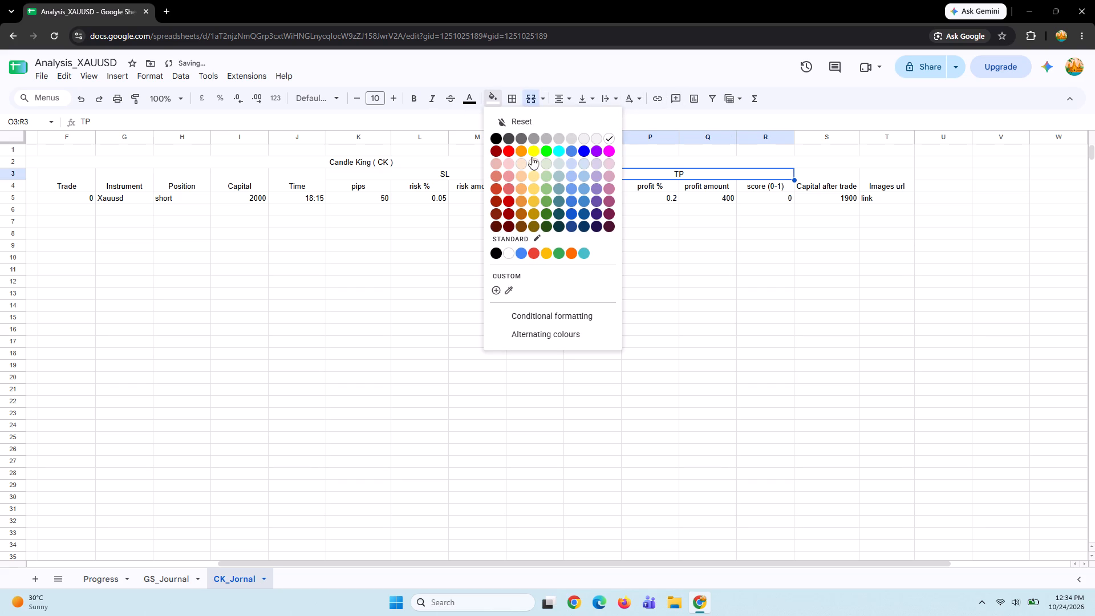
left_click(546, 160)
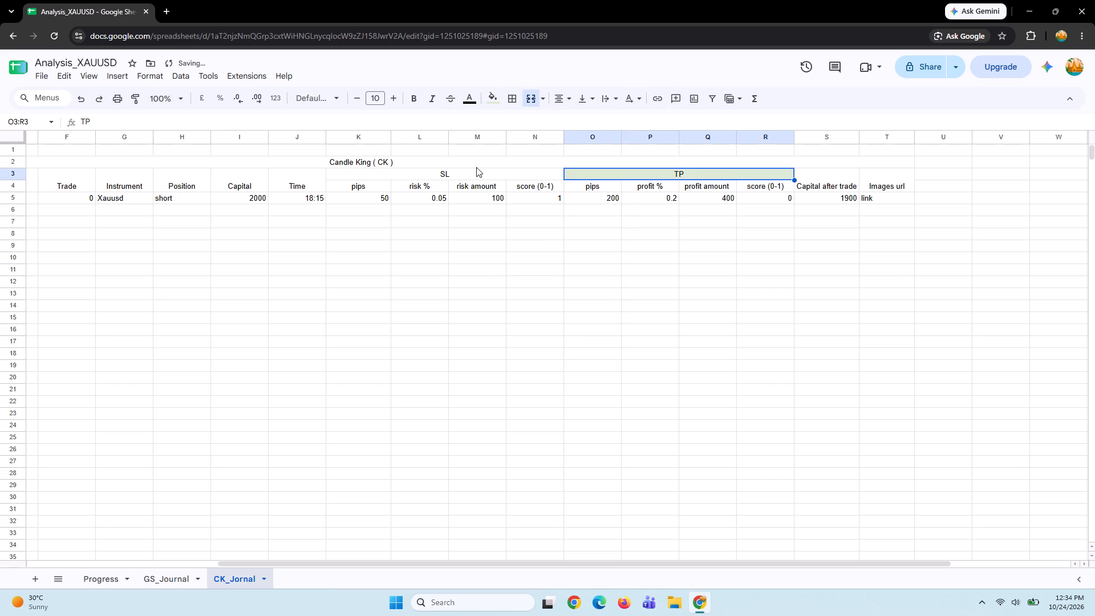
Fill the merged SL header in CK_Jornal with the lightest yellow tint.
left_click(471, 172)
left_click(494, 98)
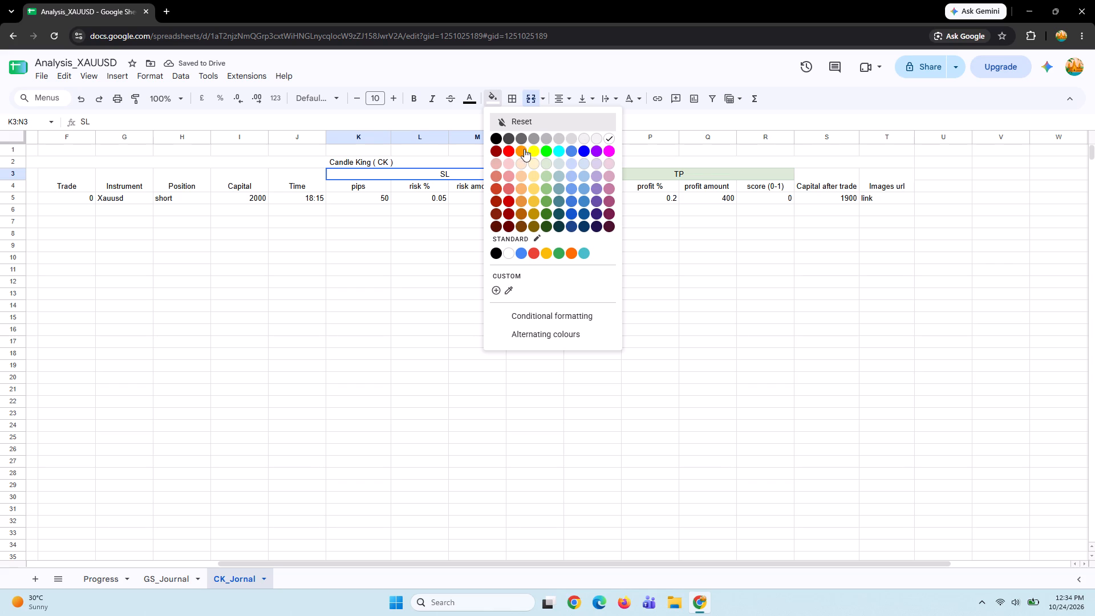
left_click(536, 162)
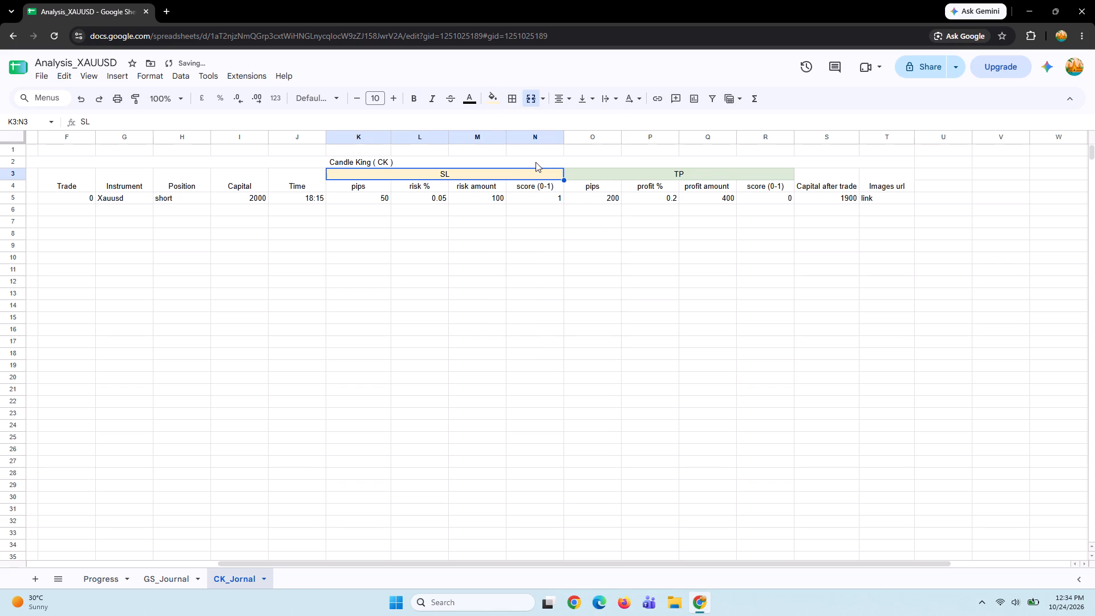
Compare the header colours of both journals and recolour the GS_Journal SL header with the lightest yellow tint.
left_click(179, 576)
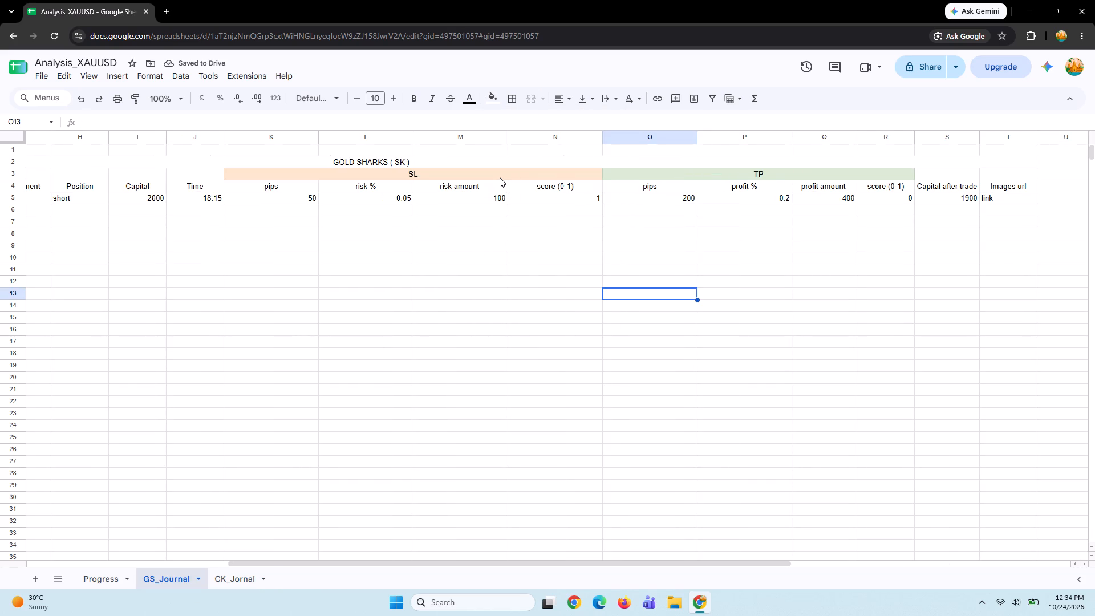
left_click(234, 576)
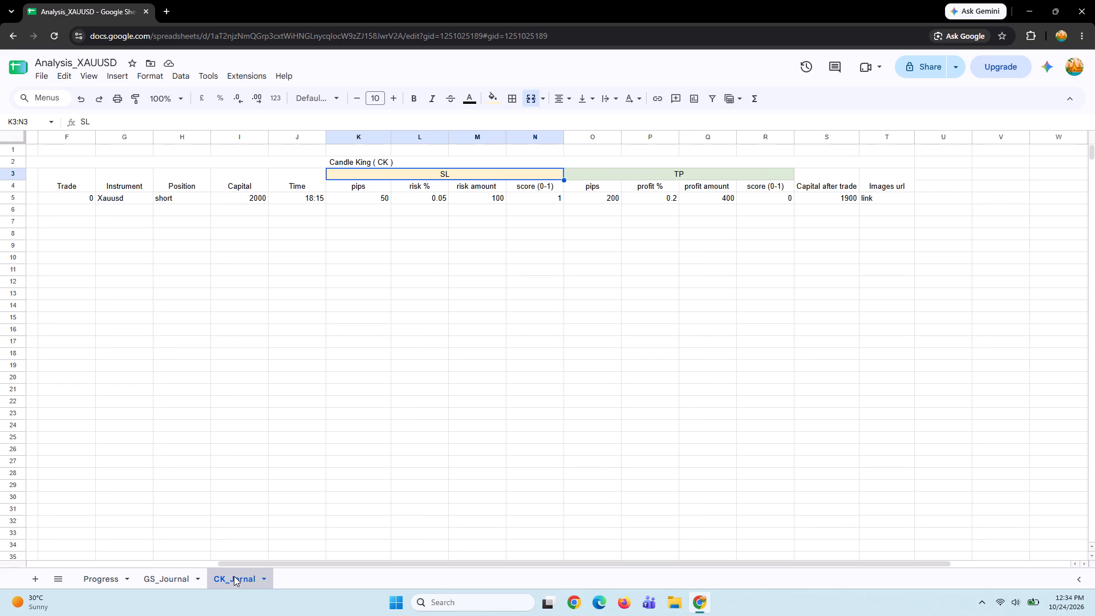
left_click(162, 575)
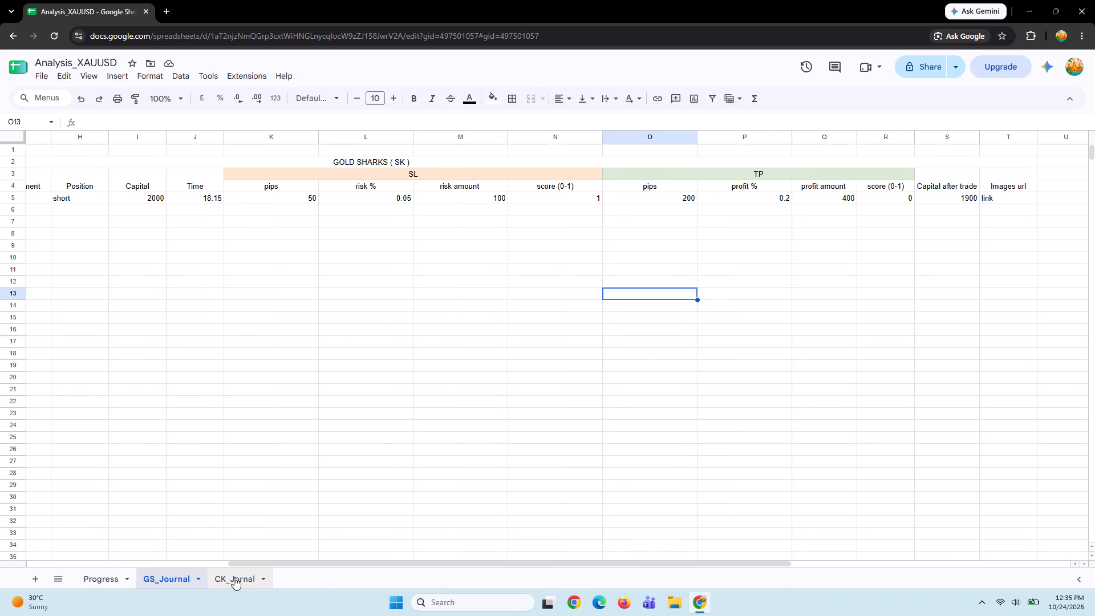
left_click(234, 577)
left_click(172, 579)
left_click(500, 175)
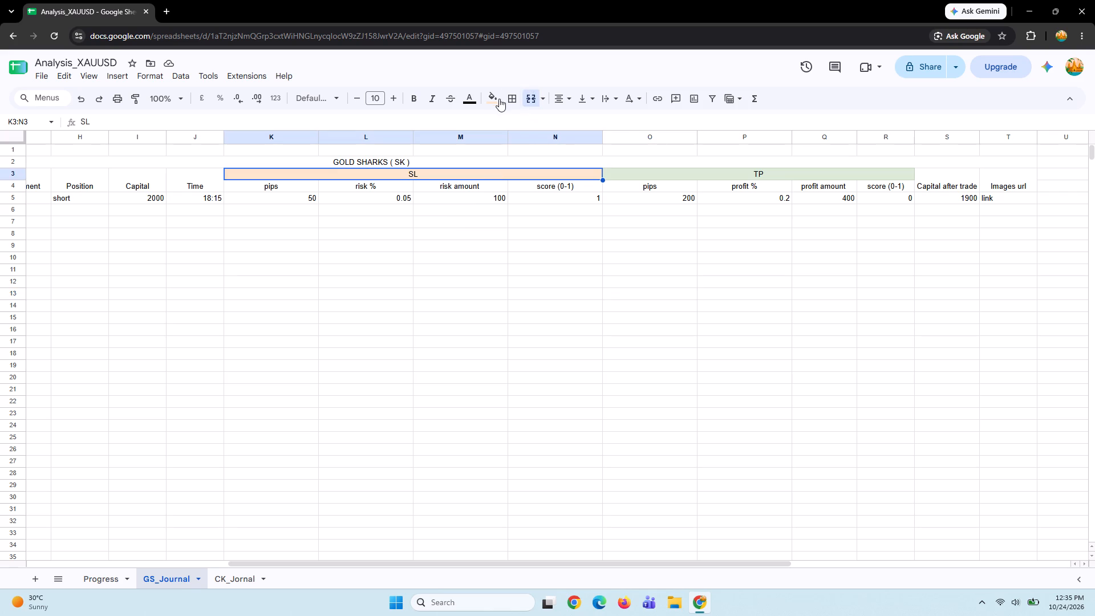
left_click(494, 94)
left_click(533, 164)
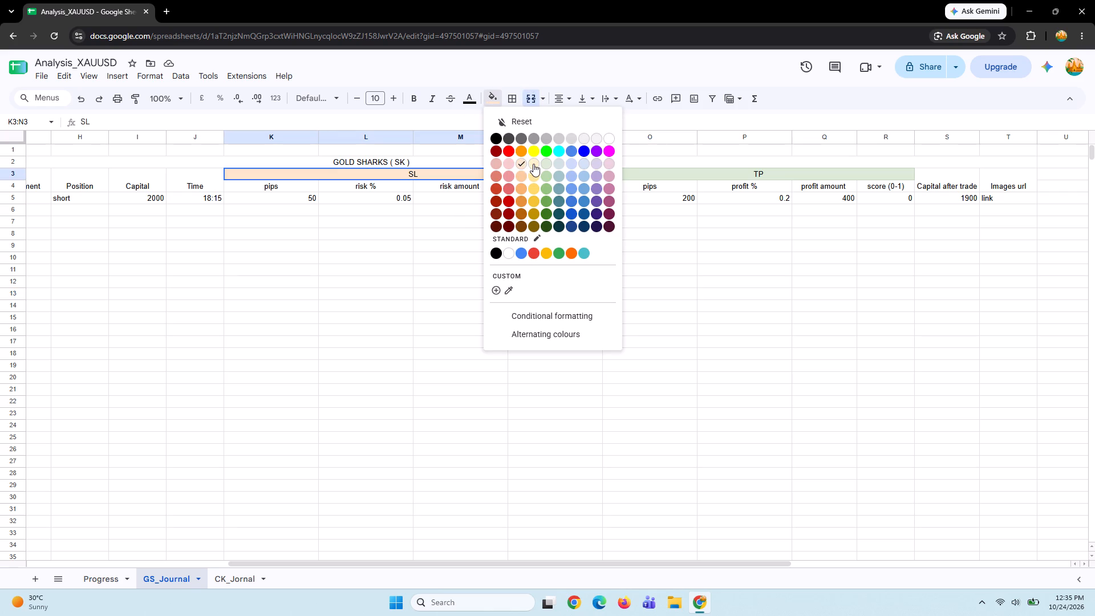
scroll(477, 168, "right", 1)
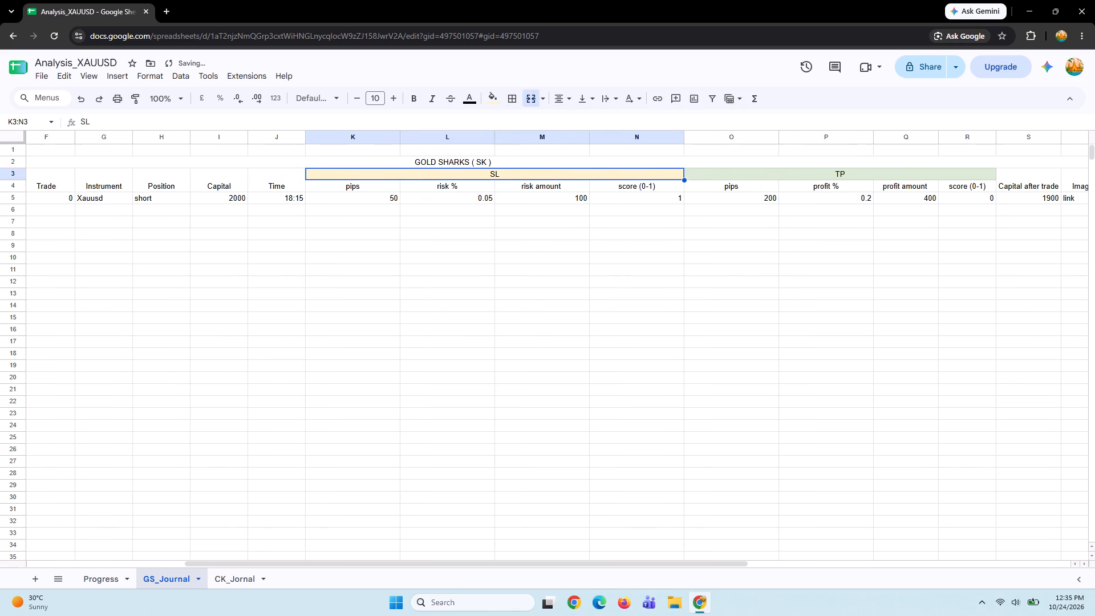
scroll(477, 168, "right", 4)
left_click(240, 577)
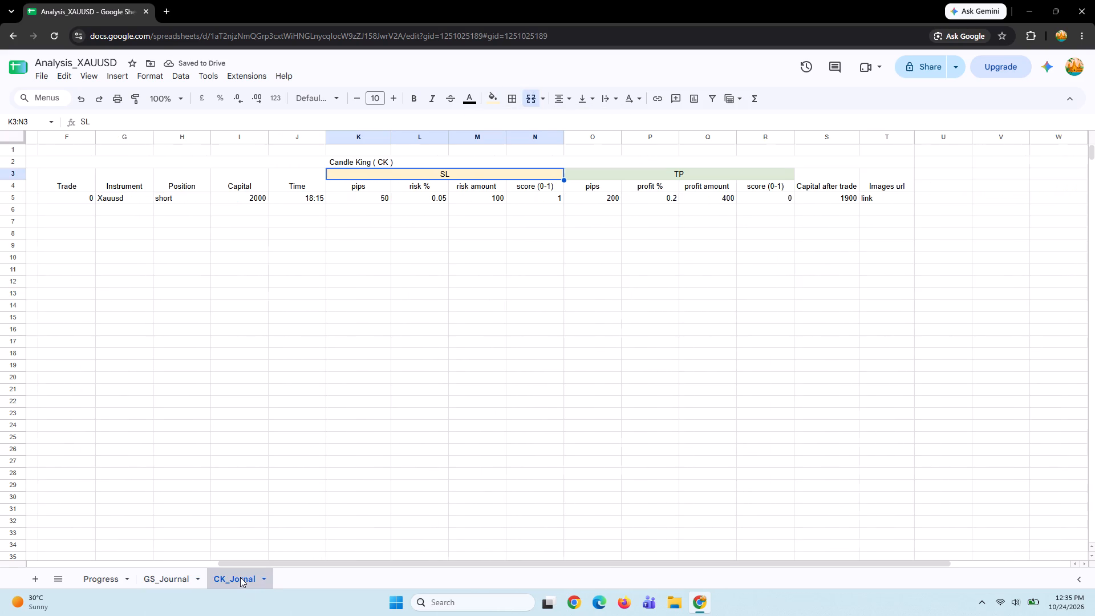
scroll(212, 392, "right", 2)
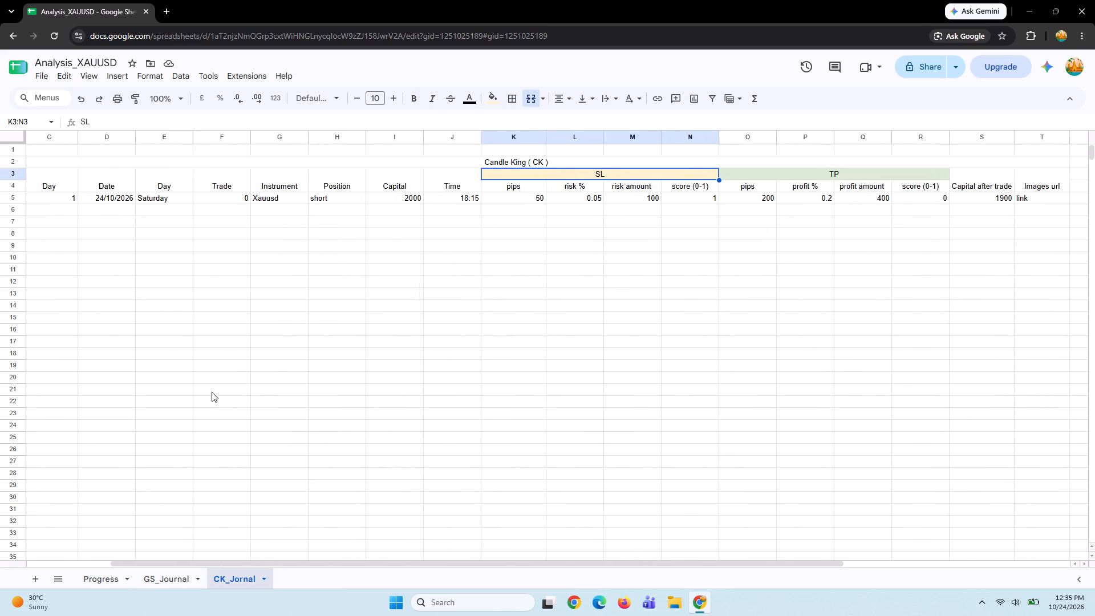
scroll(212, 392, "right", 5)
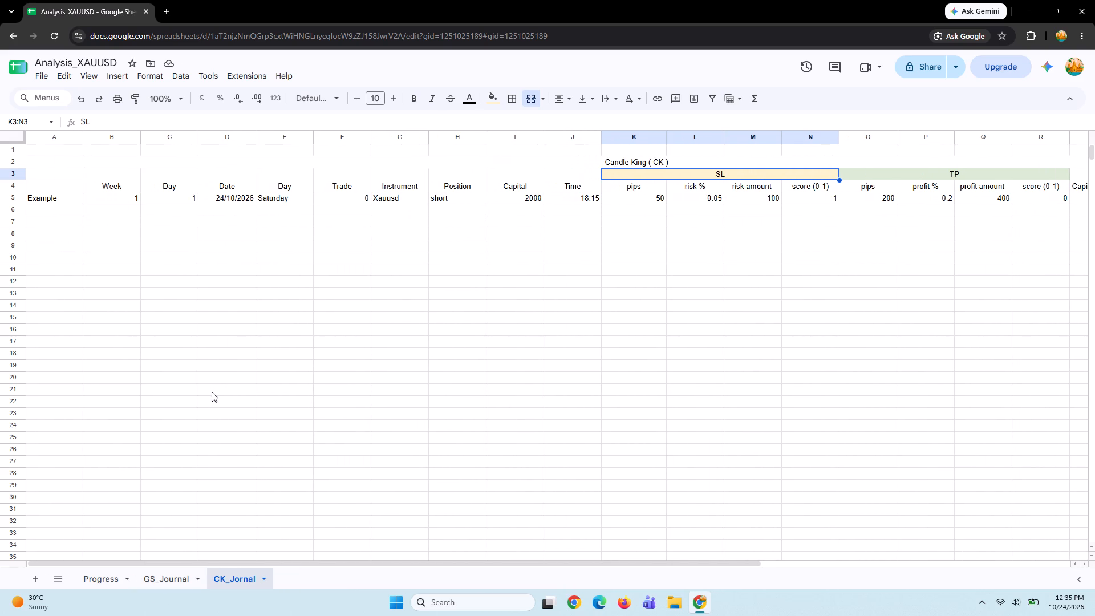
Fill the merged Images url header (T3:T4) in CK_Jornal with the lightest cornflower blue tint.
scroll(722, 256, "up", 1)
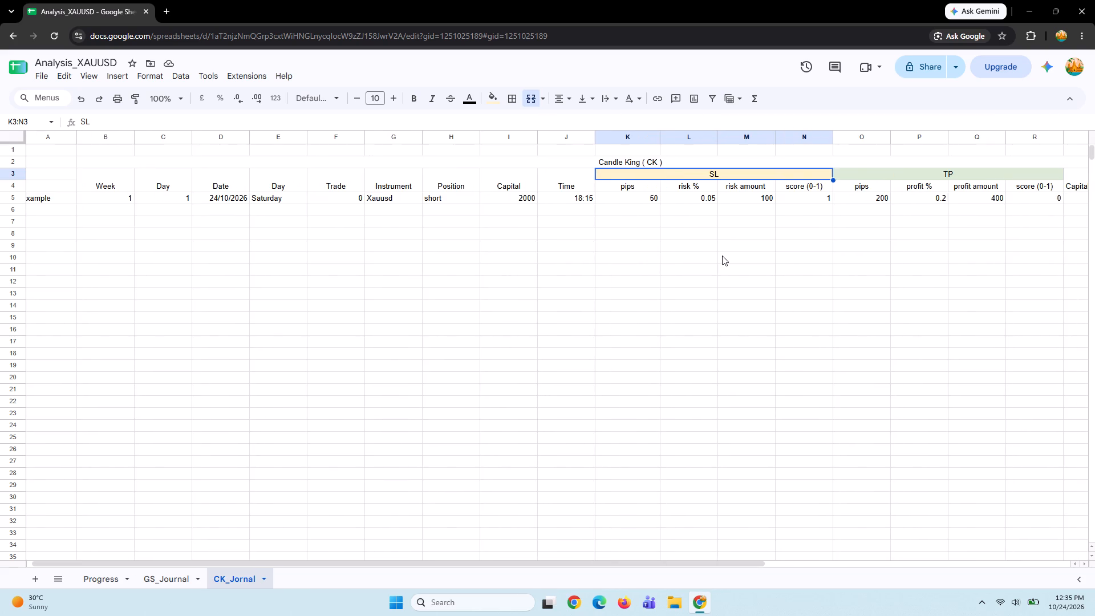
scroll(722, 256, "left", 5)
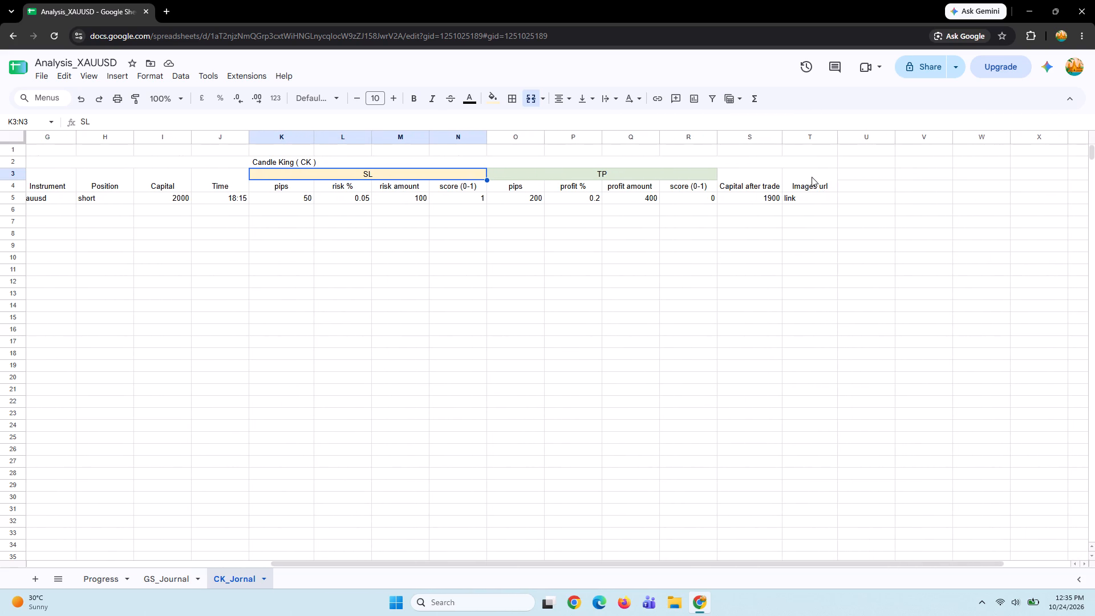
left_click(807, 171)
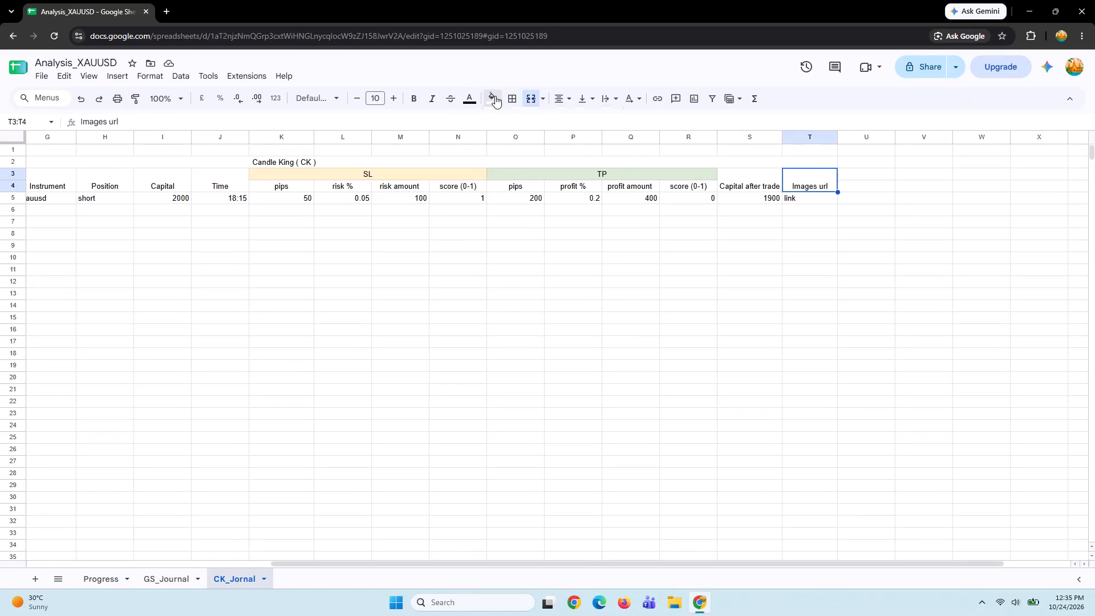
left_click(495, 96)
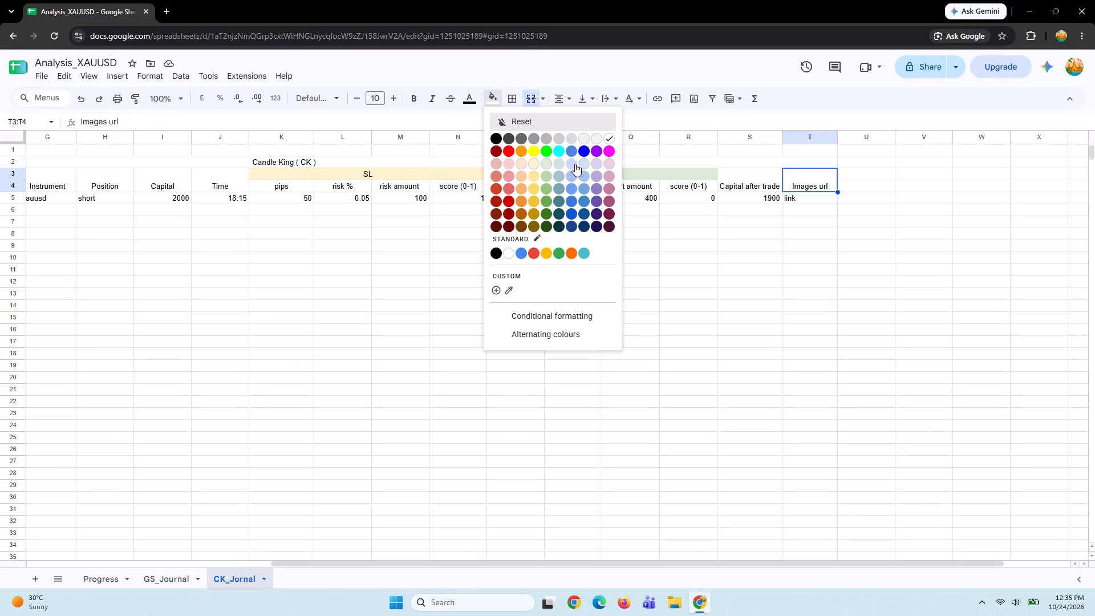
left_click(575, 163)
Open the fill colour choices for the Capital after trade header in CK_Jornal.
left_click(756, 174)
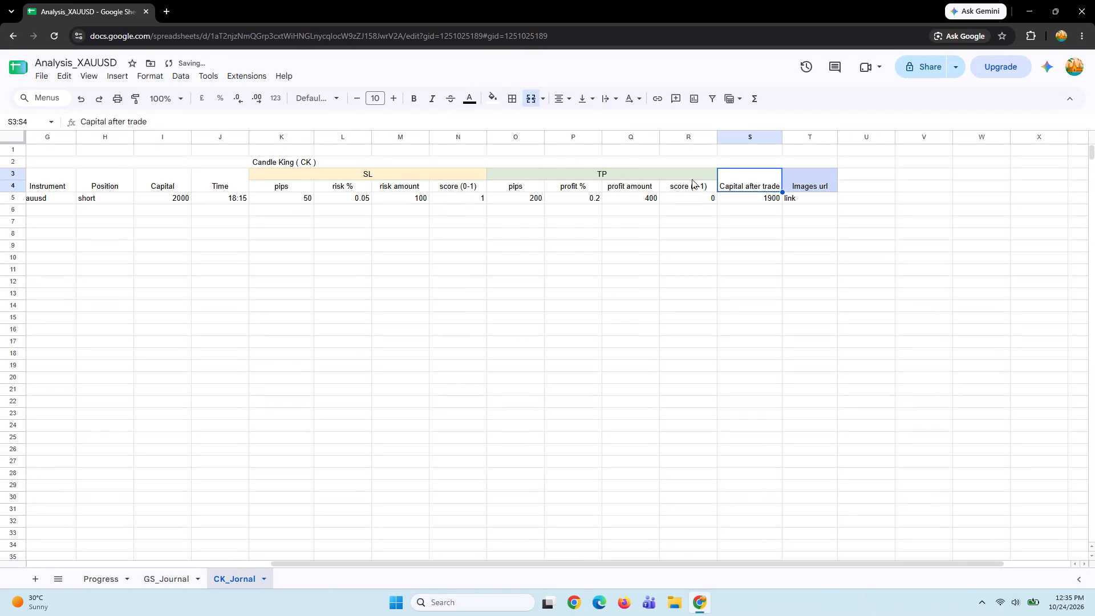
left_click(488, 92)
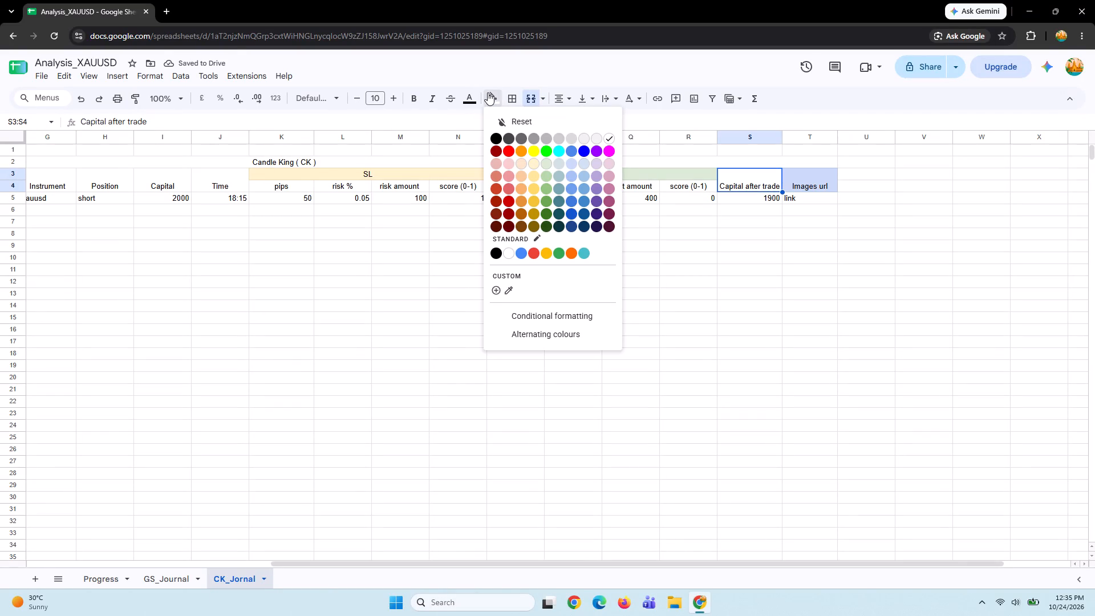
Search Google in a new browser tab for "color psychology cool and not distracting which avoid the greed and fear".
left_click(159, 13)
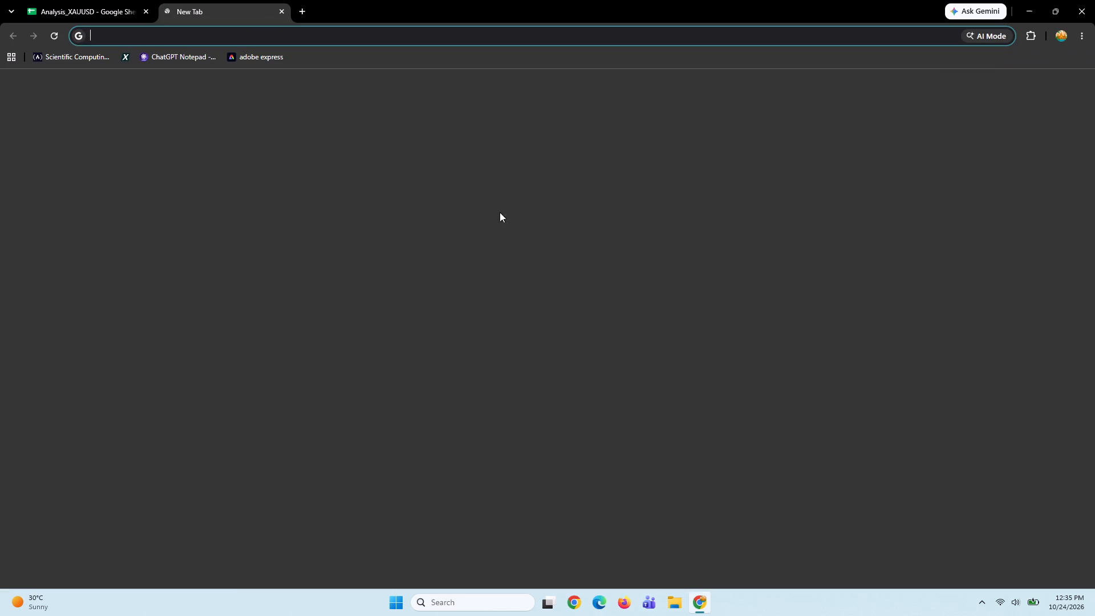
left_click(471, 240)
type("color")
key("space")
type("psy")
type("co")
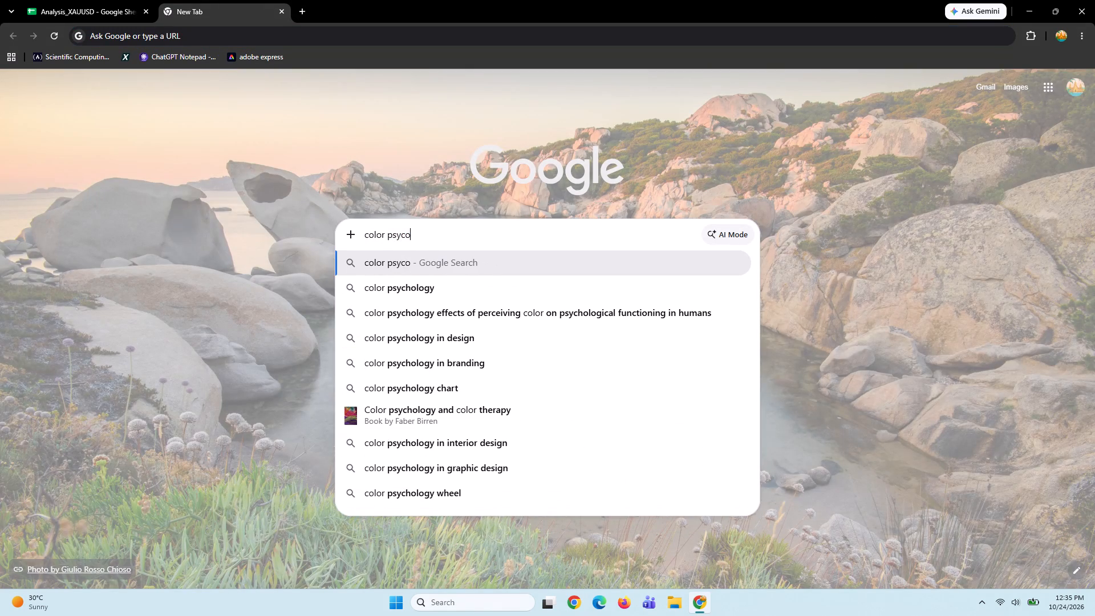
key("BackSpace")
type("hology")
key("space")
type("co")
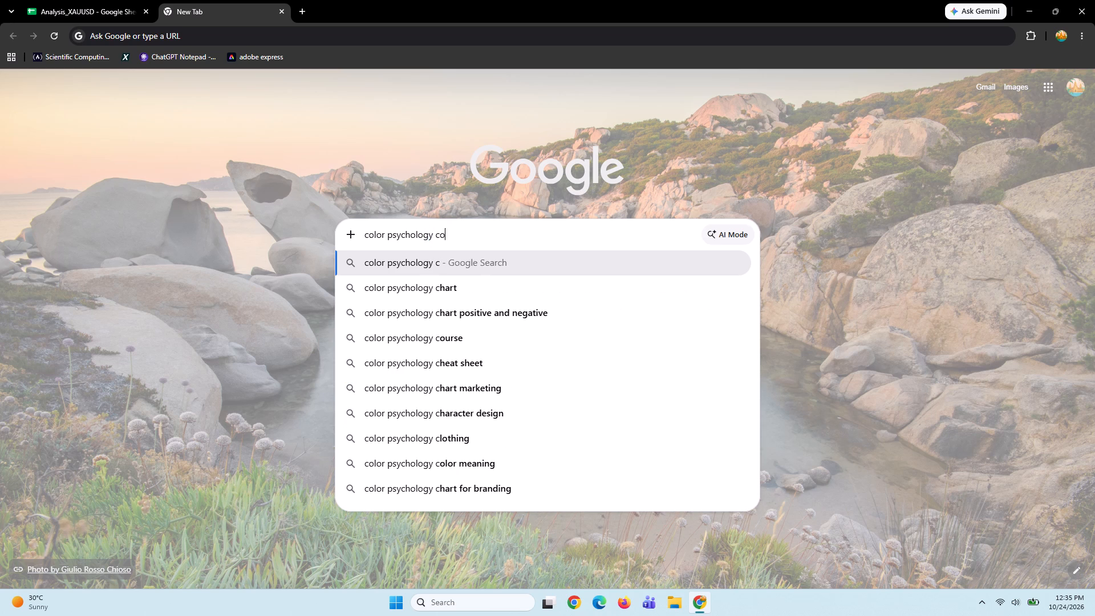
type("ol and")
key("space")
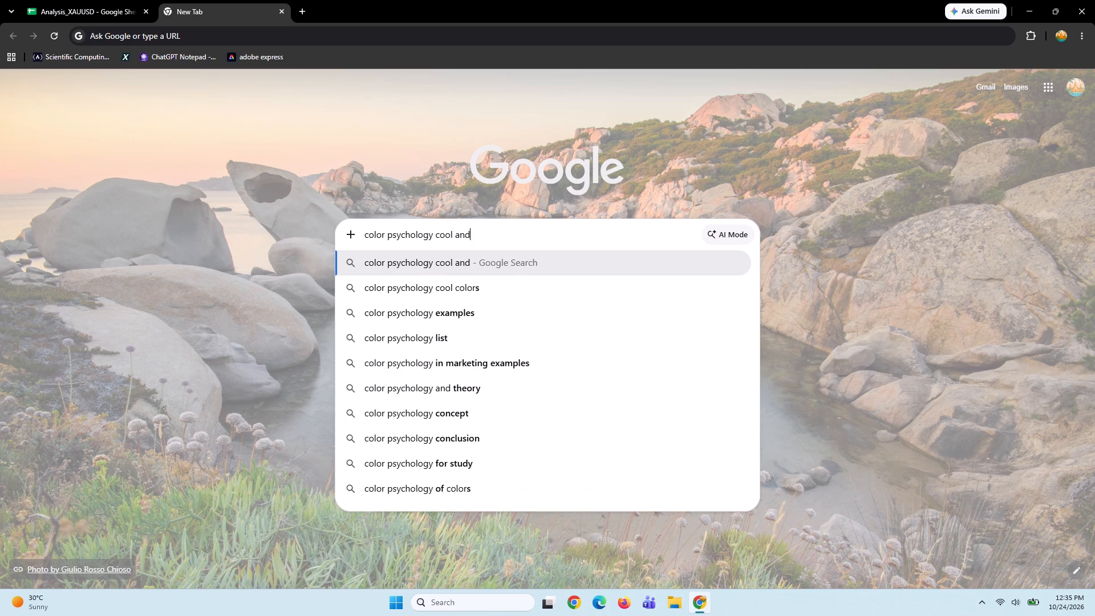
type("not")
key("space")
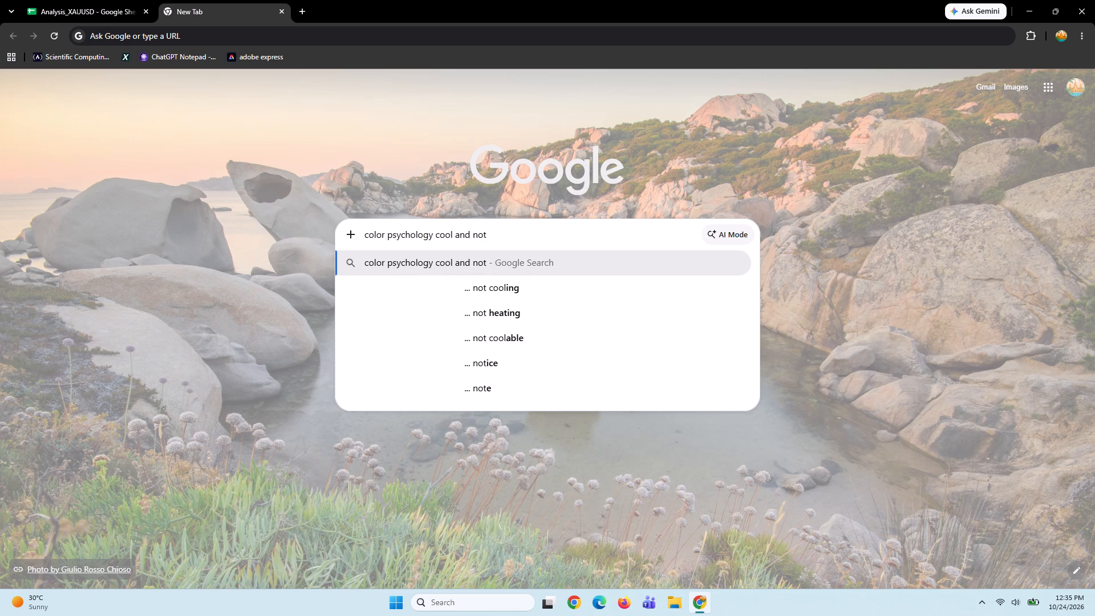
key("d")
type("istracting with")
key("BackSpace")
key("BackSpace")
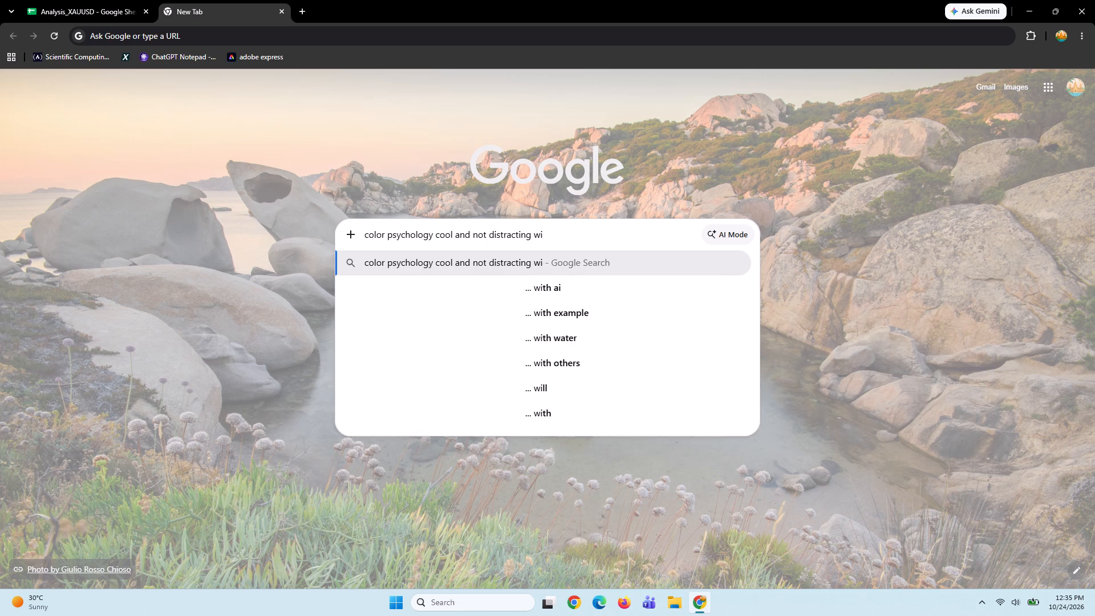
key("BackSpace")
type("hich a")
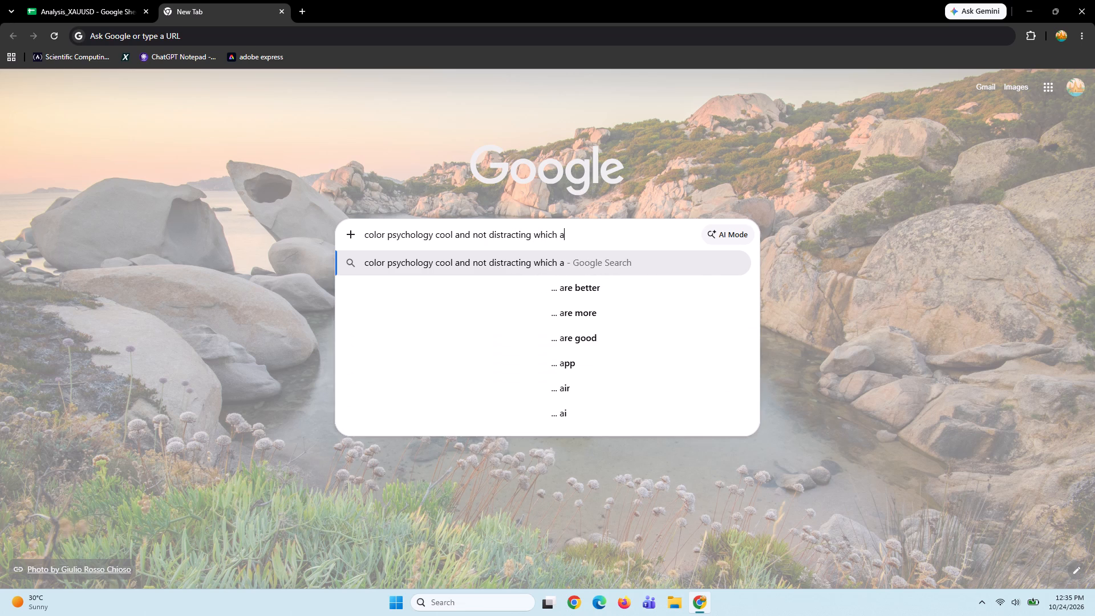
type("void the")
key("space")
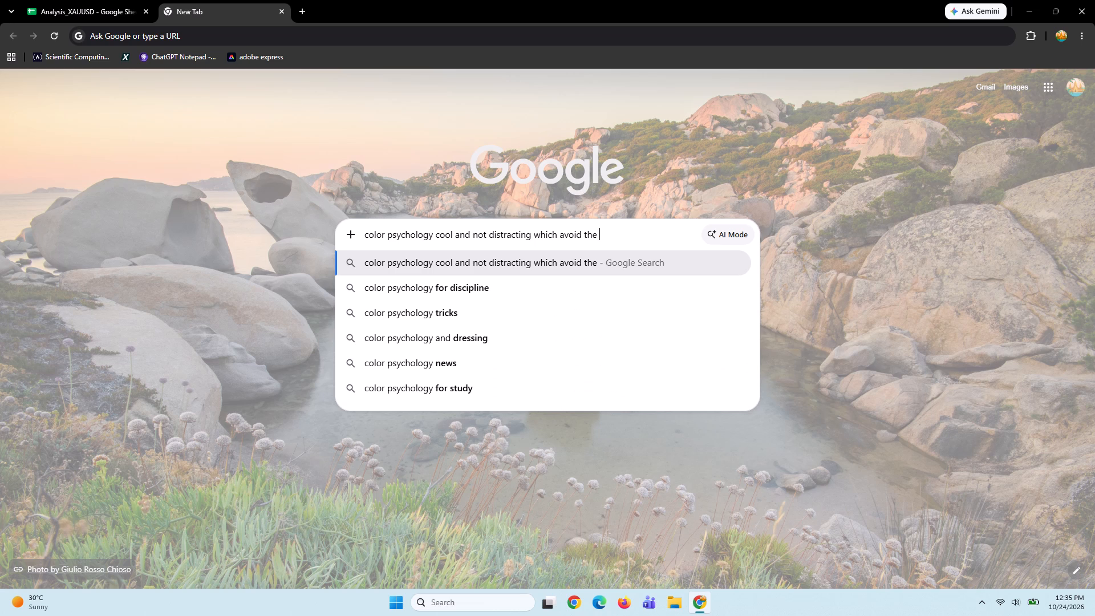
type("greed and")
key("space")
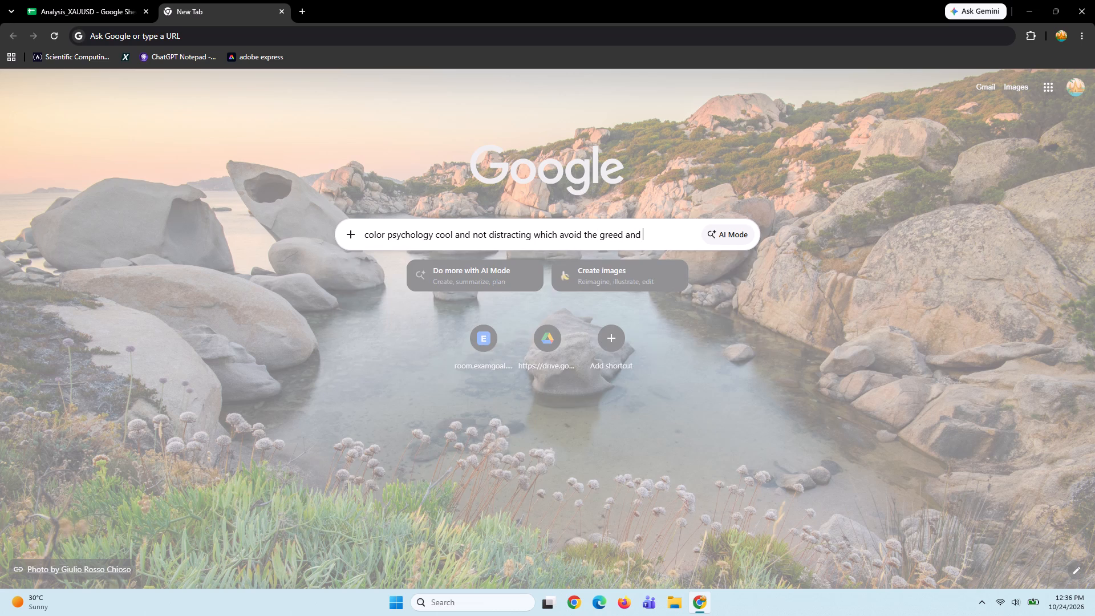
type("fear")
key("space")
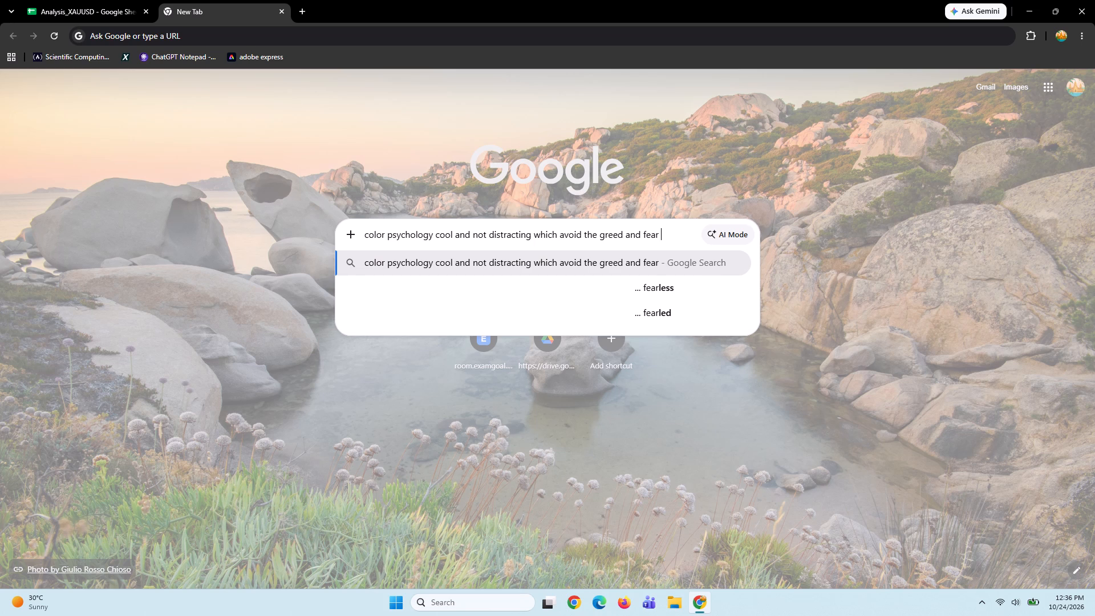
key("BackSpace")
key("Return")
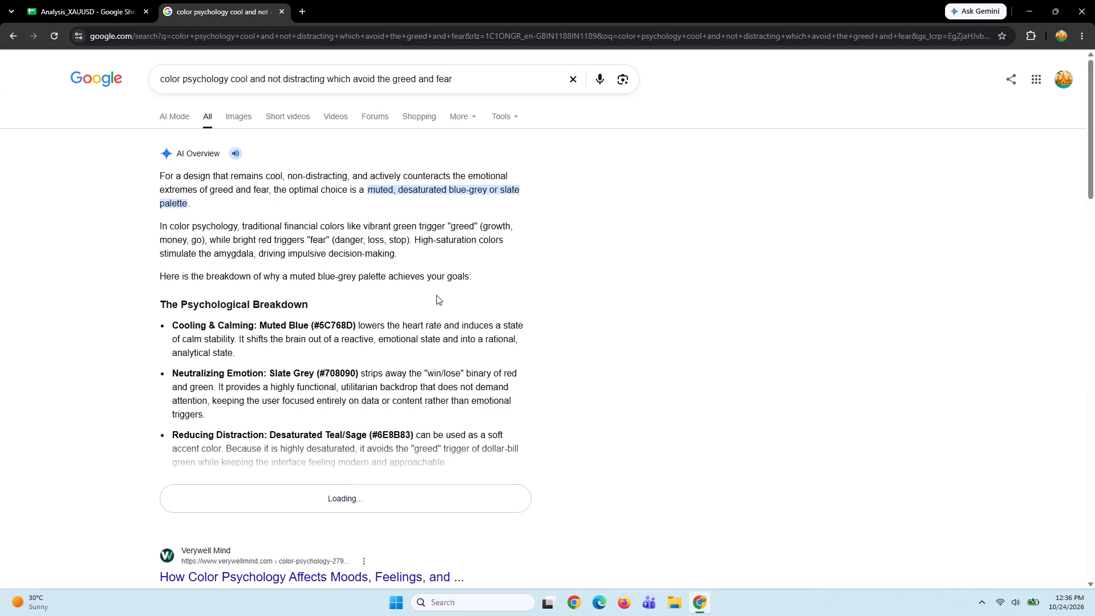
Read the AI Overview's psychological breakdown and suggested colour palette, and skim the remaining search results.
scroll(436, 295, "down", 4)
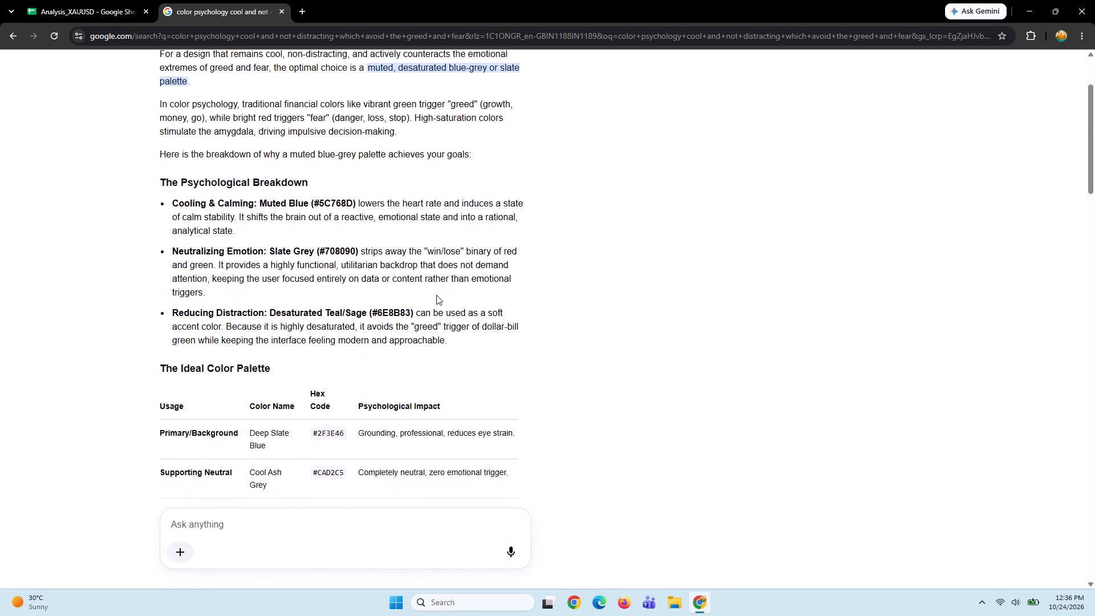
scroll(436, 295, "down", 5)
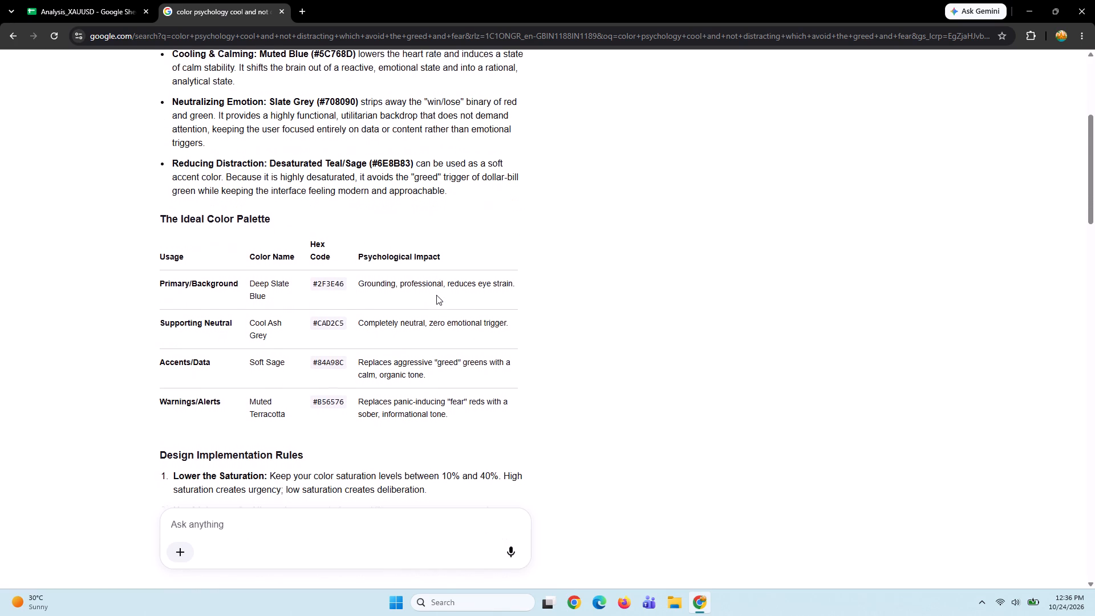
scroll(436, 295, "down", 4)
scroll(436, 295, "up", 1)
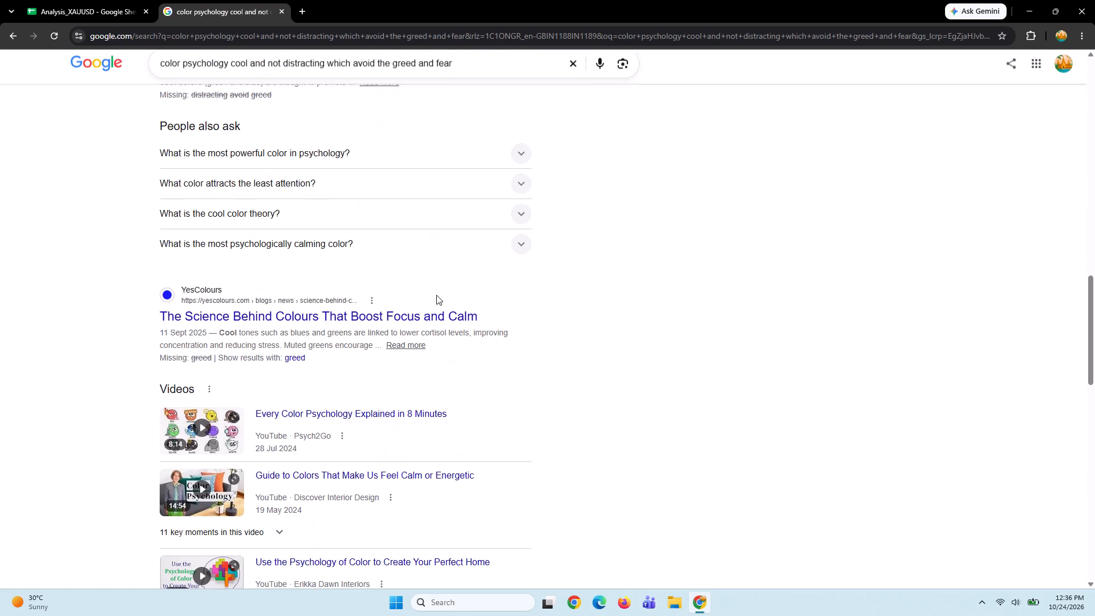
scroll(436, 295, "up", 1)
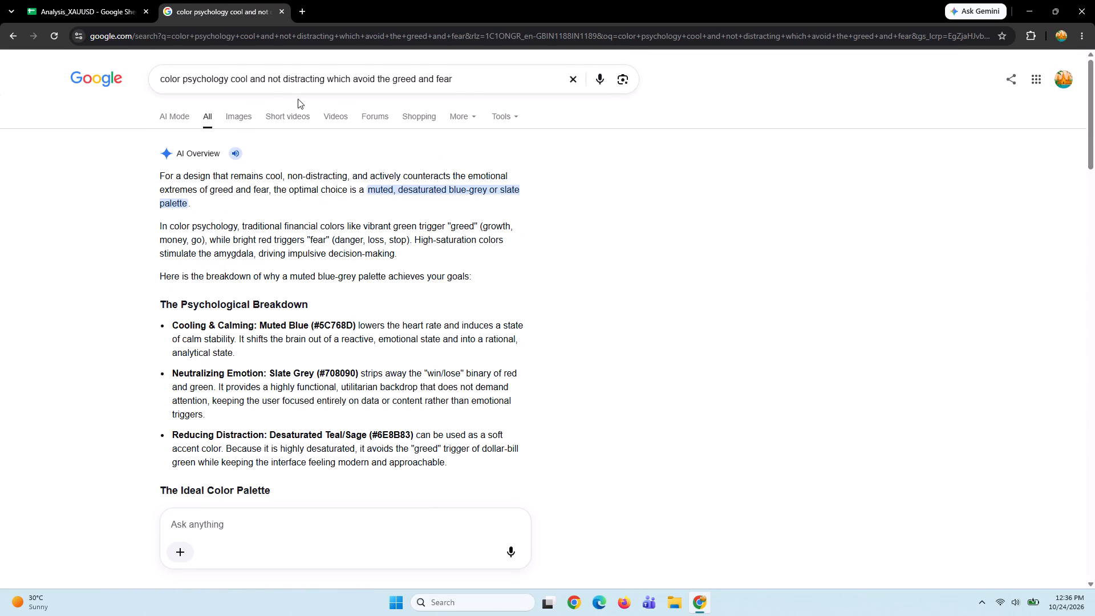
Refine the colour psychology search by adding ", i mean like code" to the end of the query.
left_click(477, 79)
key("space")
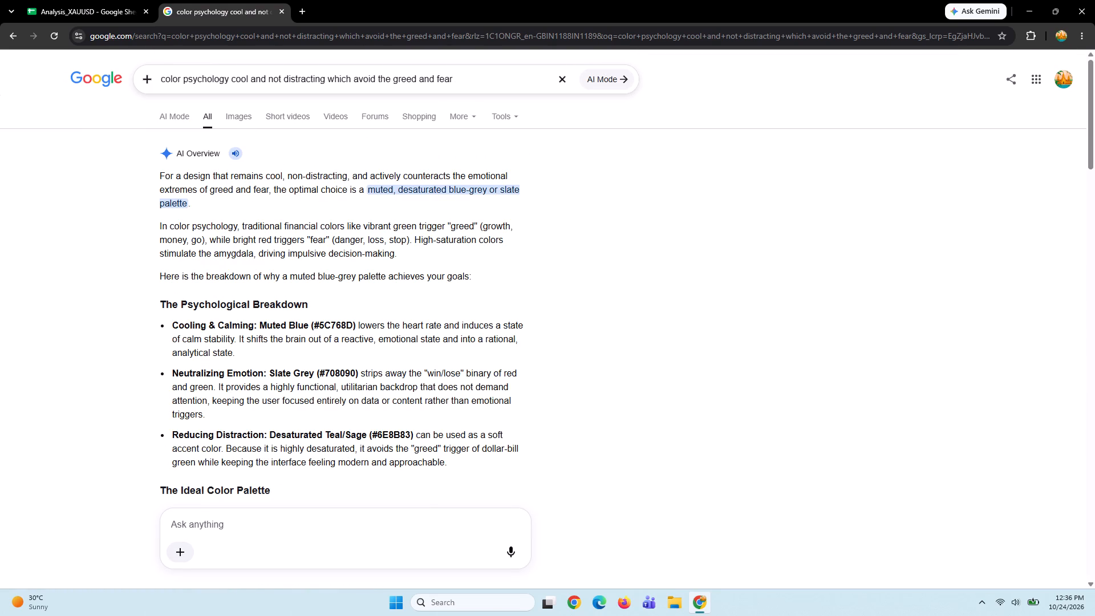
key("BackSpace")
type(", i mean")
key("space")
type("like")
key("space")
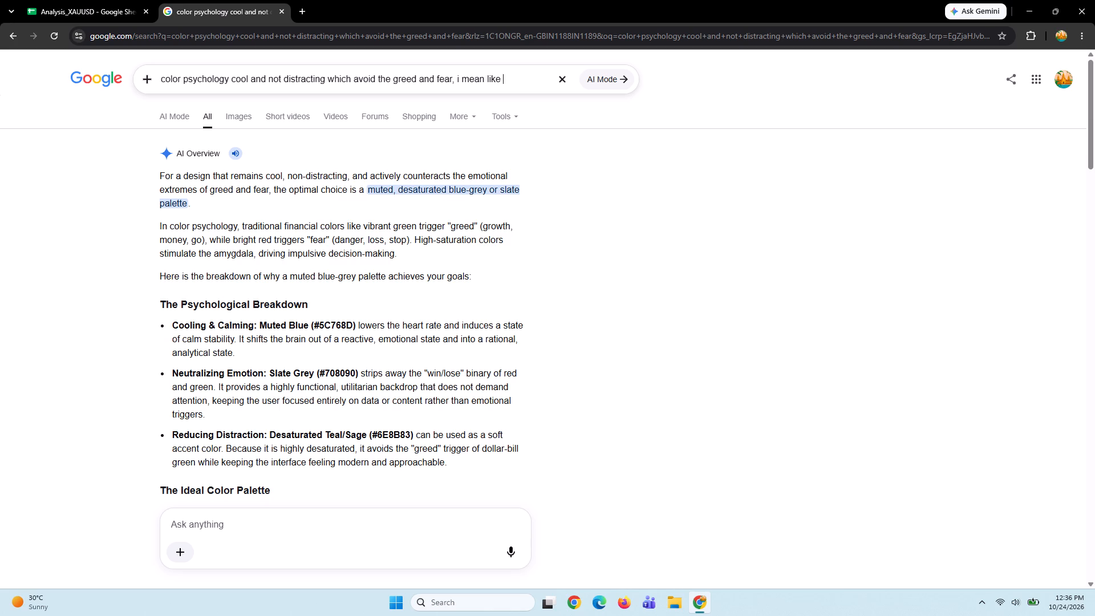
type("on")
key("BackSpace")
key("BackSpace")
type("code")
key("Return")
Return to the Analysis_XAUUSD spreadsheet and fill the CK_Jornal TP header with light grey #dfe2e7, sampled from the screen with the eyedropper.
left_click(78, 13)
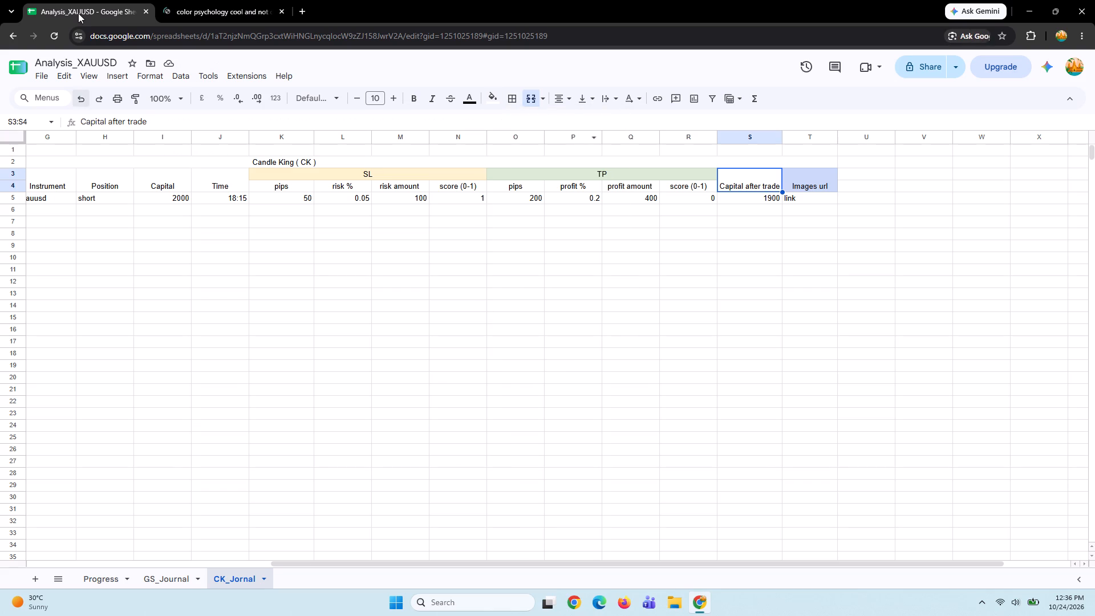
left_click(567, 174)
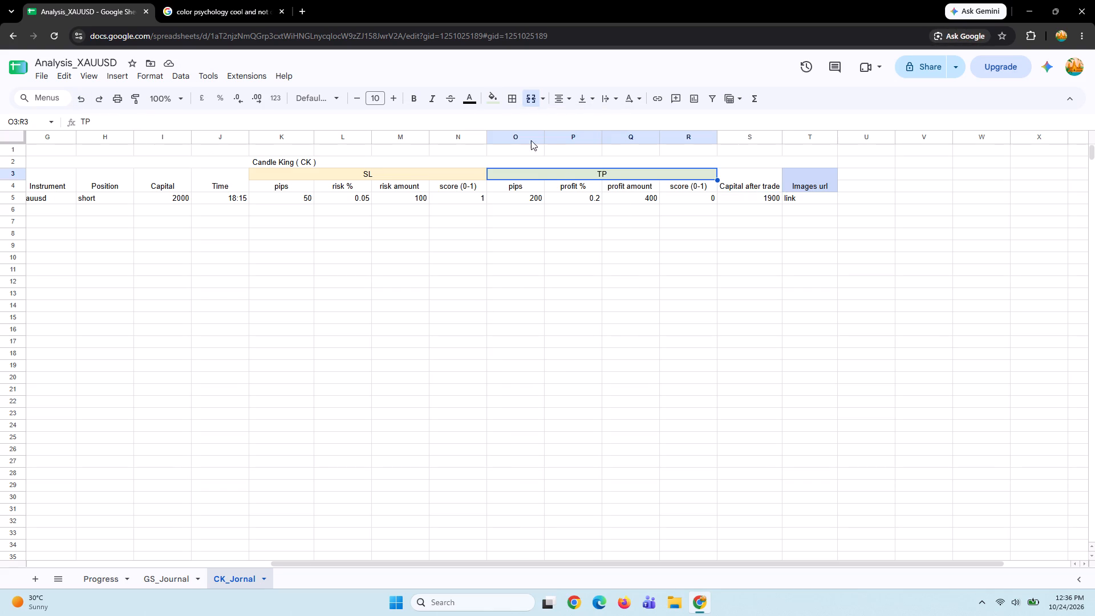
left_click(497, 96)
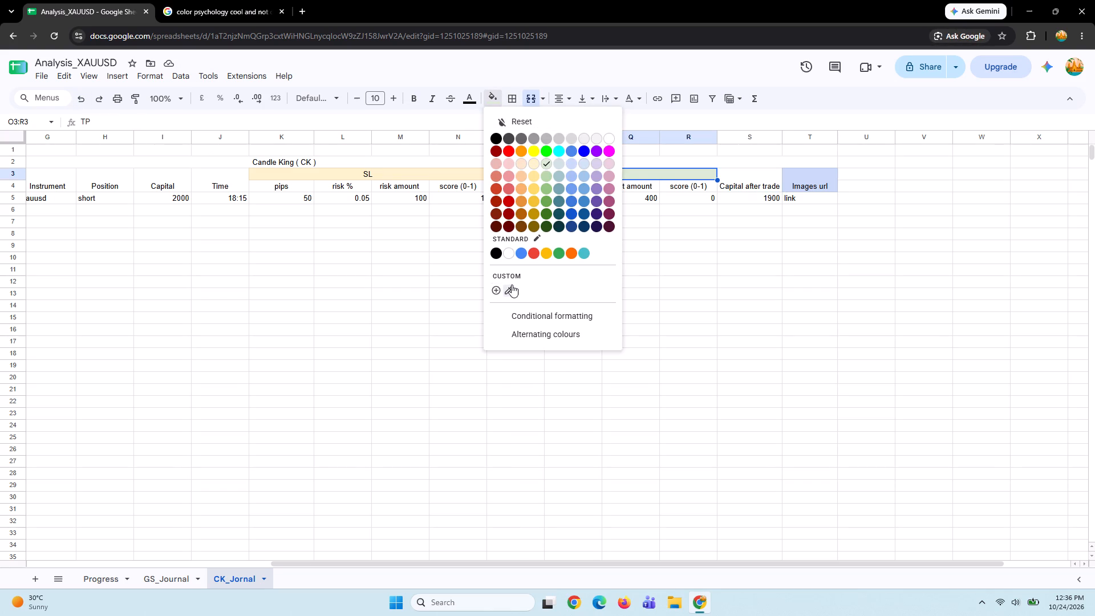
left_click(512, 285)
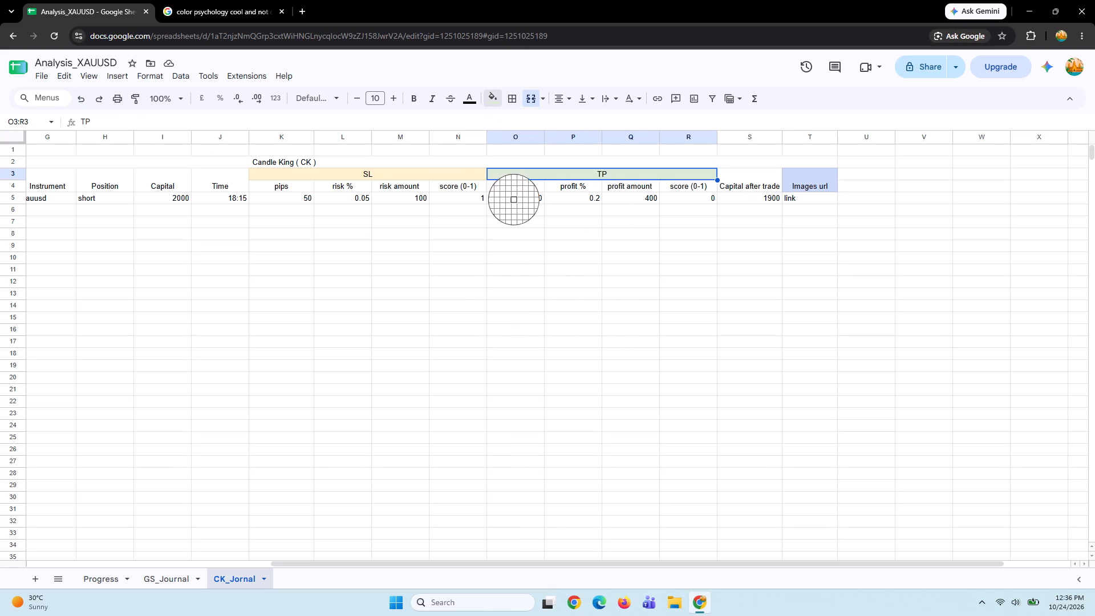
left_click(500, 93)
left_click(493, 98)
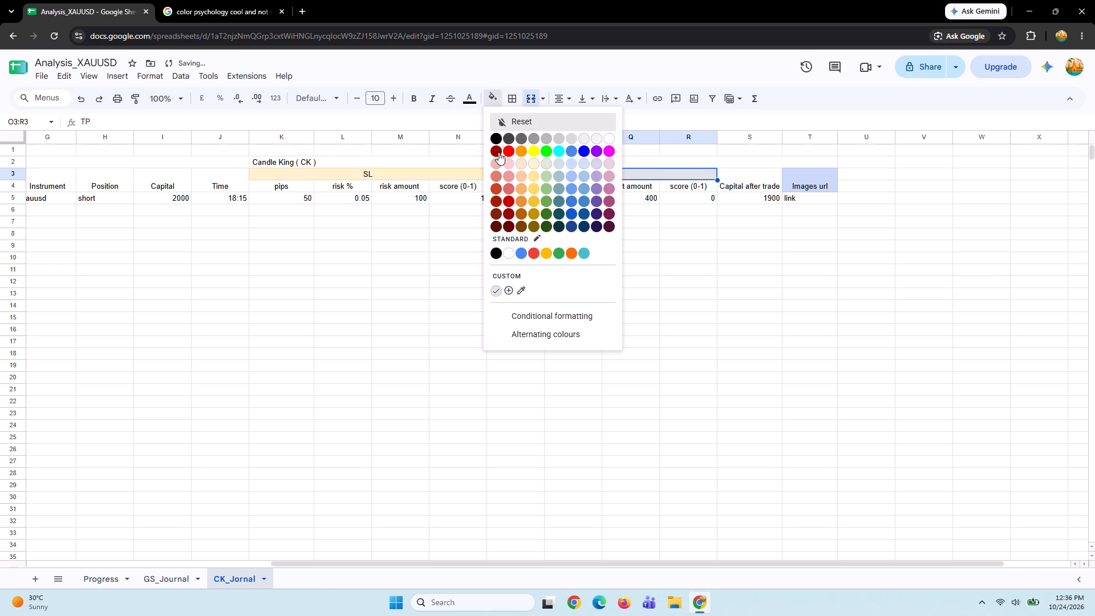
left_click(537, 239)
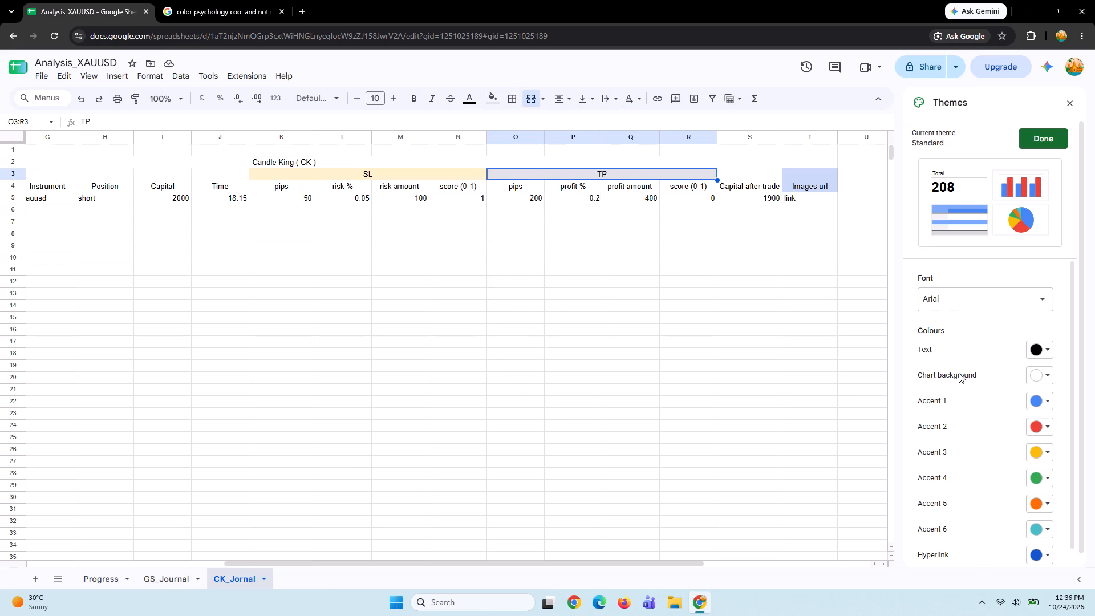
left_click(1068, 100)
Open the custom fill colour picker for the merged TP header on CK_Jornal.
left_click(493, 99)
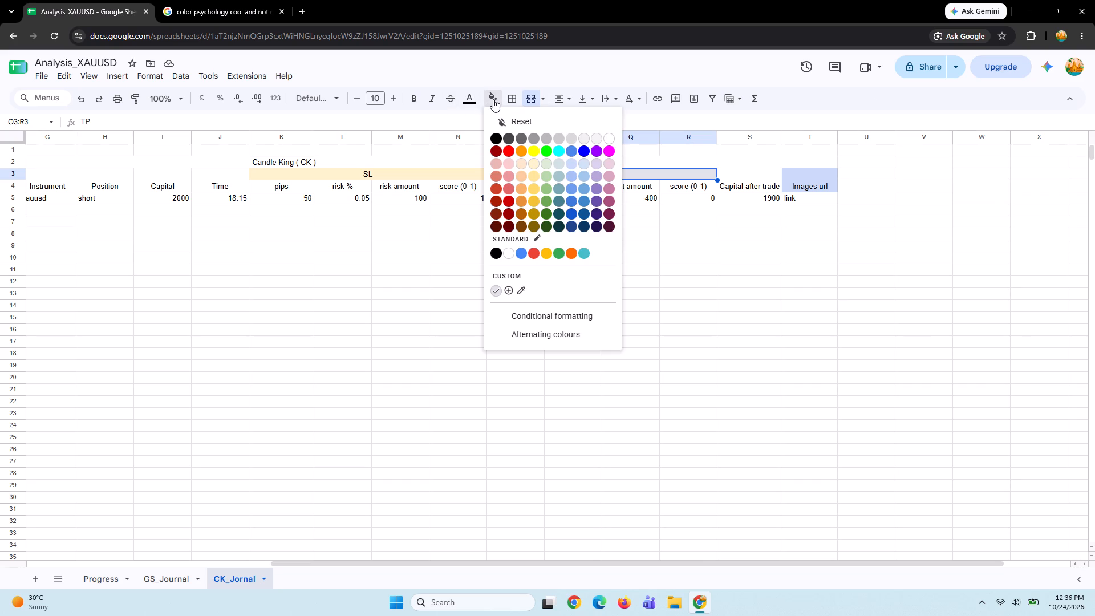
left_click(513, 291)
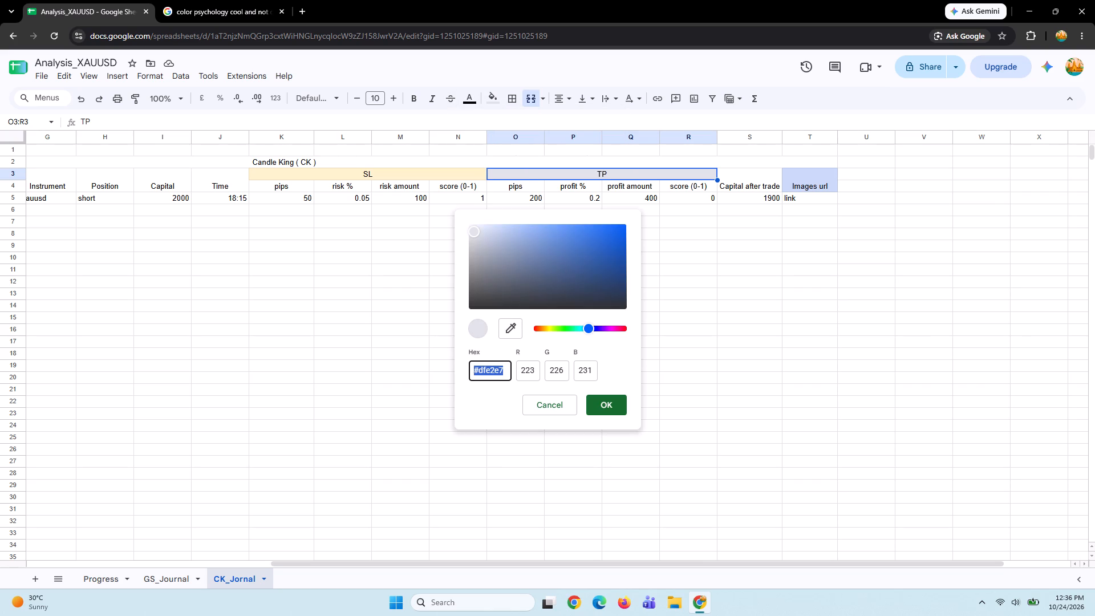
Switch to the colour psychology search results and examine the AI Overview's code-inspired palette with its hex codes and explanations.
left_click(226, 23)
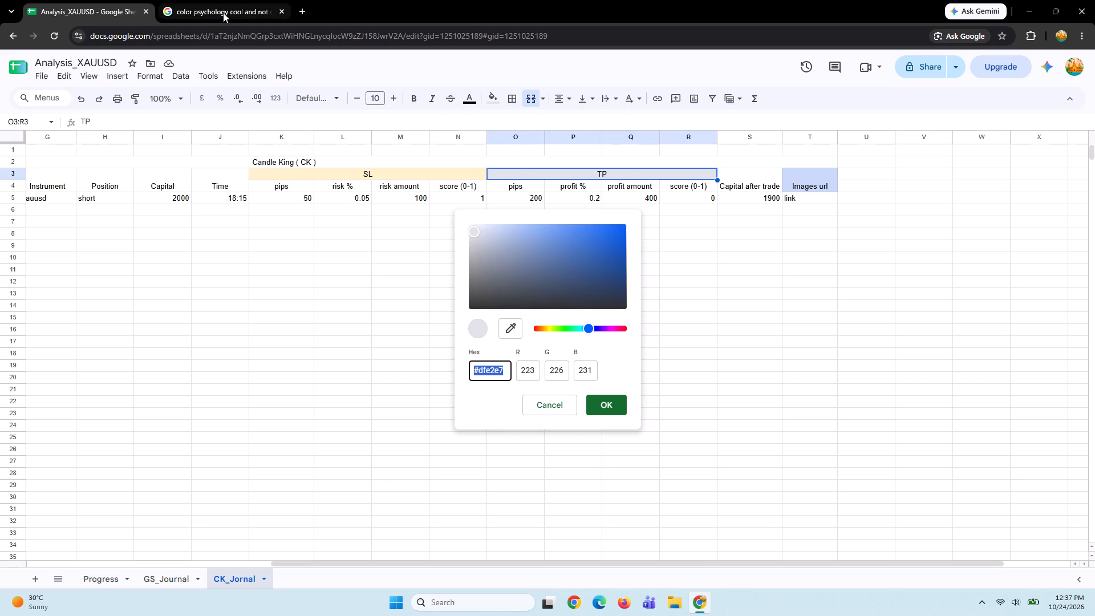
left_click(223, 13)
scroll(309, 347, "down", 1)
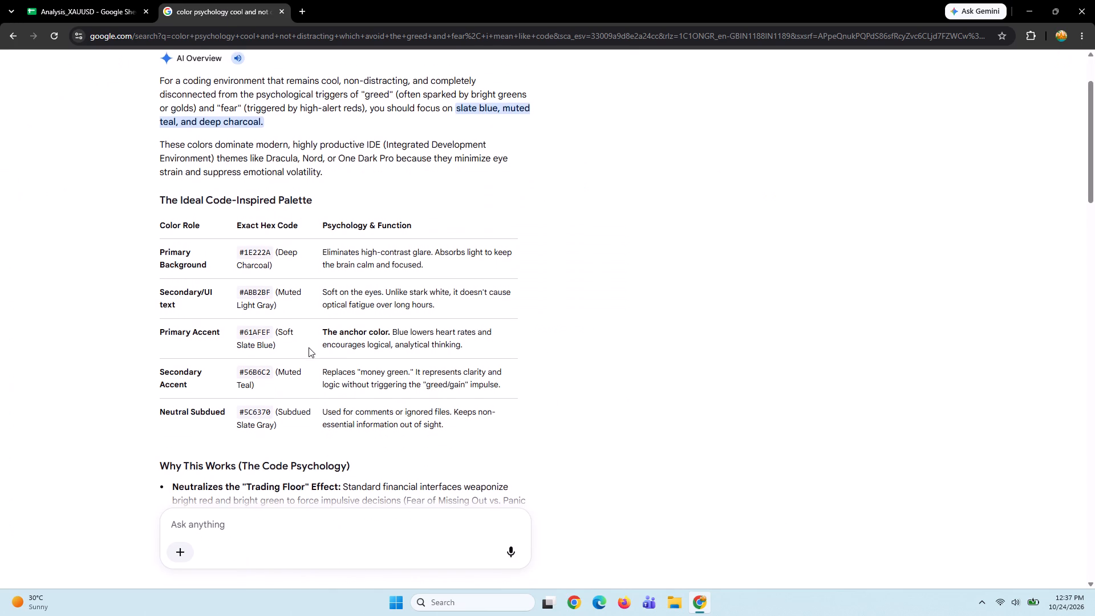
scroll(309, 347, "down", 1)
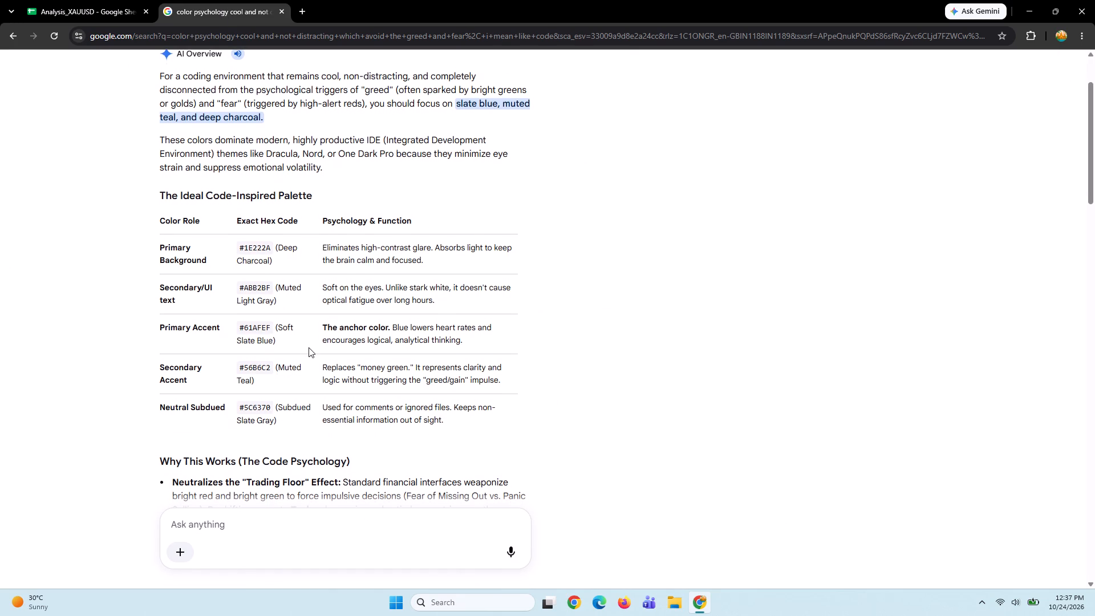
scroll(309, 347, "down", 3)
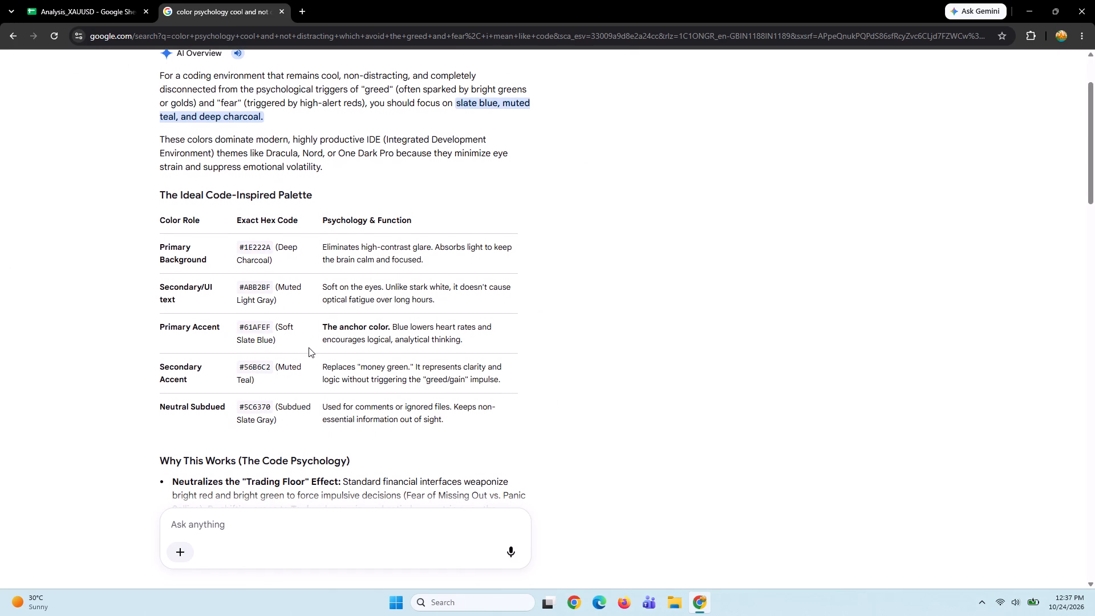
scroll(309, 347, "down", 6)
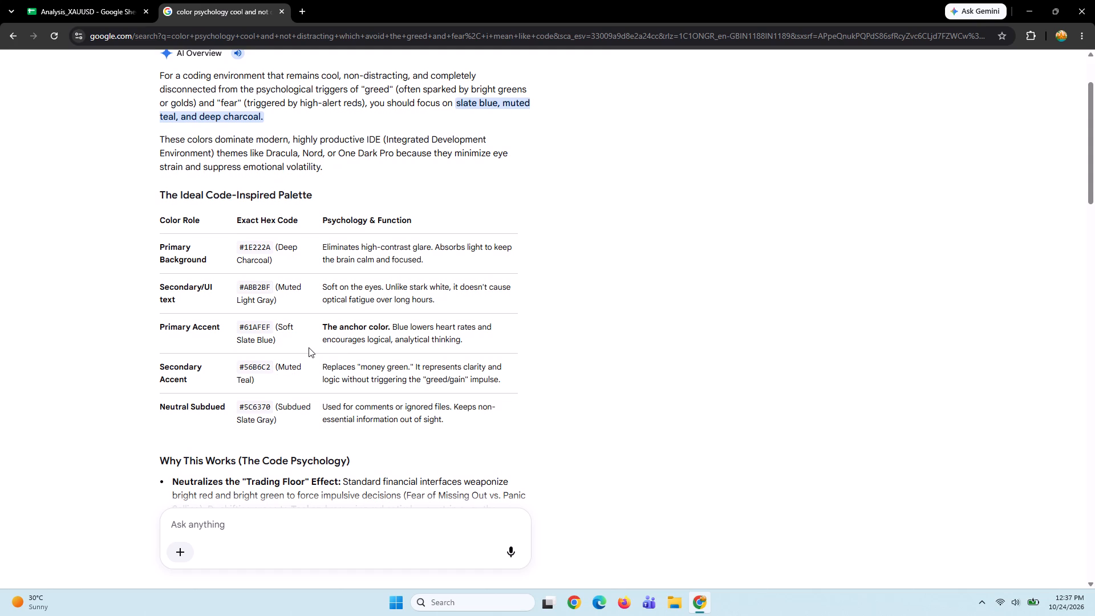
scroll(309, 347, "down", 3)
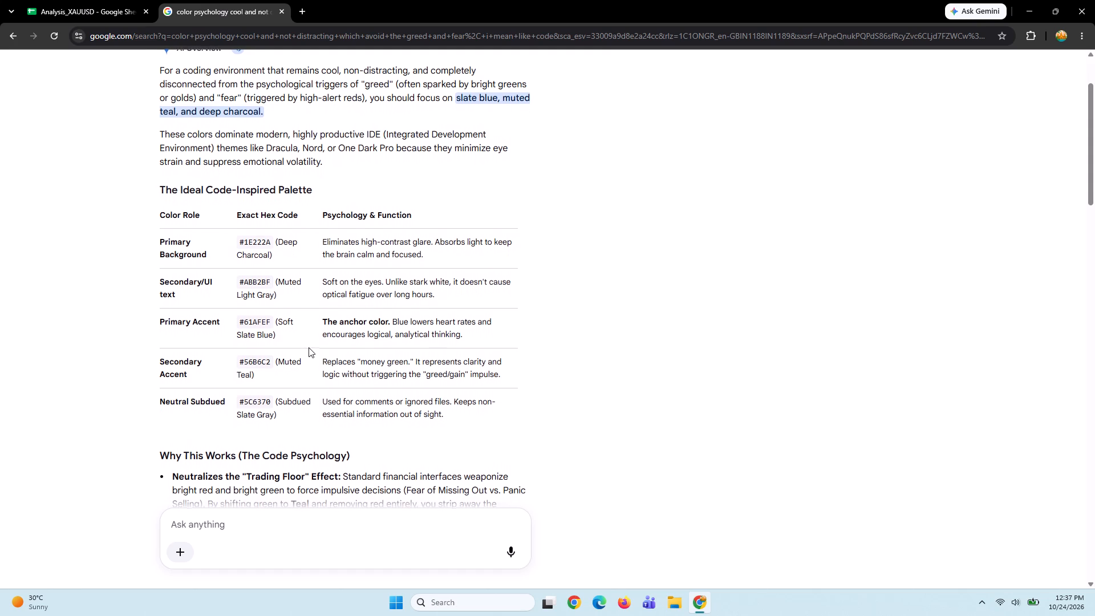
scroll(309, 347, "down", 1)
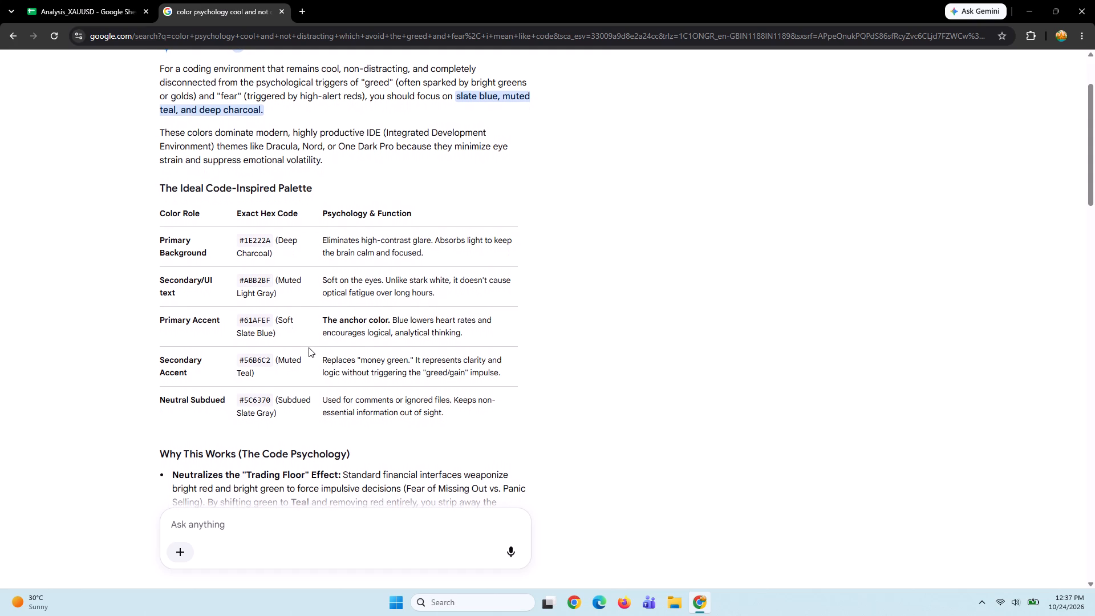
scroll(309, 347, "down", 1)
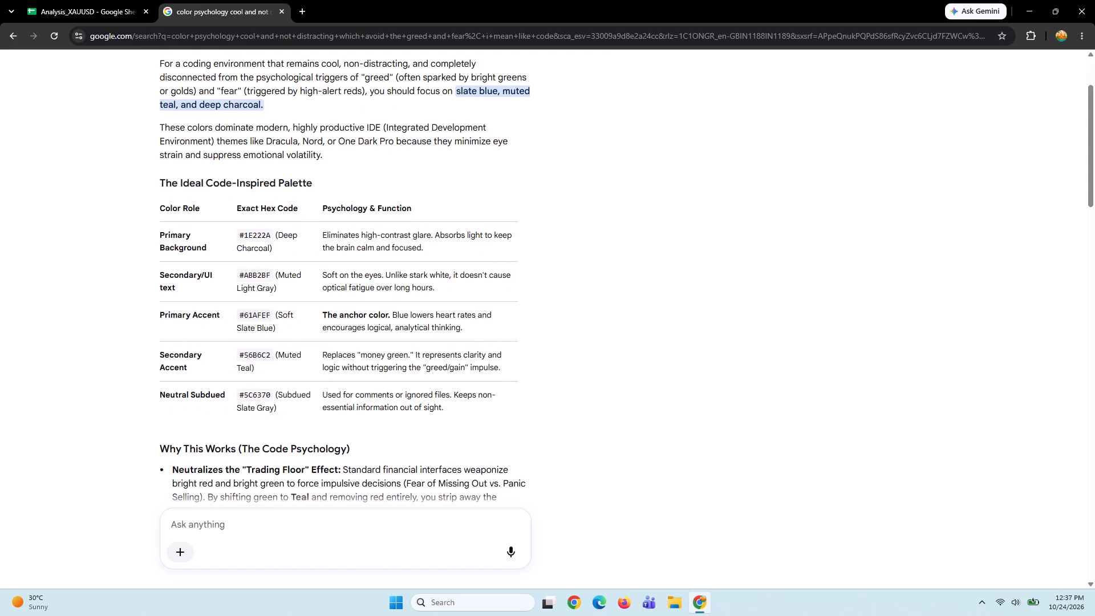
Copy the Primary Background code #1E222A from the palette and apply it as the TP header's custom fill in Analysis_XAUUSD.
left_click_drag(270, 235, 237, 237)
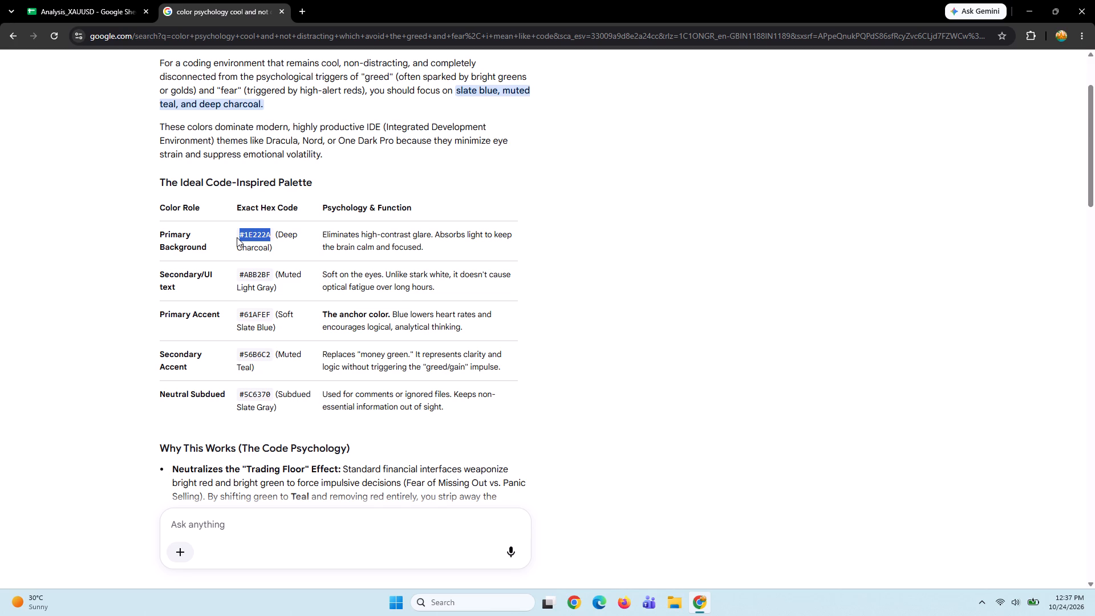
key("ctrl+c")
key("ctrl+c")
left_click(100, 11)
left_click(285, 204)
scroll(225, 250, "right", 2)
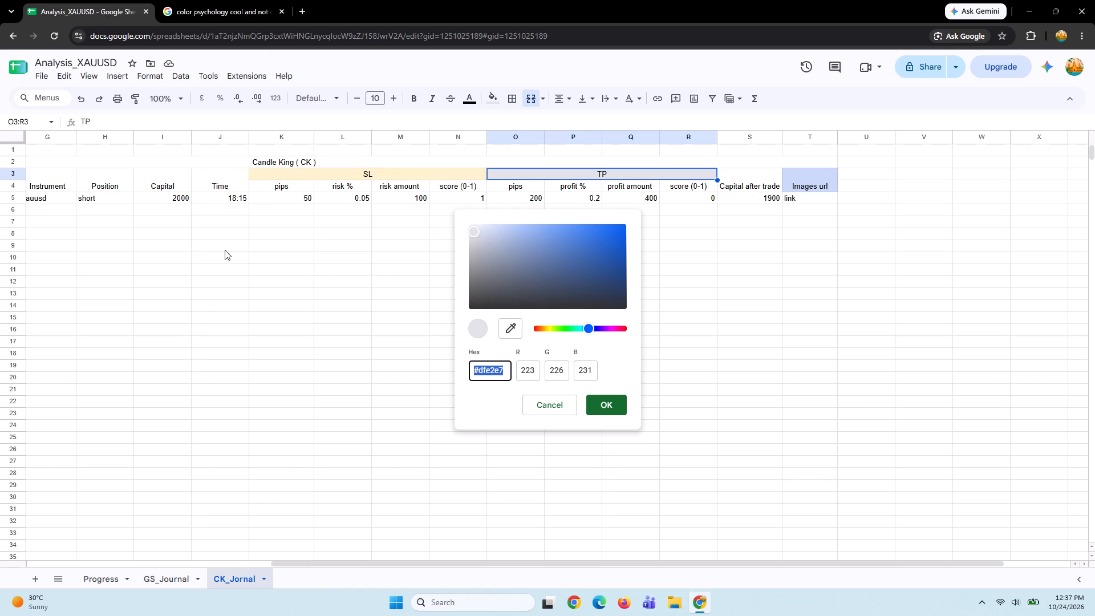
scroll(225, 250, "right", 3)
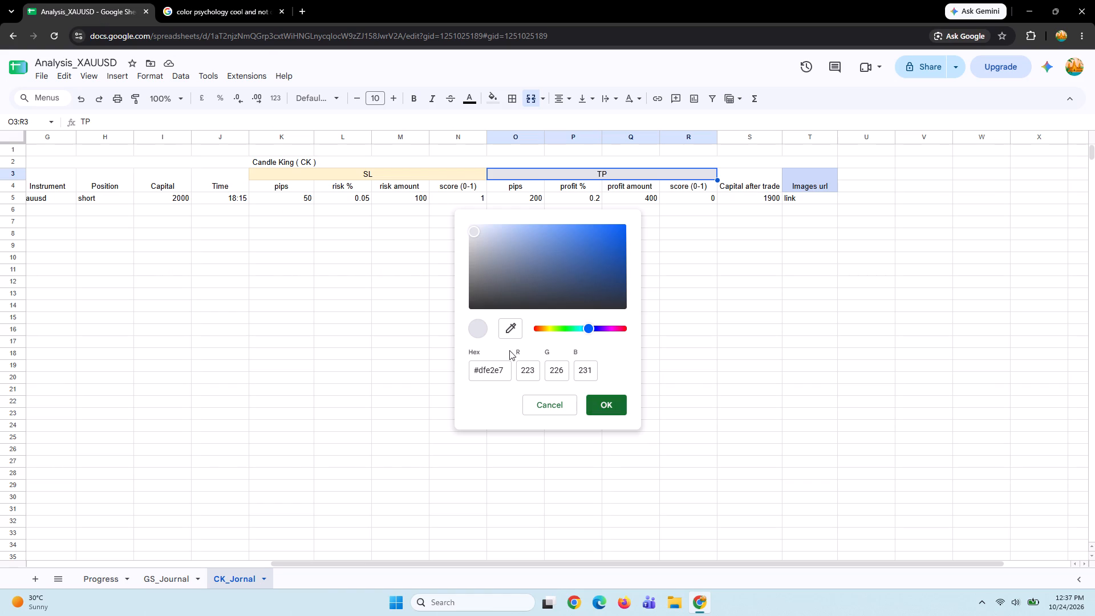
left_click_drag(505, 372, 464, 364)
key("ctrl+v")
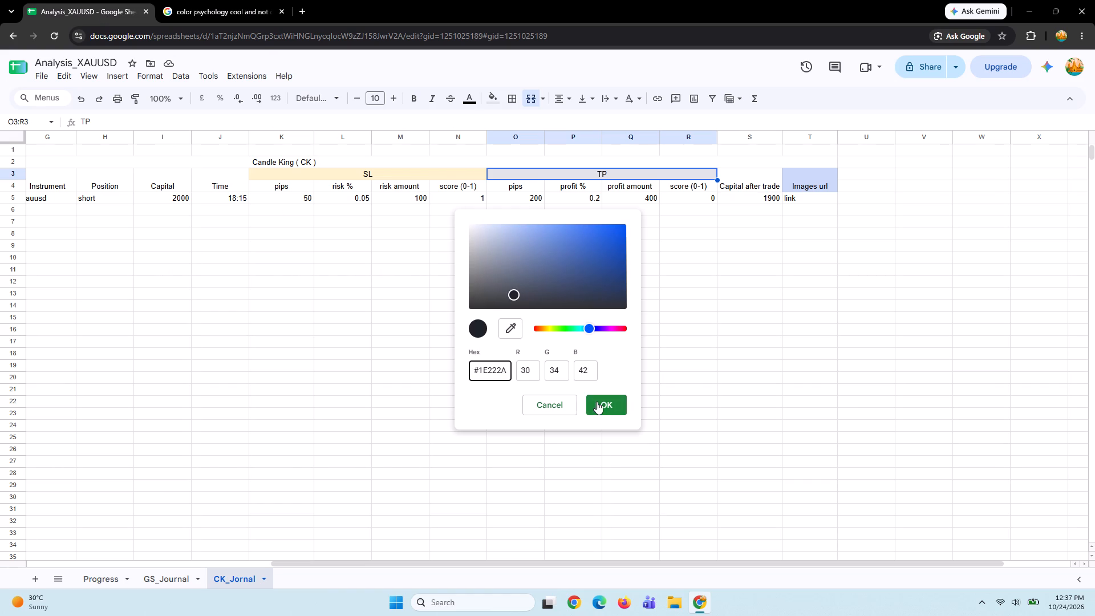
left_click(605, 402)
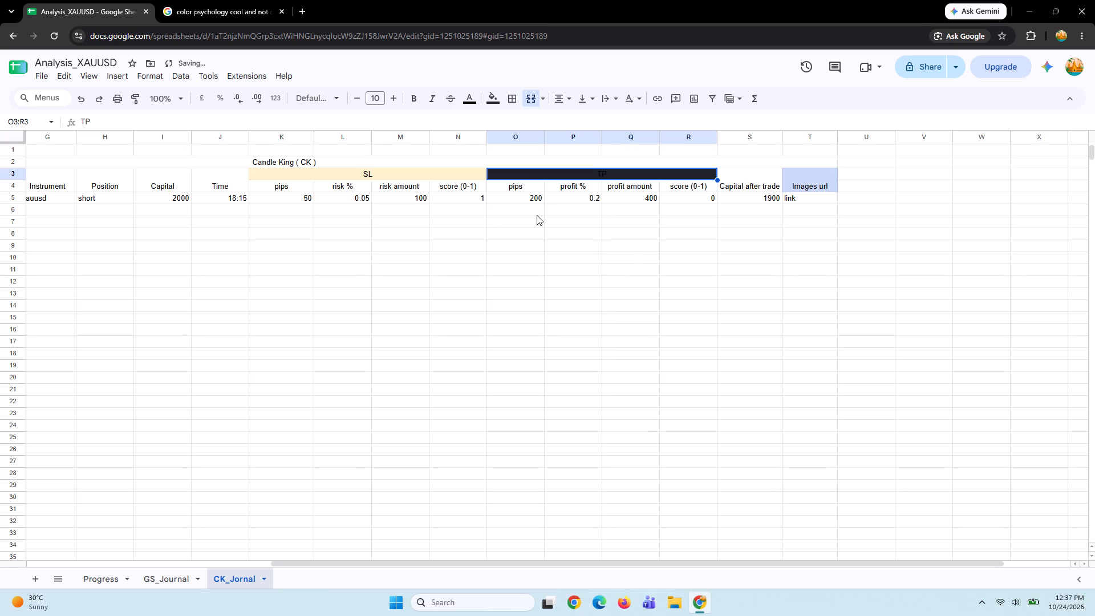
Fill the whole CK_Jornal range A1:T47 with the custom deep charcoal #1E222A.
left_click(520, 177)
scroll(370, 186, "right", 4)
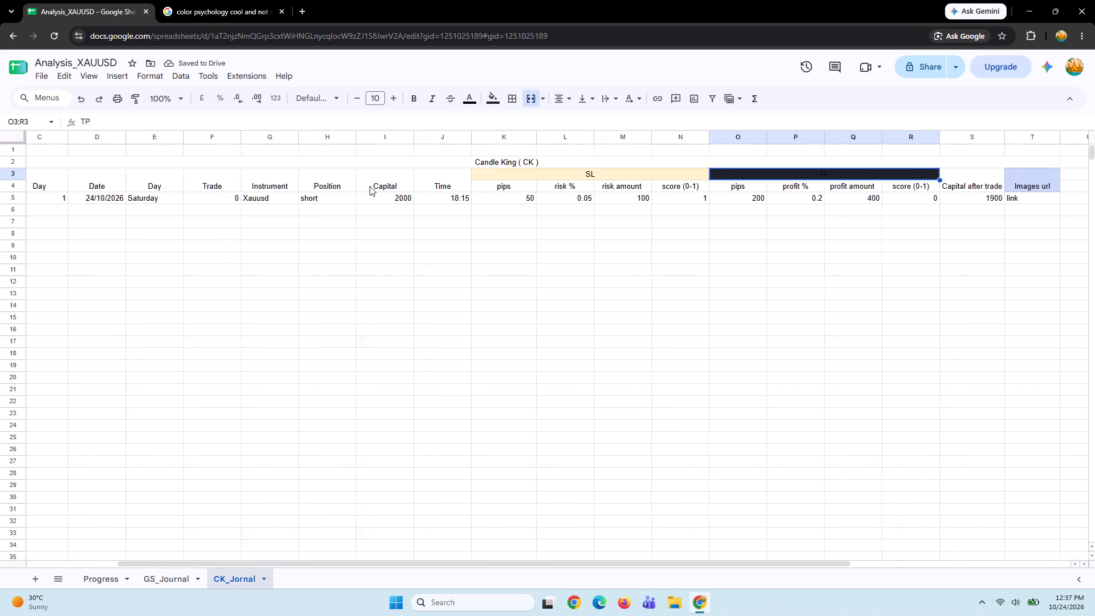
scroll(370, 186, "right", 3)
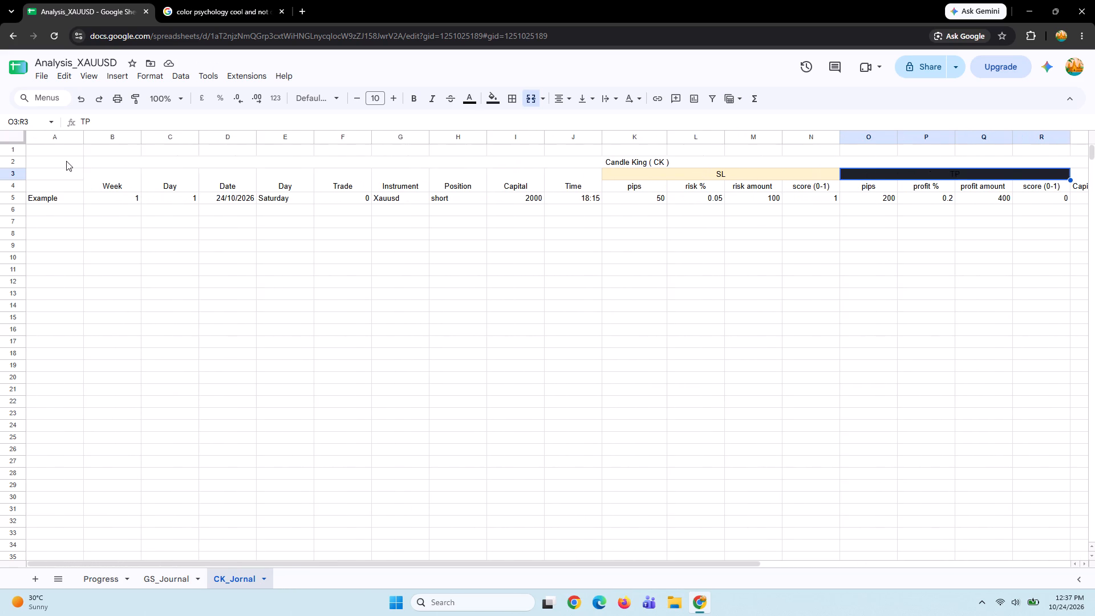
left_click_drag(46, 148, 583, 427)
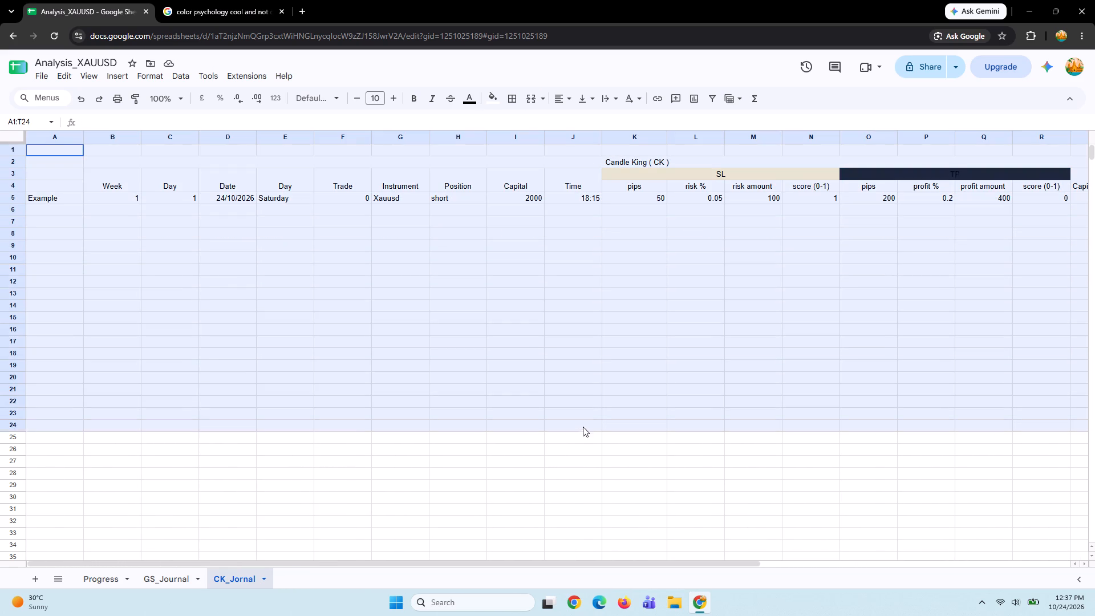
left_click_drag(583, 427, 578, 421)
scroll(578, 421, "up", 12)
left_click(493, 106)
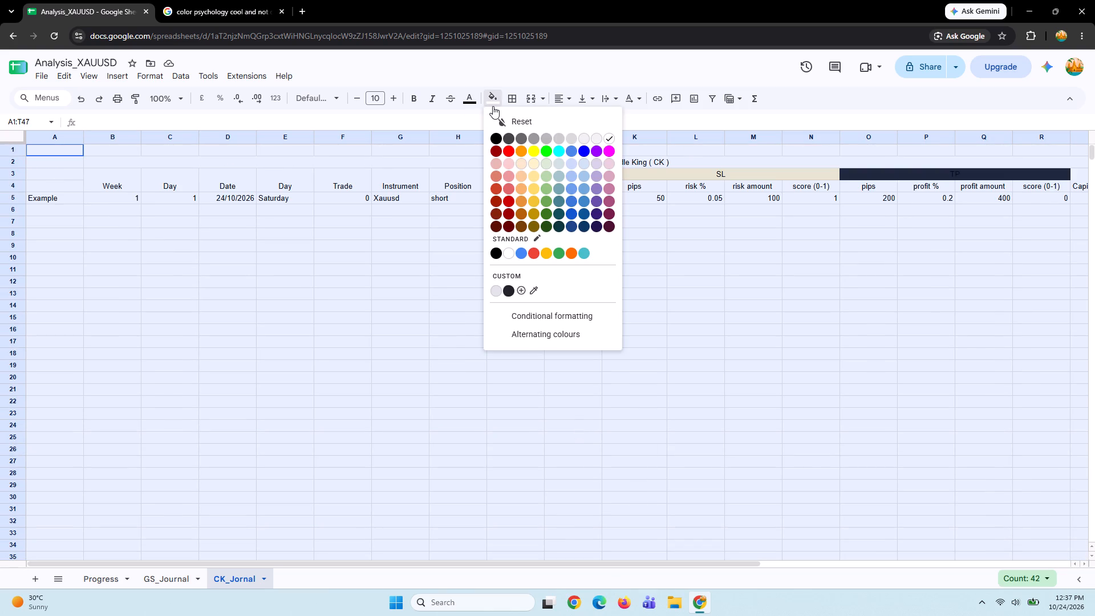
left_click(509, 286)
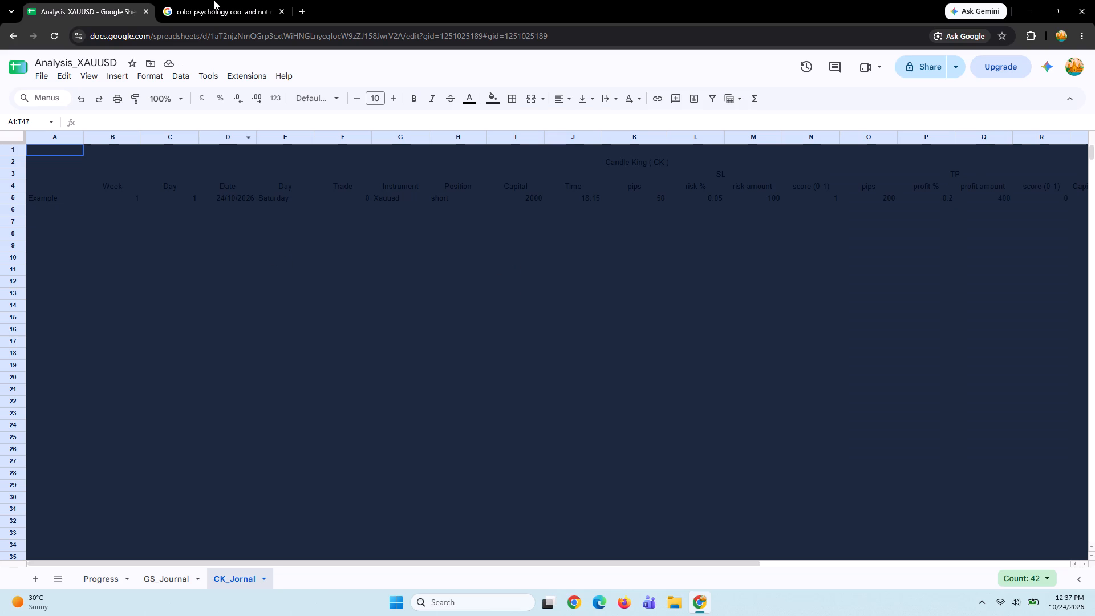
Copy the Secondary/UI text code #ABB2BF from the search palette and set it as the custom text colour for CK_Jornal range A1:T47.
left_click(213, 17)
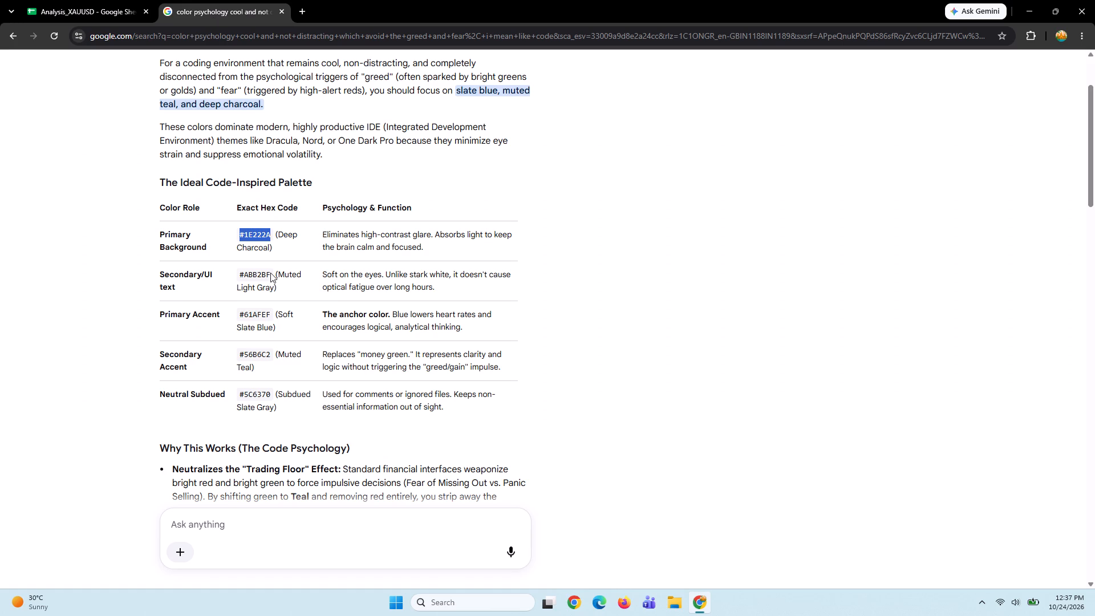
left_click_drag(270, 271, 239, 271)
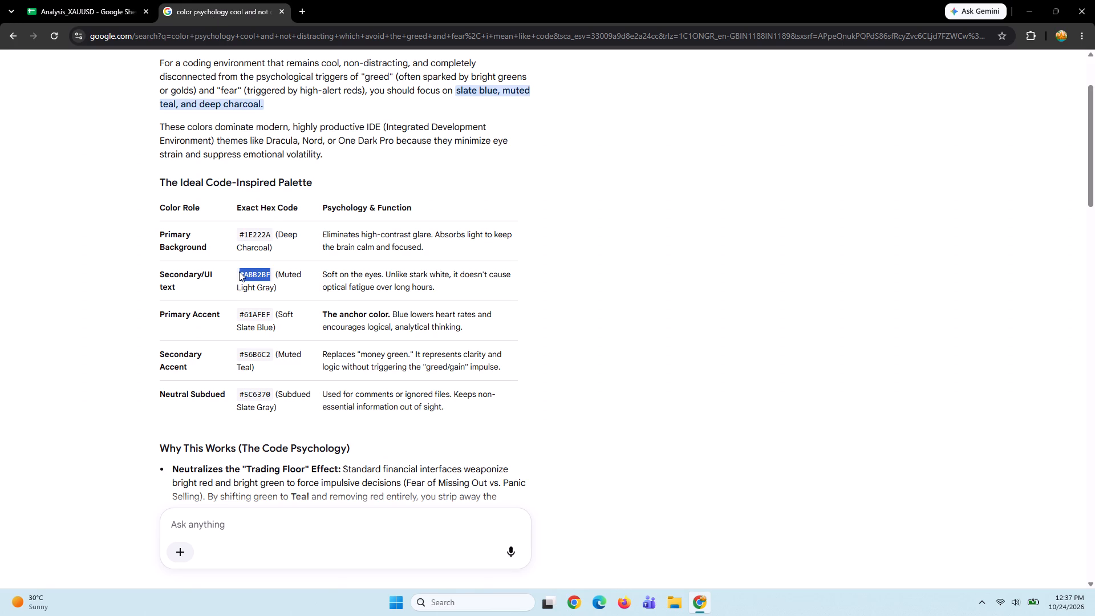
key("ctrl+c")
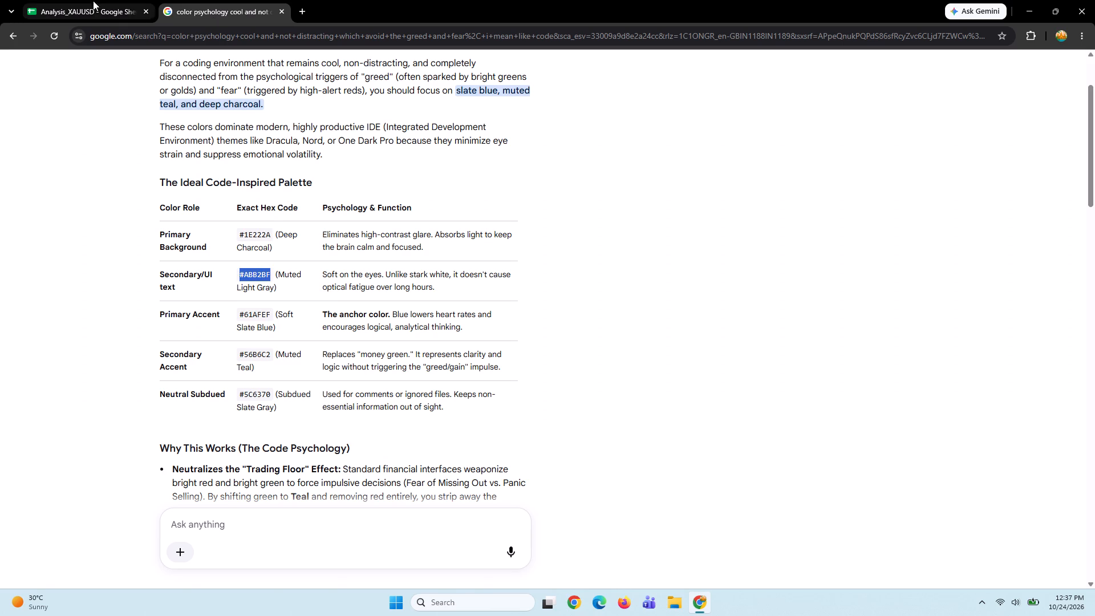
left_click(93, 10)
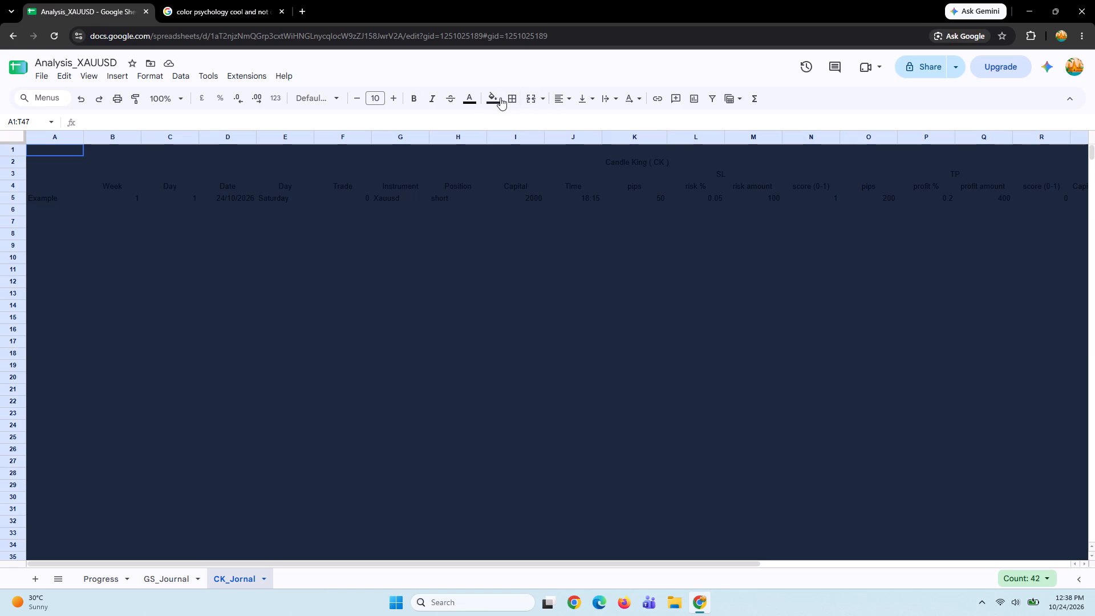
left_click(474, 99)
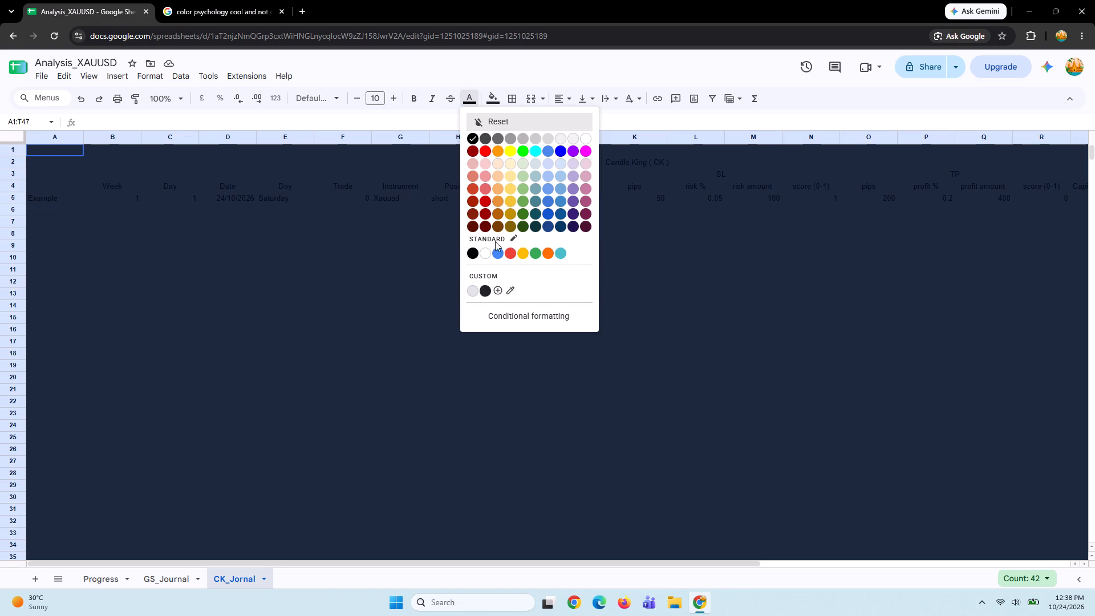
left_click(497, 287)
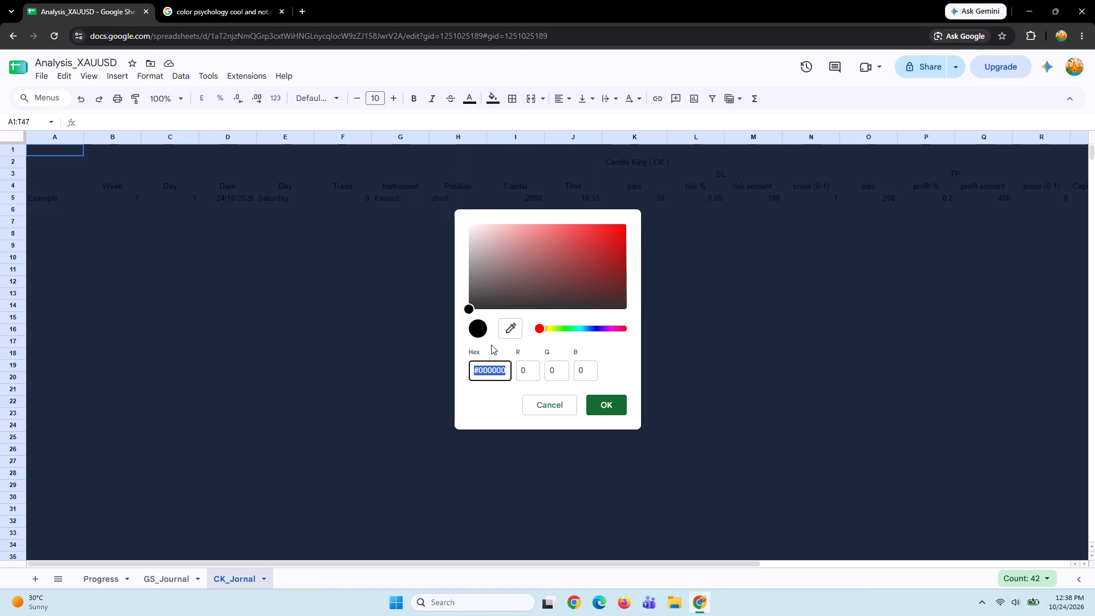
key("ctrl+v")
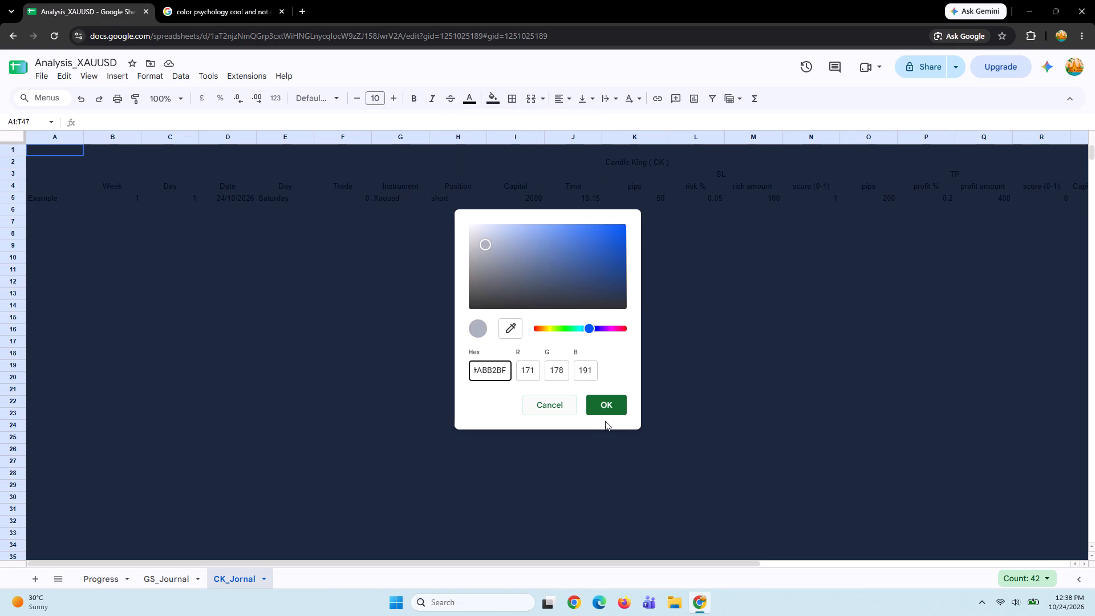
left_click(605, 408)
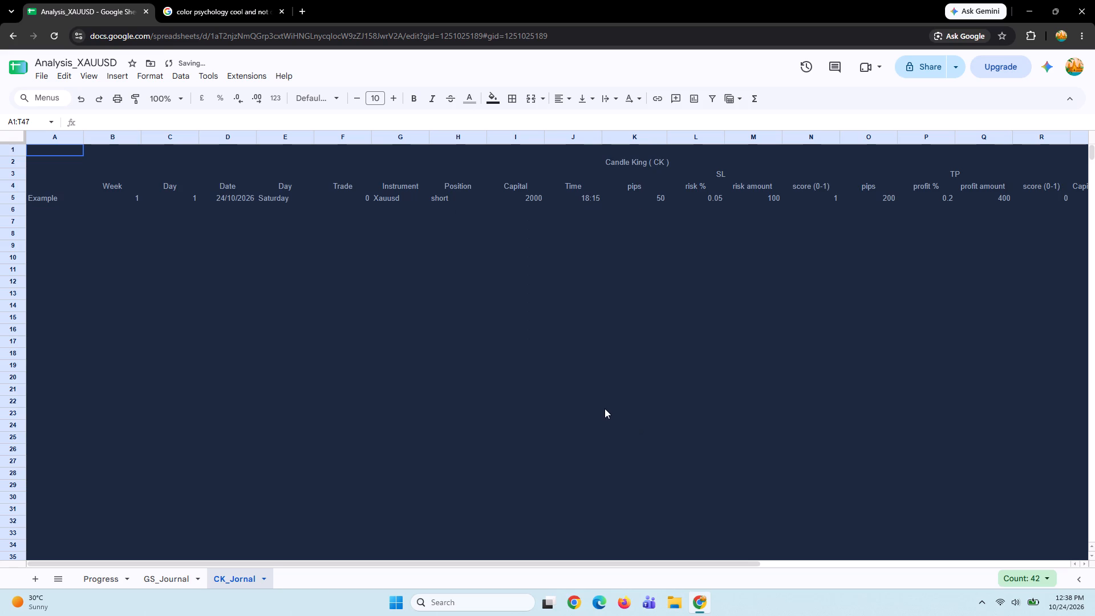
scroll(605, 408, "up", 1)
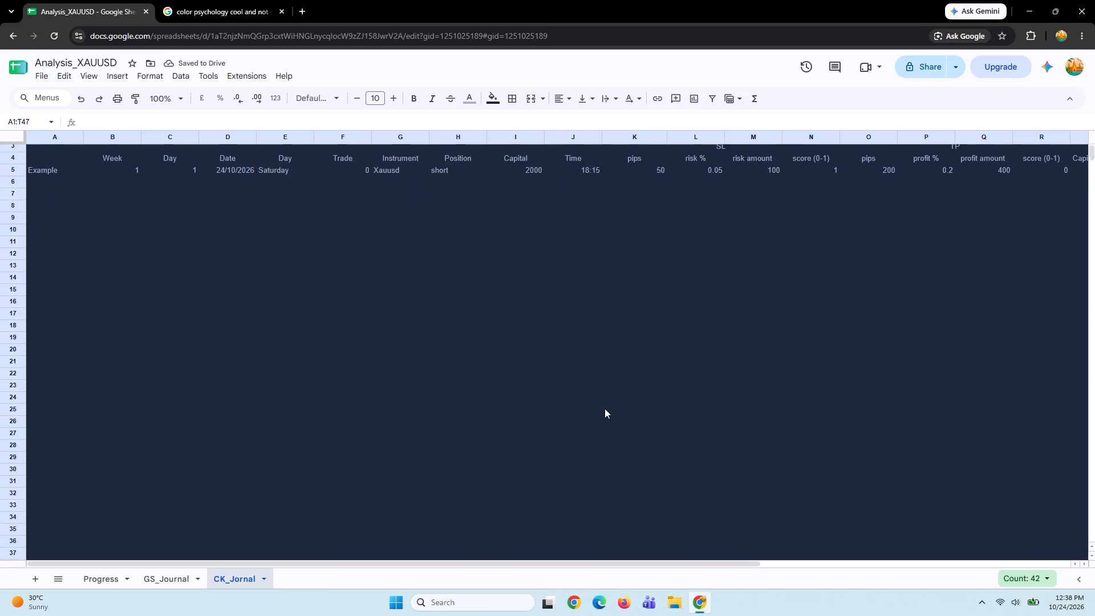
scroll(605, 408, "up", 1)
scroll(605, 408, "left", 3)
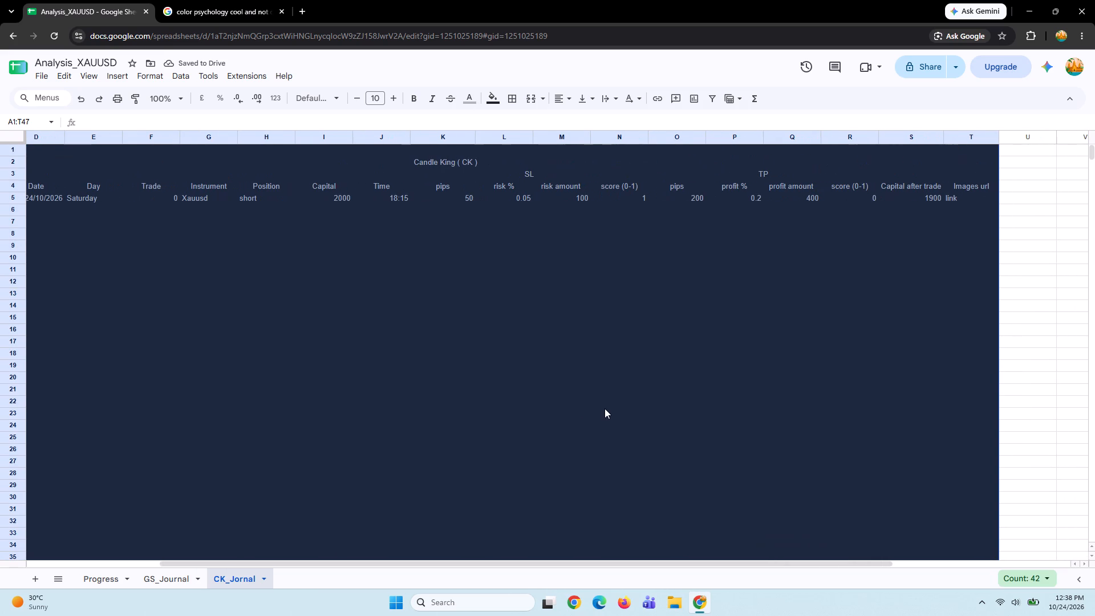
scroll(605, 408, "right", 3)
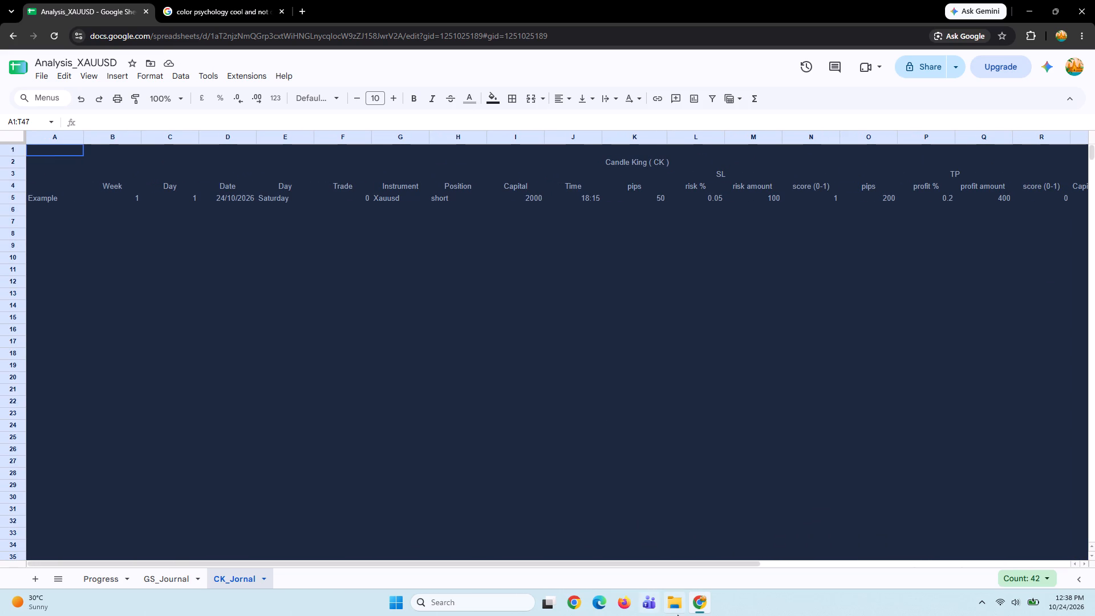
Return to the colour psychology search and ask the AI "what about the lines in the table if i have a table or i am working on the chart".
left_click(213, 0)
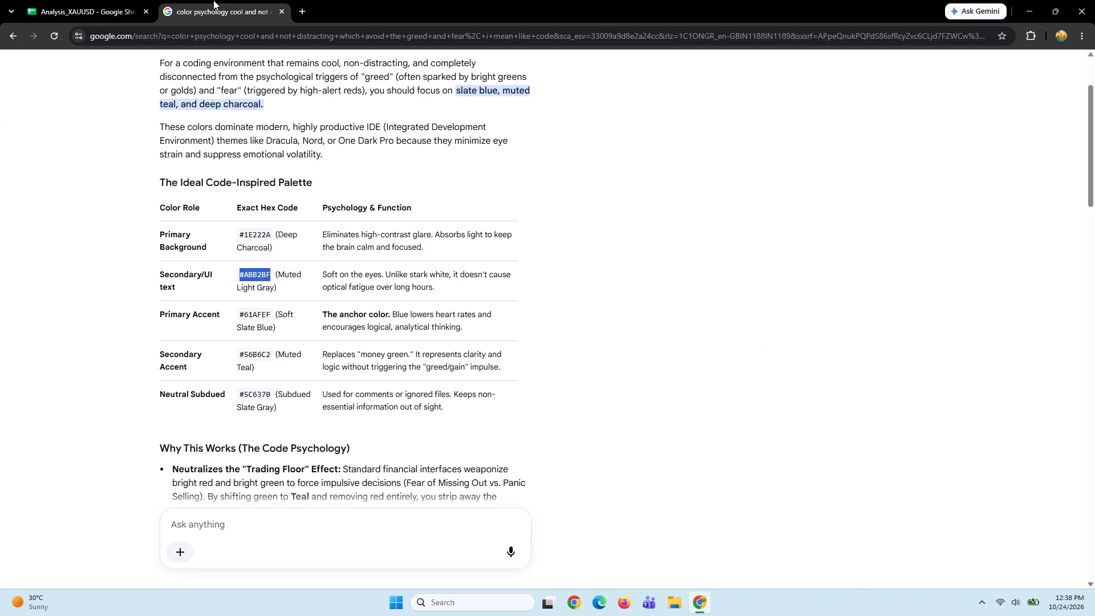
left_click(285, 317)
left_click_drag(269, 314, 247, 315)
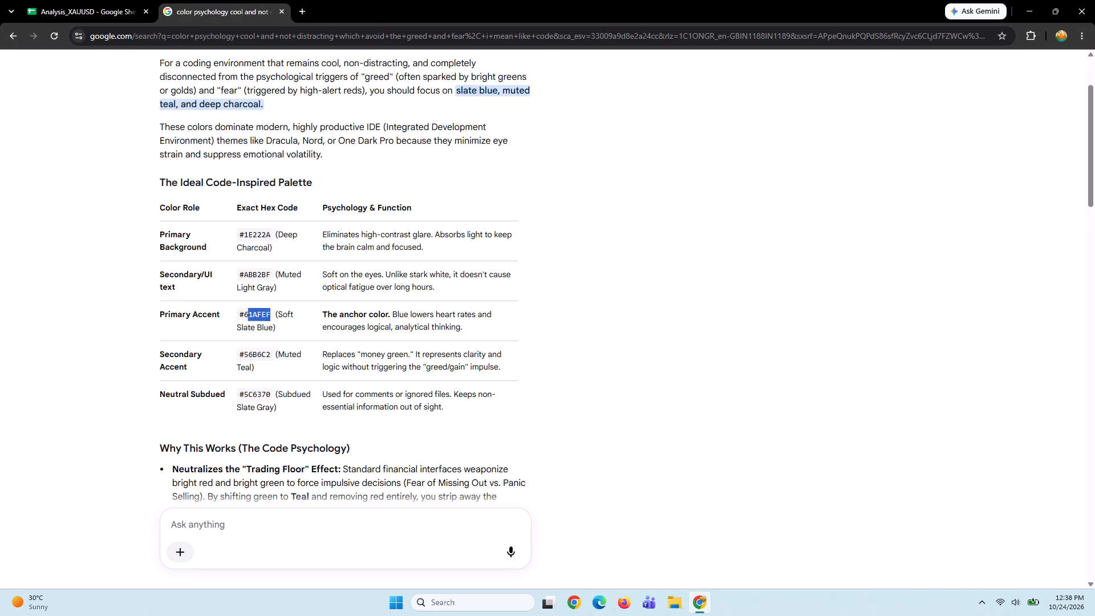
left_click_drag(247, 315, 238, 315)
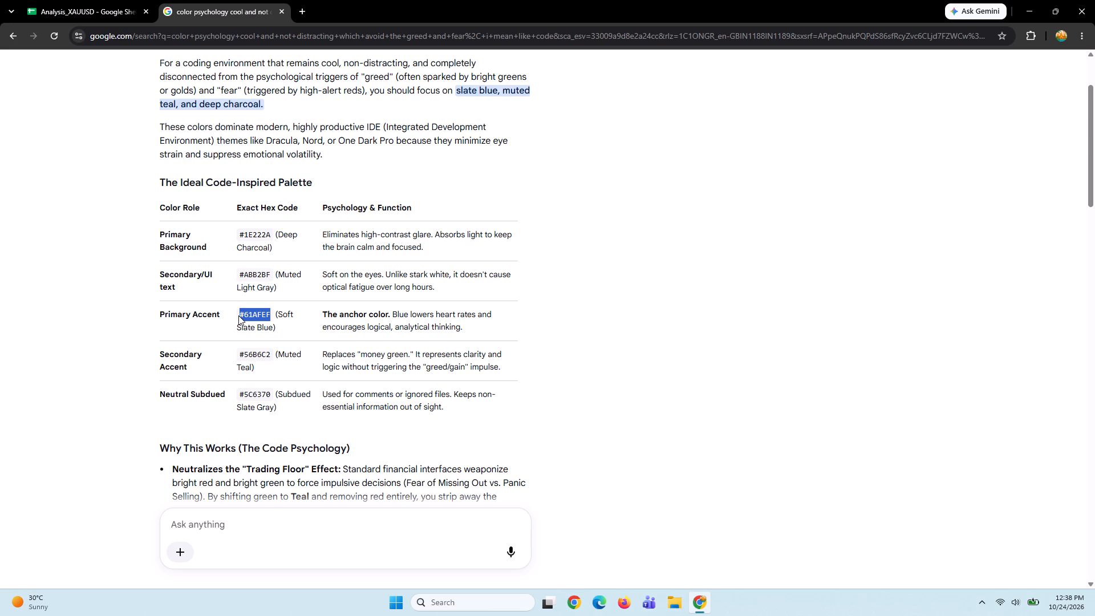
scroll(238, 315, "down", 2)
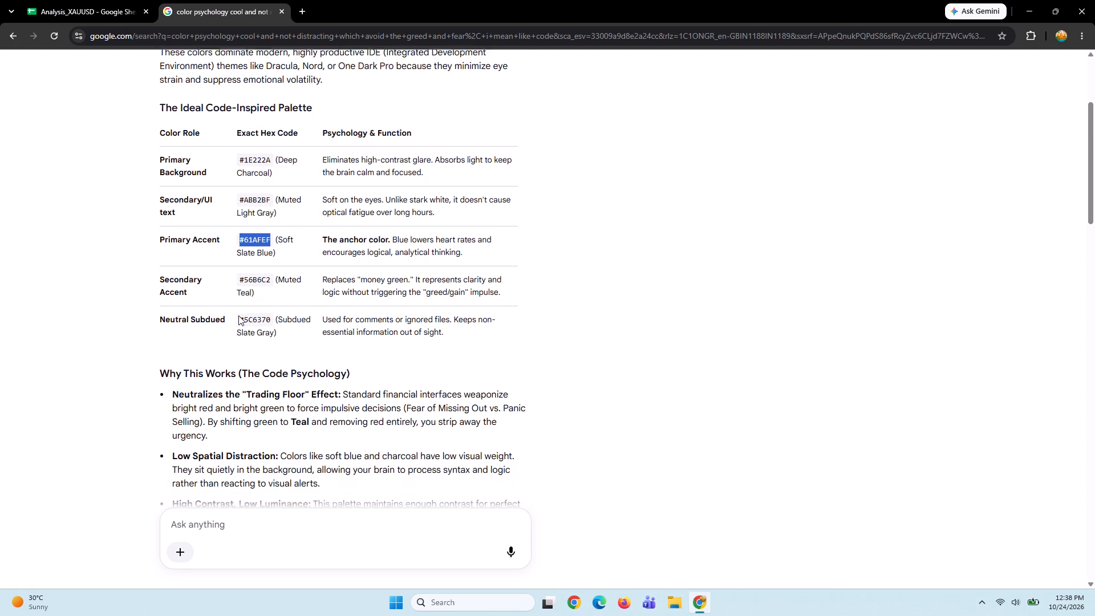
scroll(238, 315, "down", 1)
left_click(239, 521)
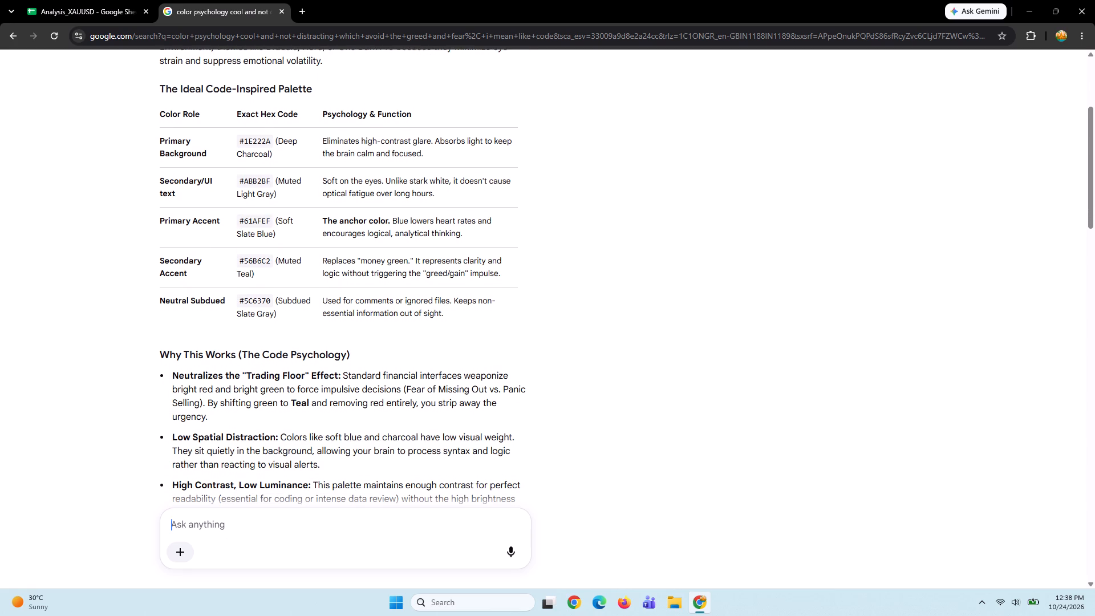
type("what about the lines in the table it")
key("space")
key("BackSpace")
key("BackSpace")
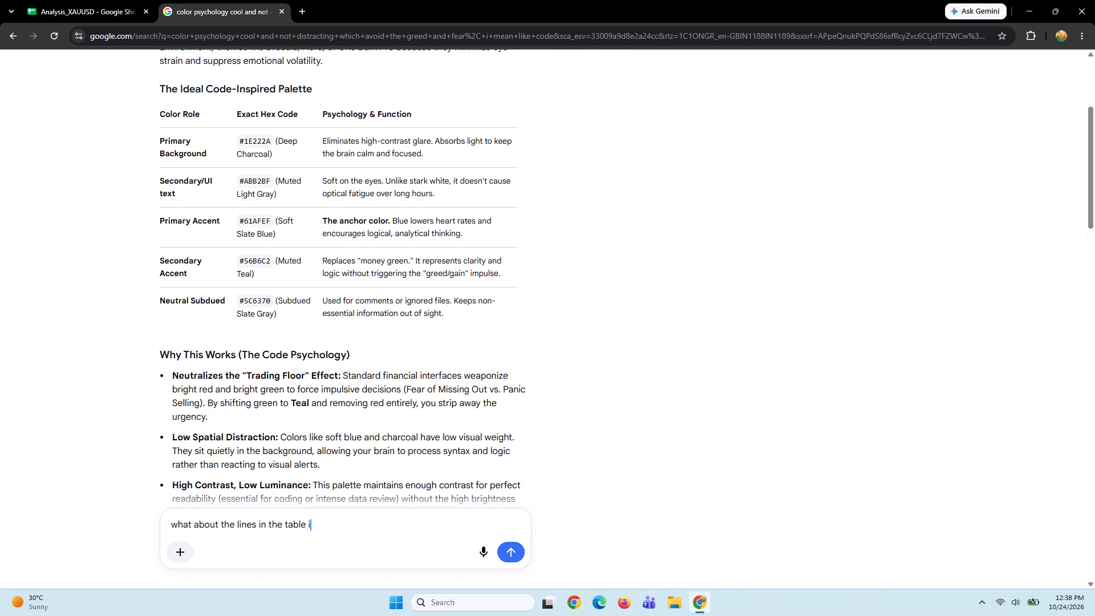
type("f i have a")
key("space")
type("table or i am working on th e=")
key("BackSpace")
key("BackSpace")
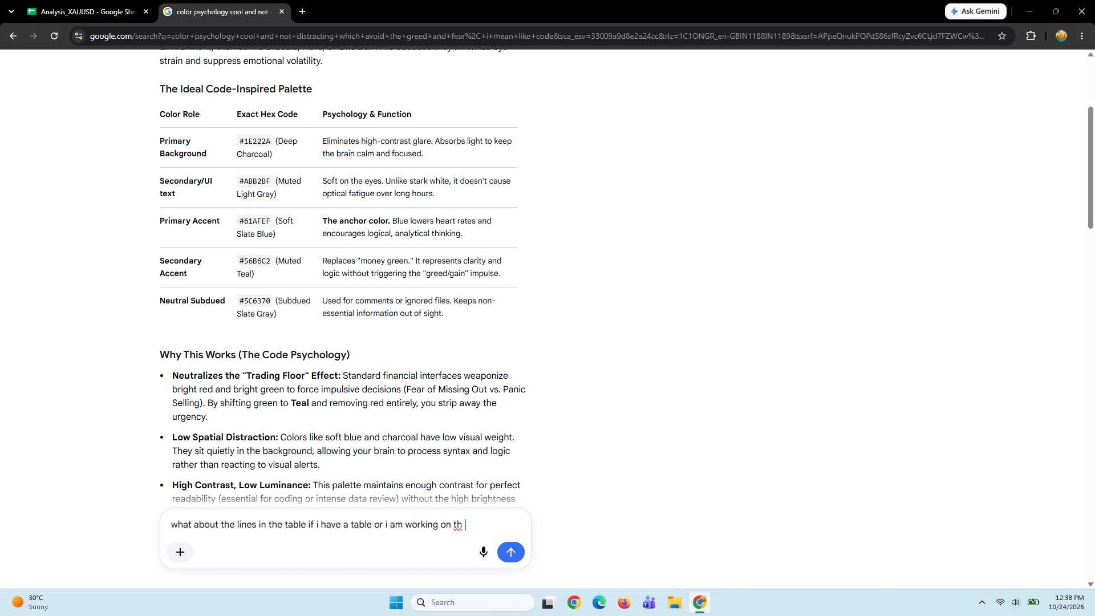
key("BackSpace")
type("e chart")
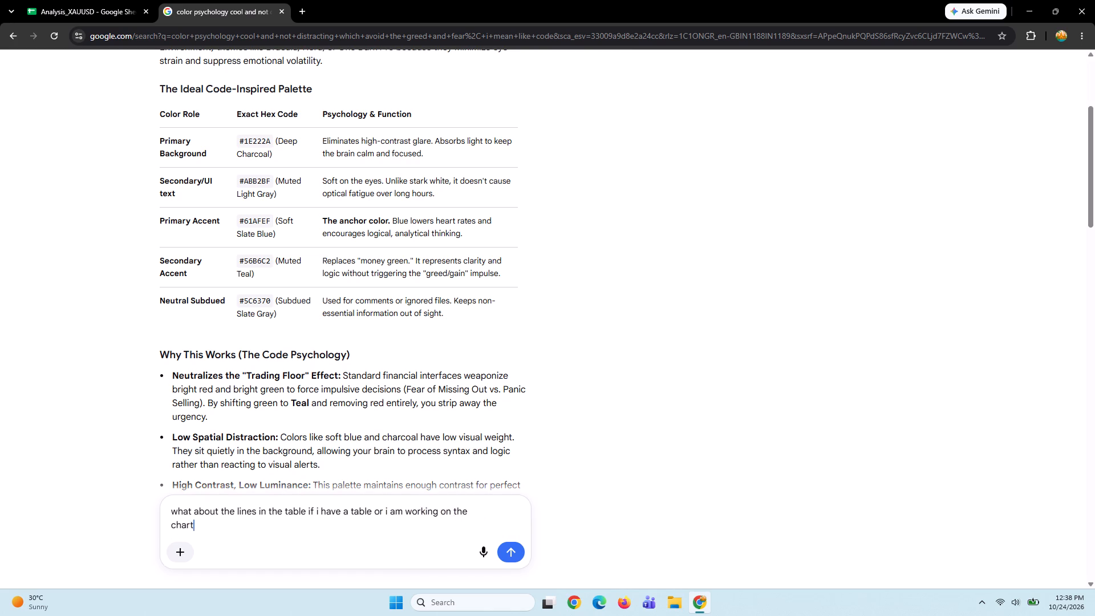
key("Return")
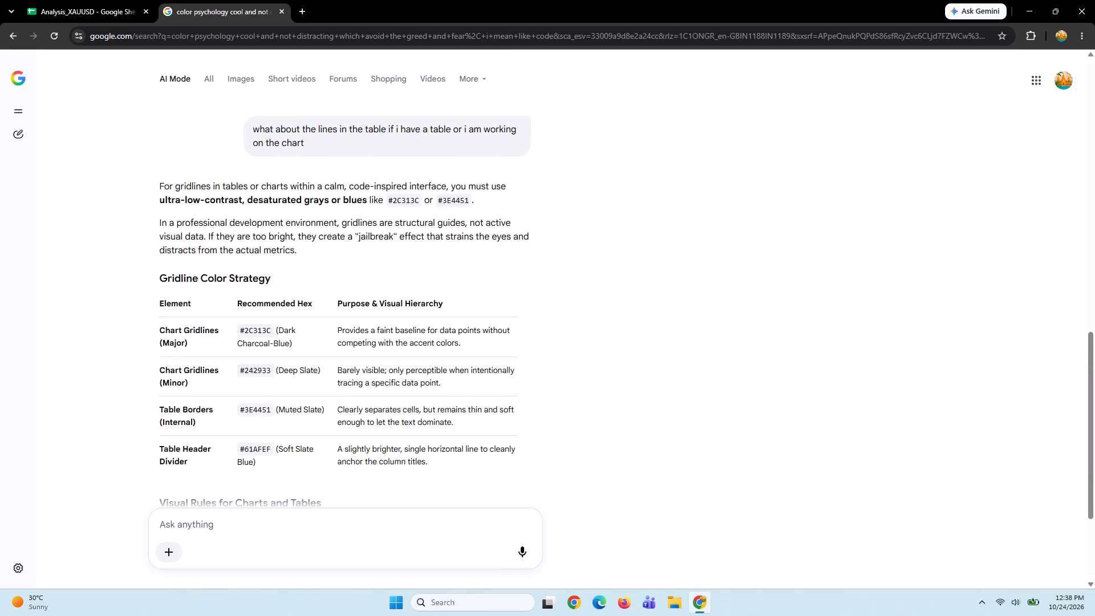
Copy the Chart Gridlines (Major) code #2C313C from the AI answer and return to CK_Jornal's merged Candle King ( CK ) header.
scroll(306, 334, "down", 2)
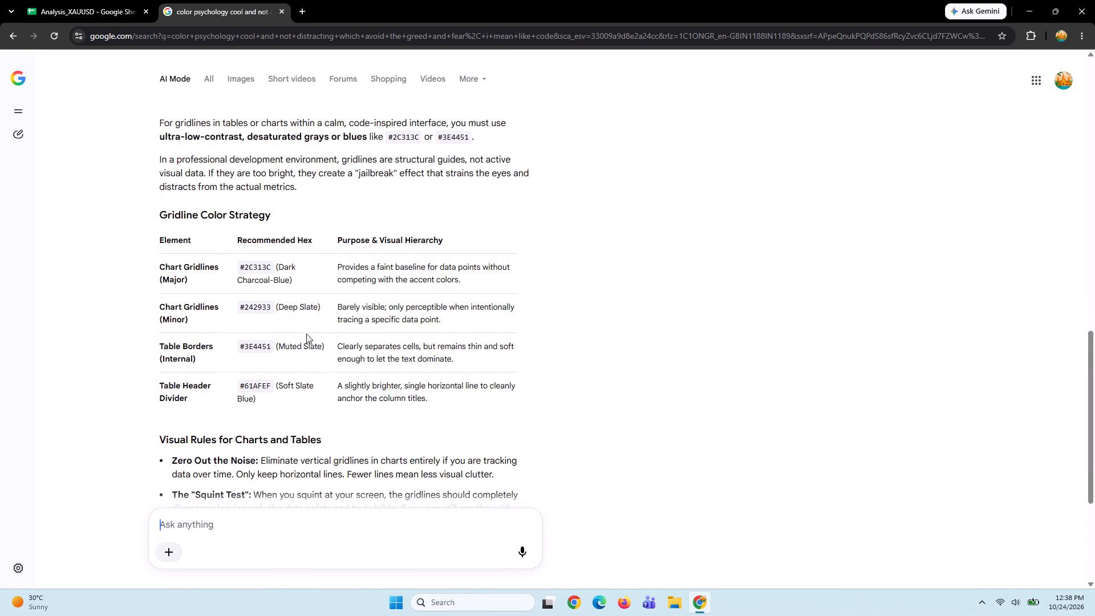
scroll(306, 334, "down", 1)
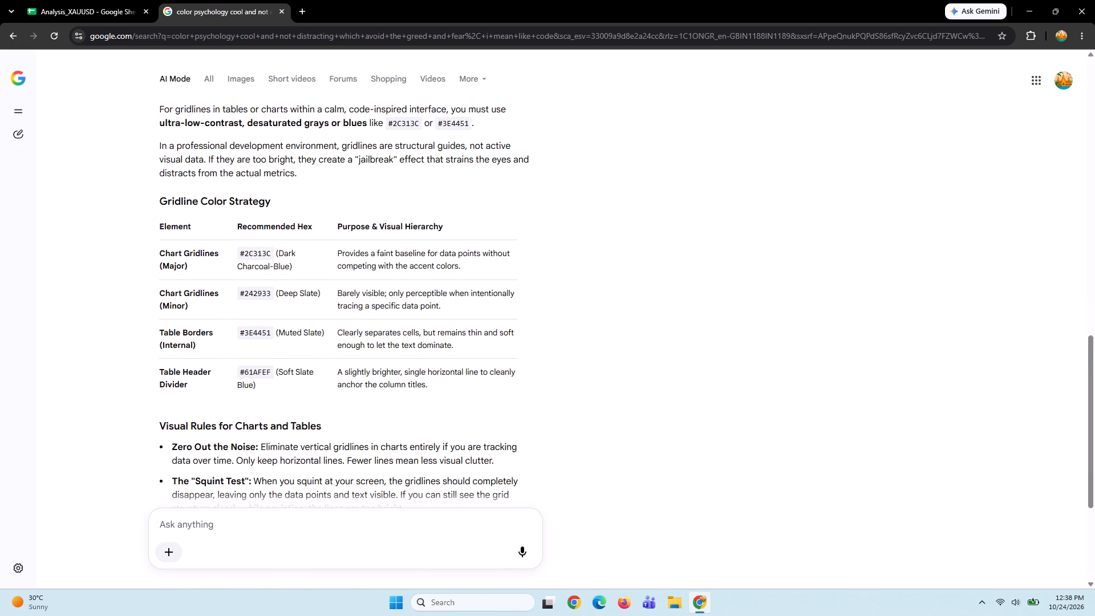
left_click_drag(270, 333, 245, 340)
left_click(295, 297)
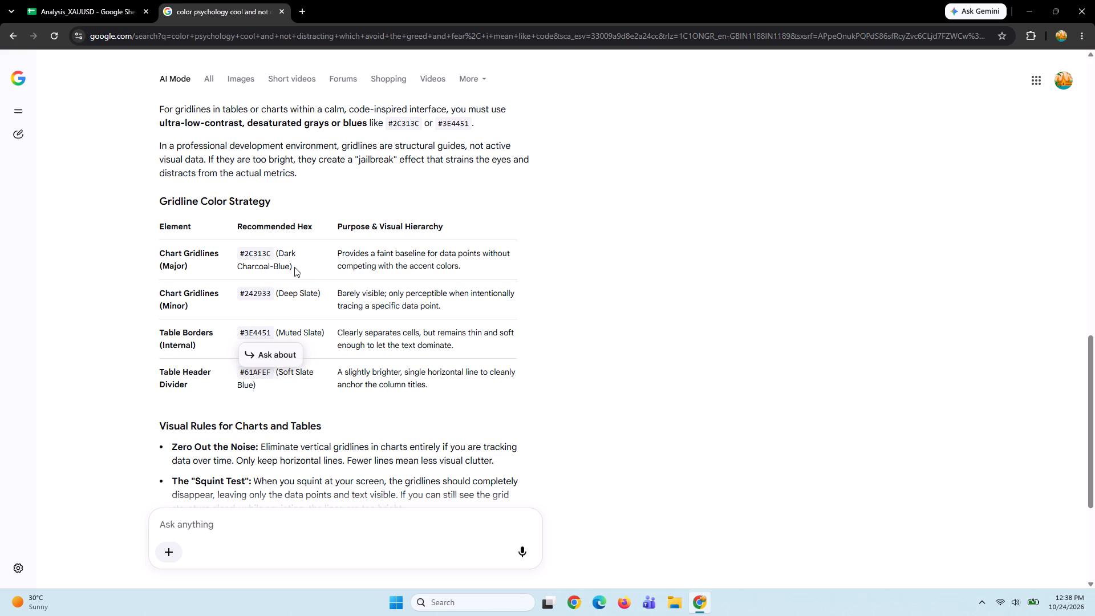
left_click_drag(269, 253, 240, 256)
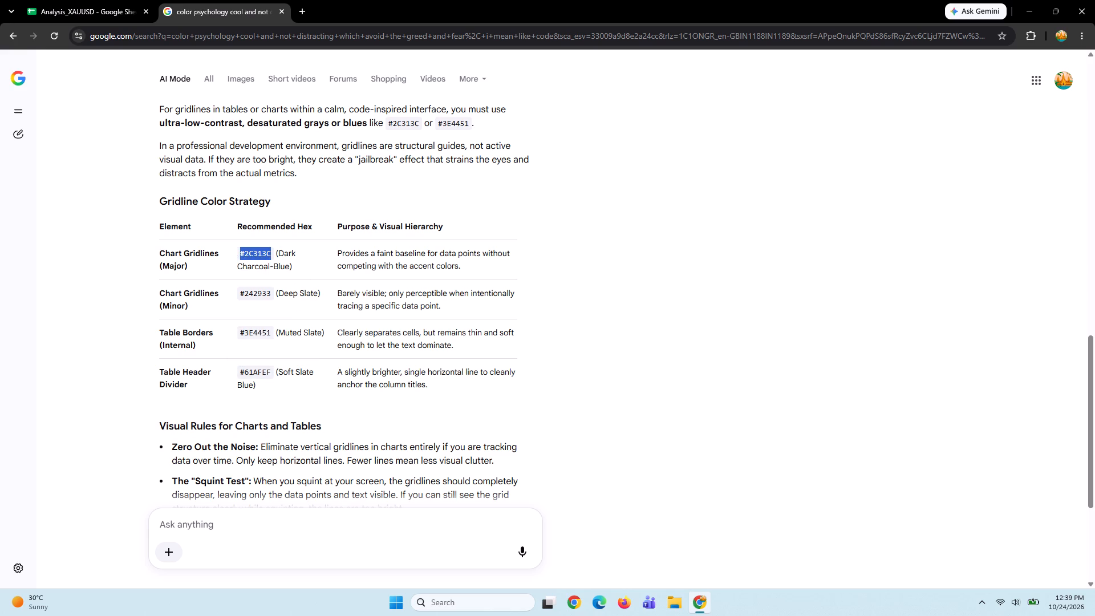
left_click_drag(240, 256, 238, 256)
key("ctrl+c")
left_click(86, 19)
left_click(343, 241)
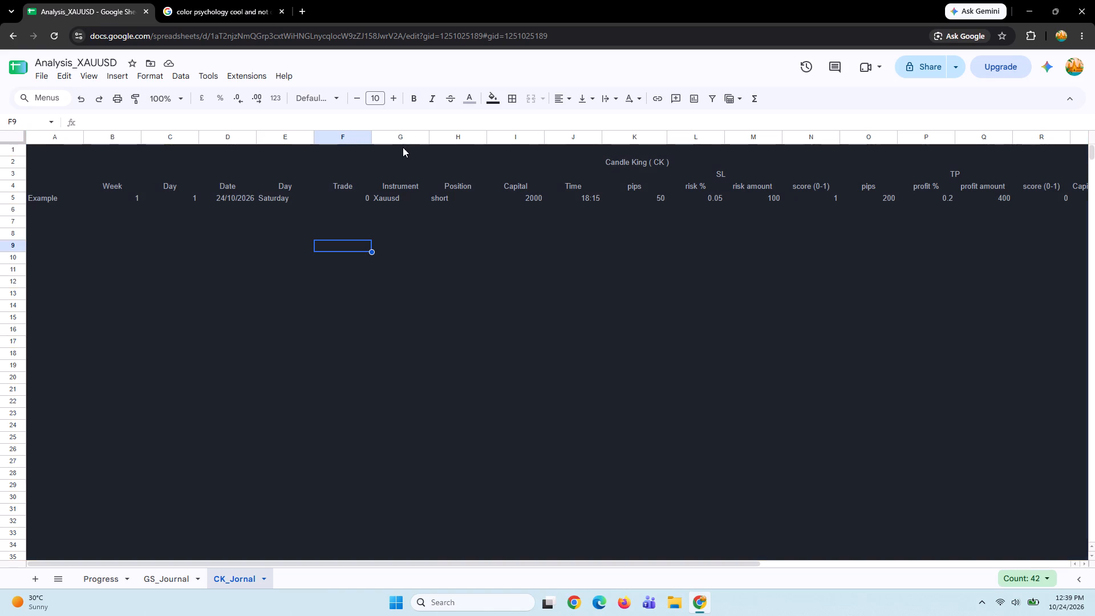
left_click(376, 224)
left_click(358, 163)
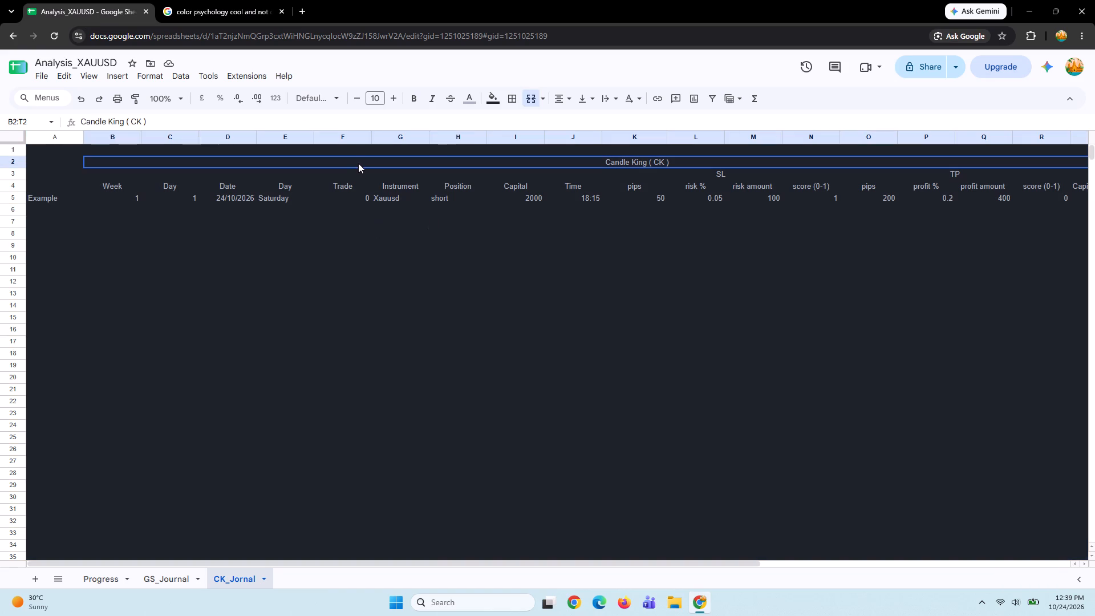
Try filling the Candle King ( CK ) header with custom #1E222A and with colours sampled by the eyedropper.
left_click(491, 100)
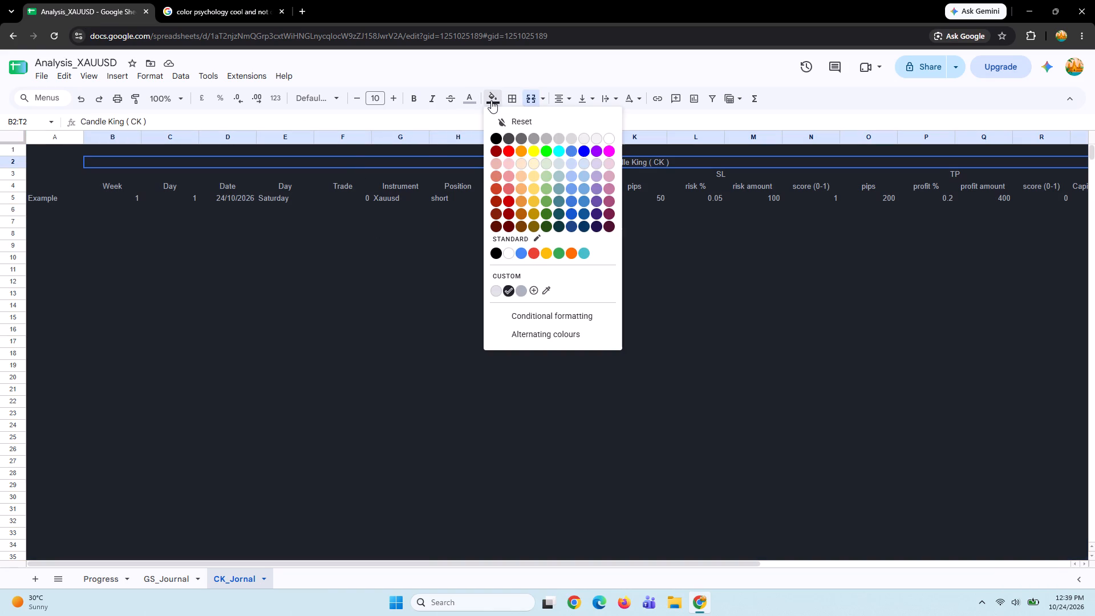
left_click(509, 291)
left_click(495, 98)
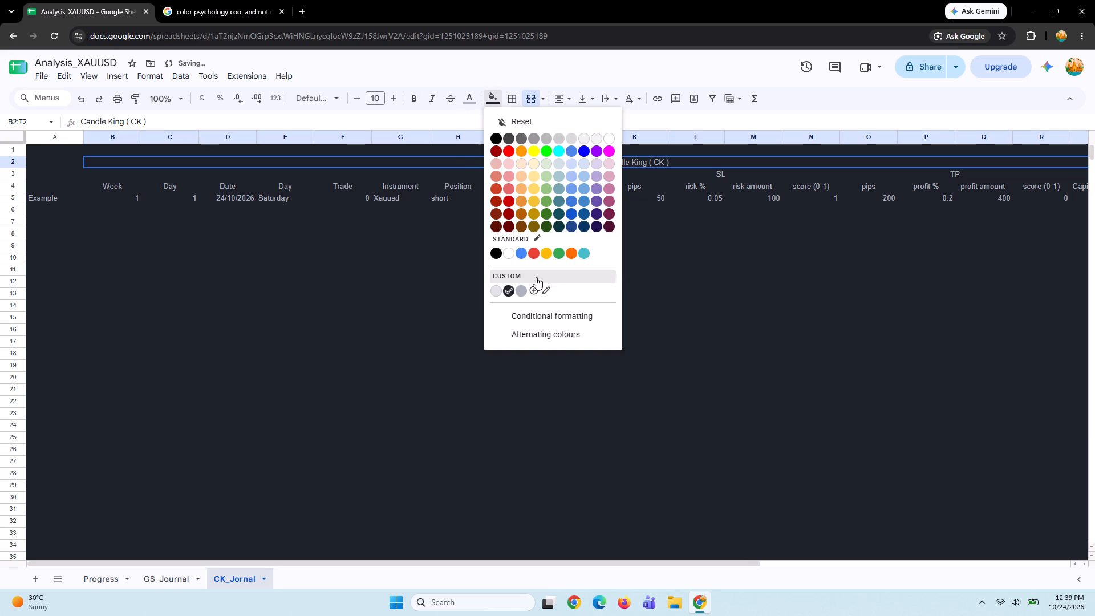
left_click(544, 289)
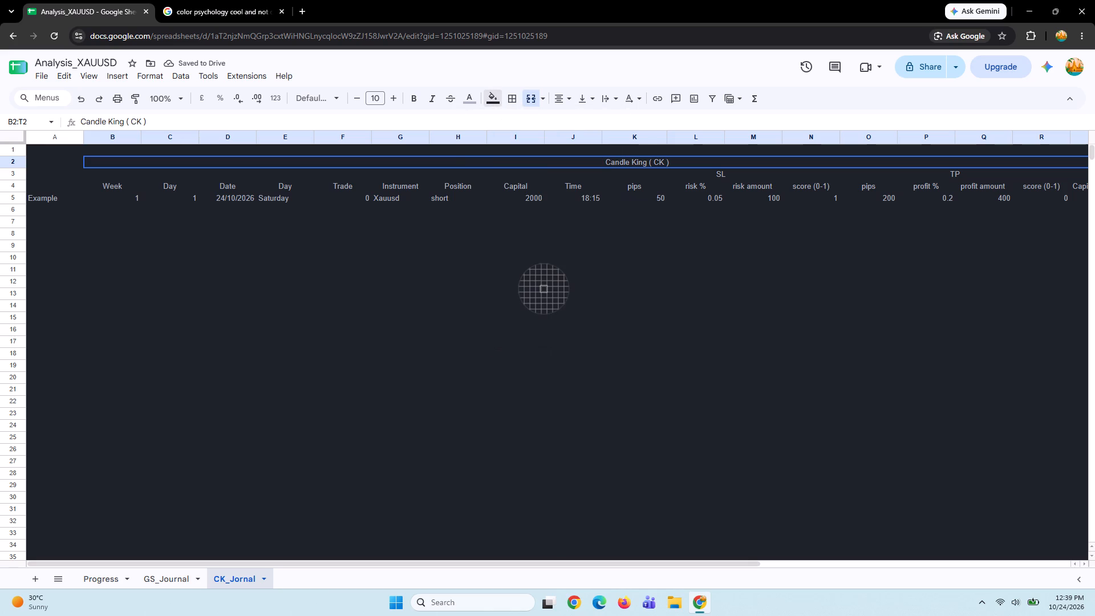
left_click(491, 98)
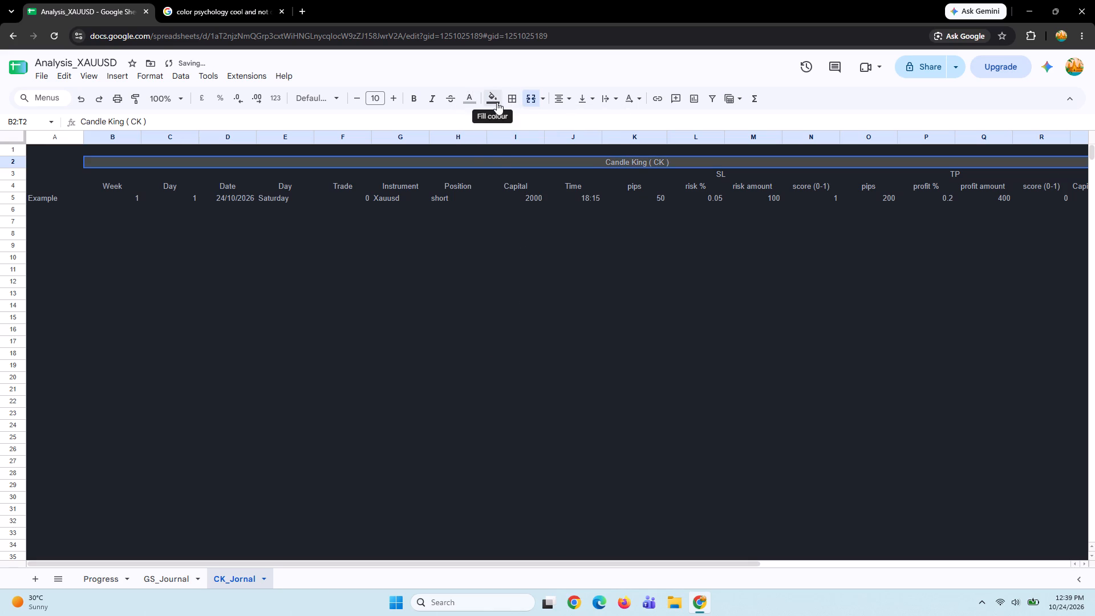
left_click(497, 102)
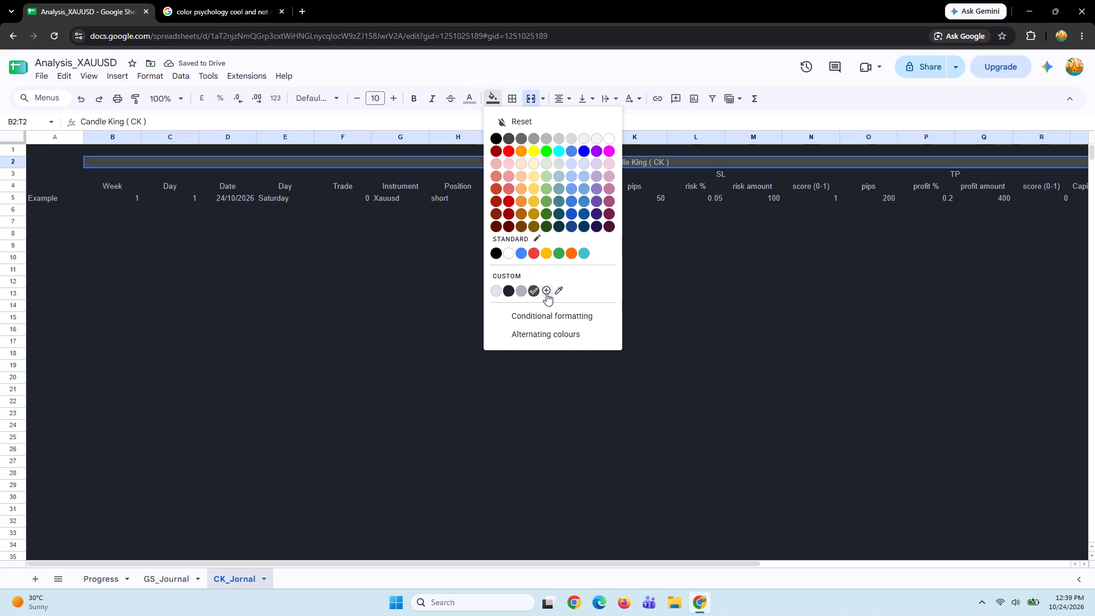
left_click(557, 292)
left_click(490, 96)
Set the merged Candle King ( CK ) header B2:T2 to the copied custom fill #2C313C.
left_click(490, 96)
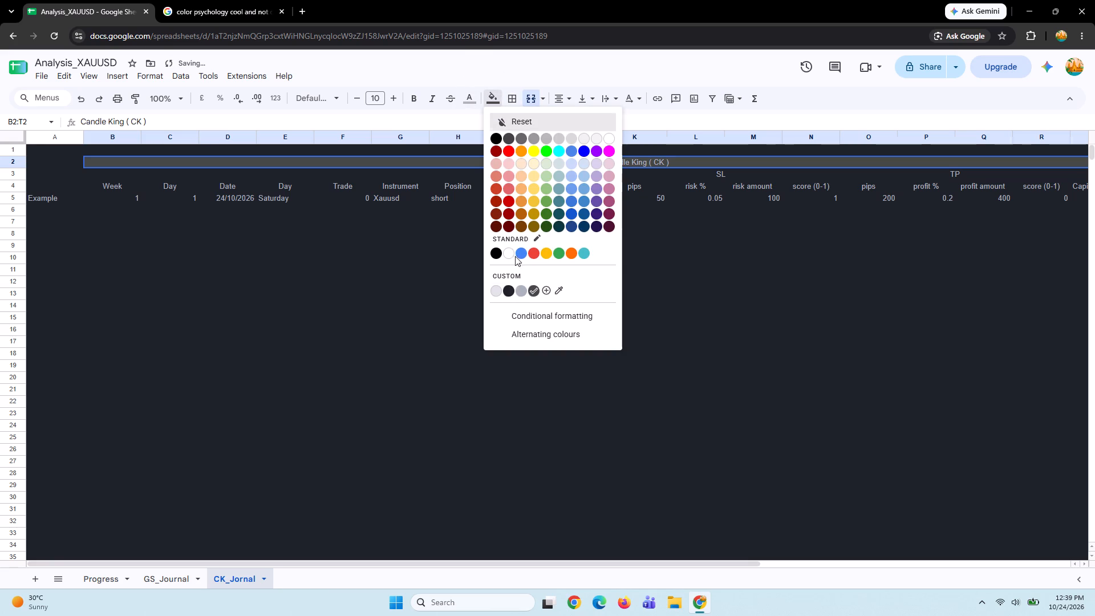
left_click(546, 290)
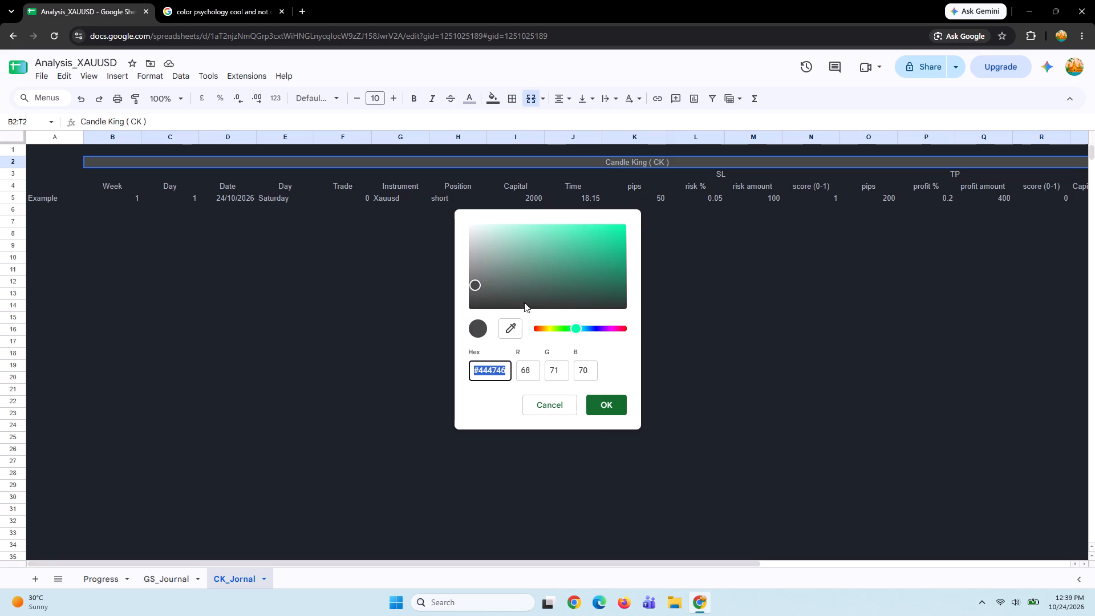
key("ctrl+v")
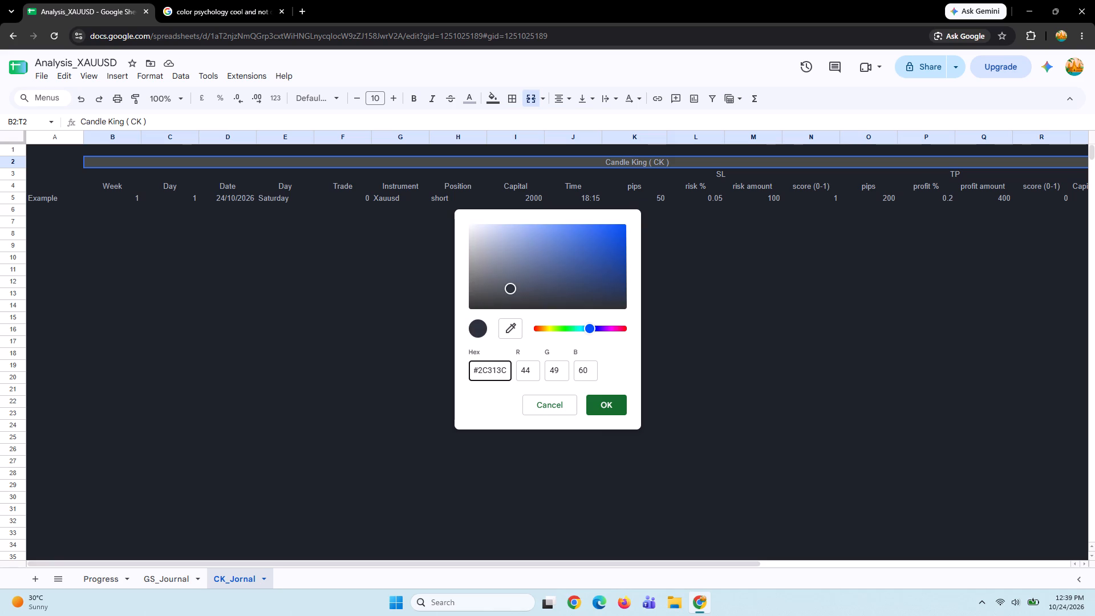
left_click(603, 403)
left_click(603, 403)
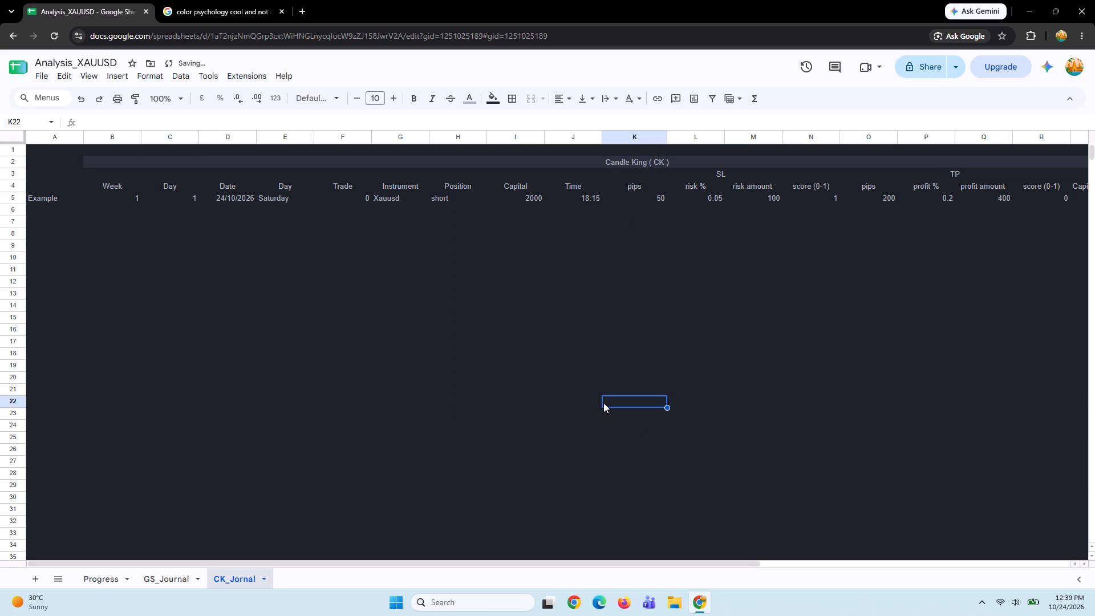
Apply the existing custom fill #1E222A to cell K22 and to cell A1 in CK_Jornal.
scroll(511, 298, "up", 1)
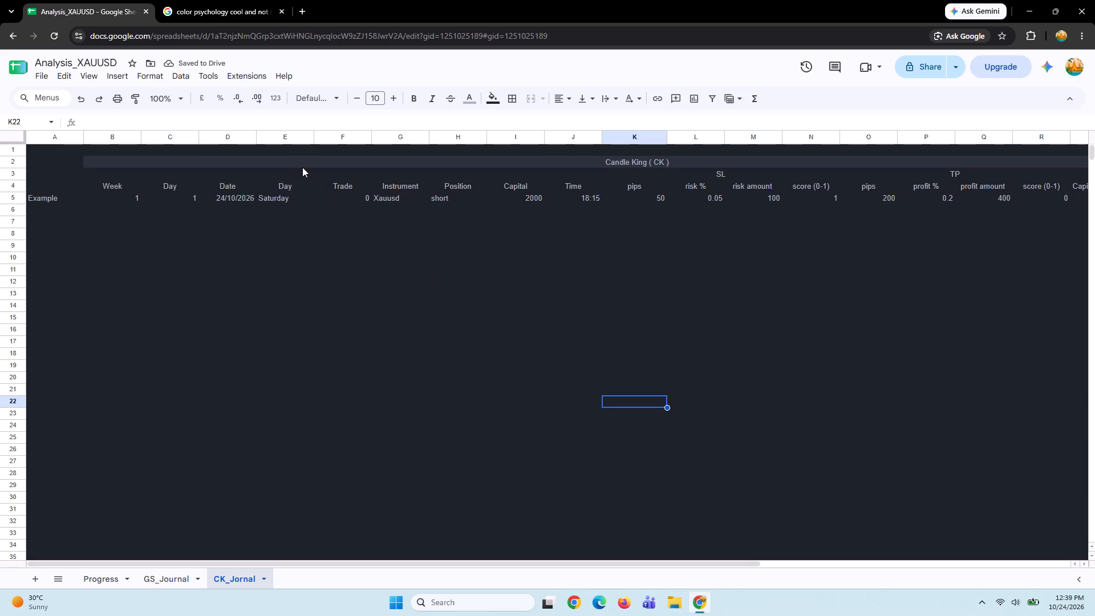
left_click(488, 98)
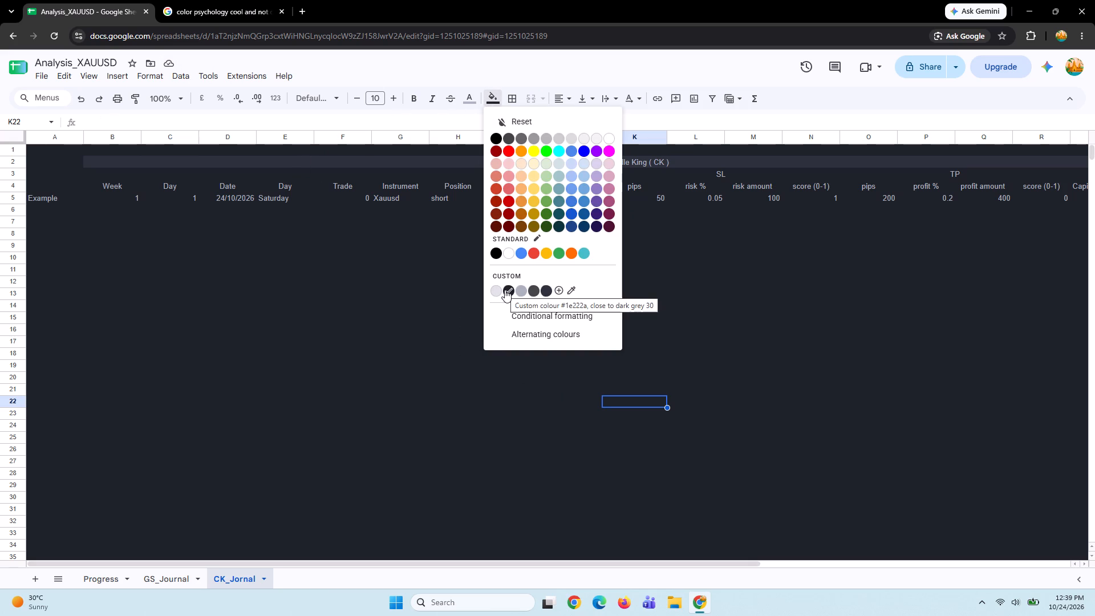
left_click(506, 290)
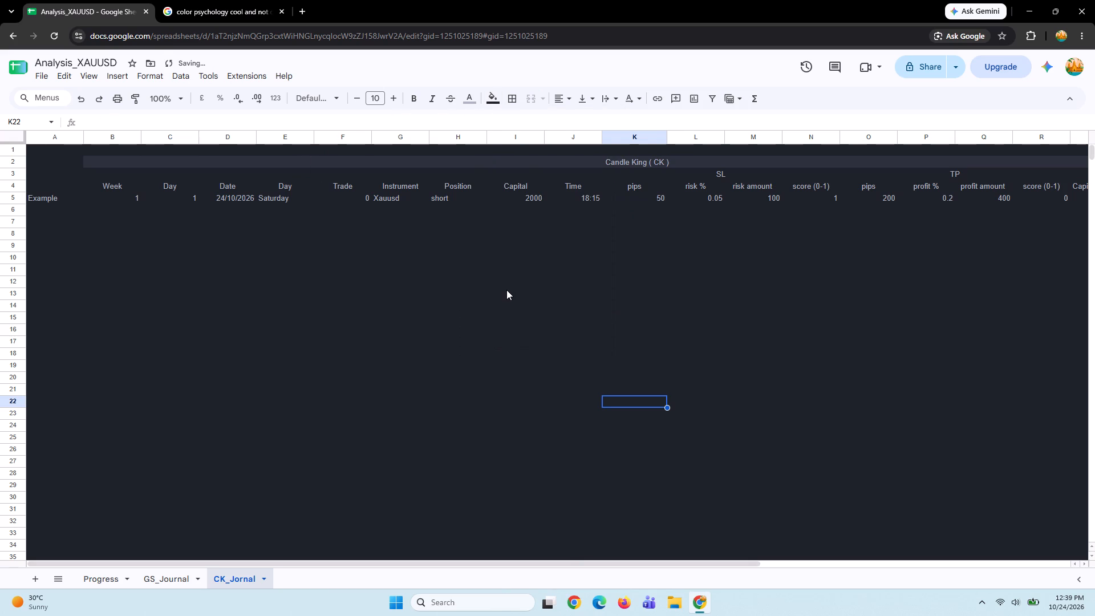
left_click(60, 149)
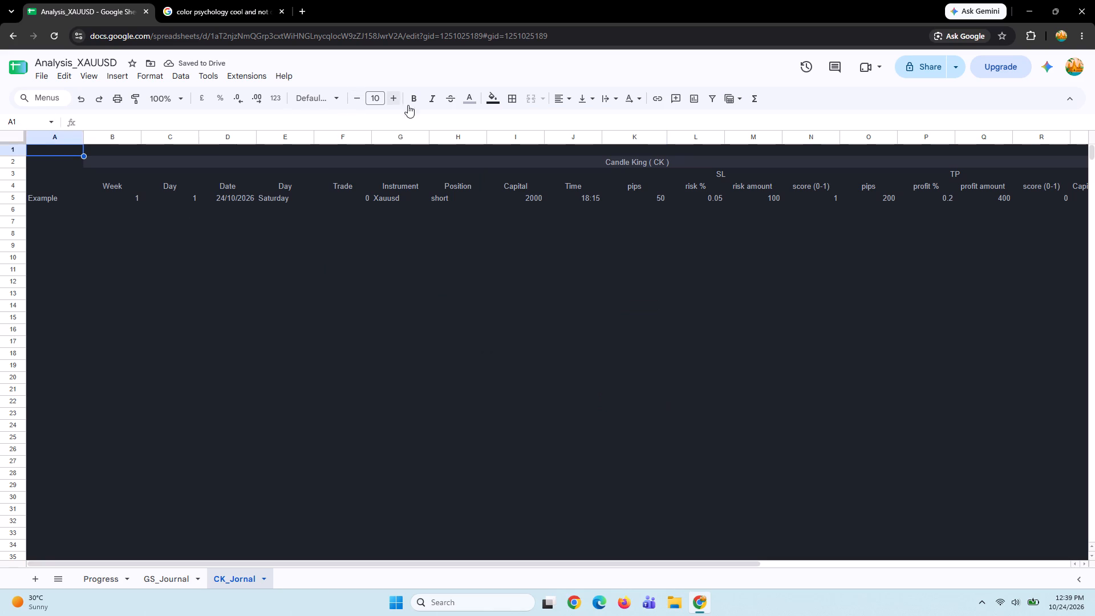
left_click(493, 96)
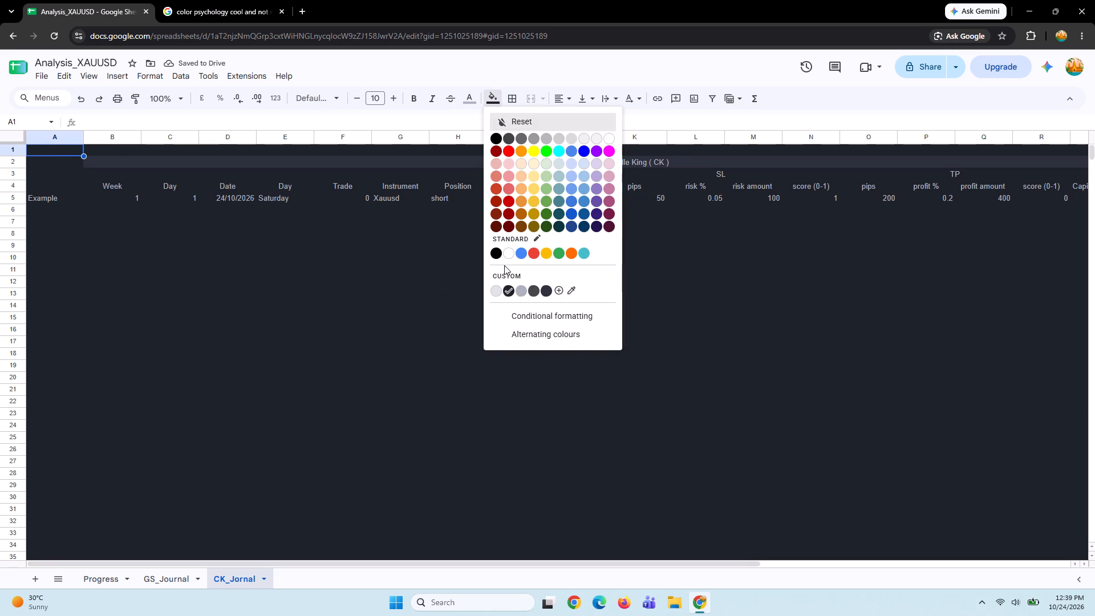
left_click(507, 292)
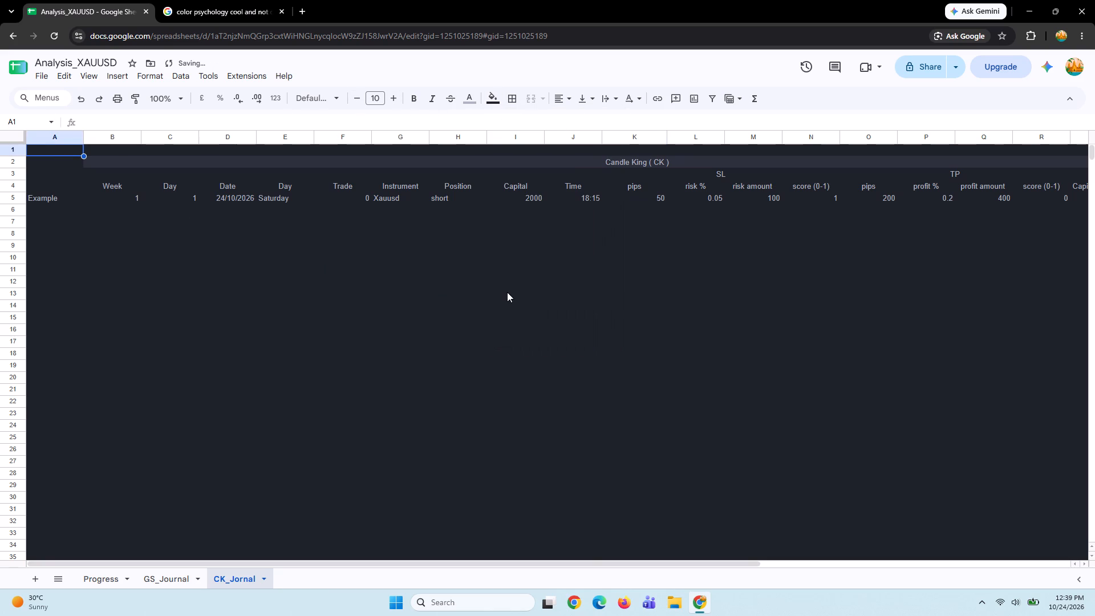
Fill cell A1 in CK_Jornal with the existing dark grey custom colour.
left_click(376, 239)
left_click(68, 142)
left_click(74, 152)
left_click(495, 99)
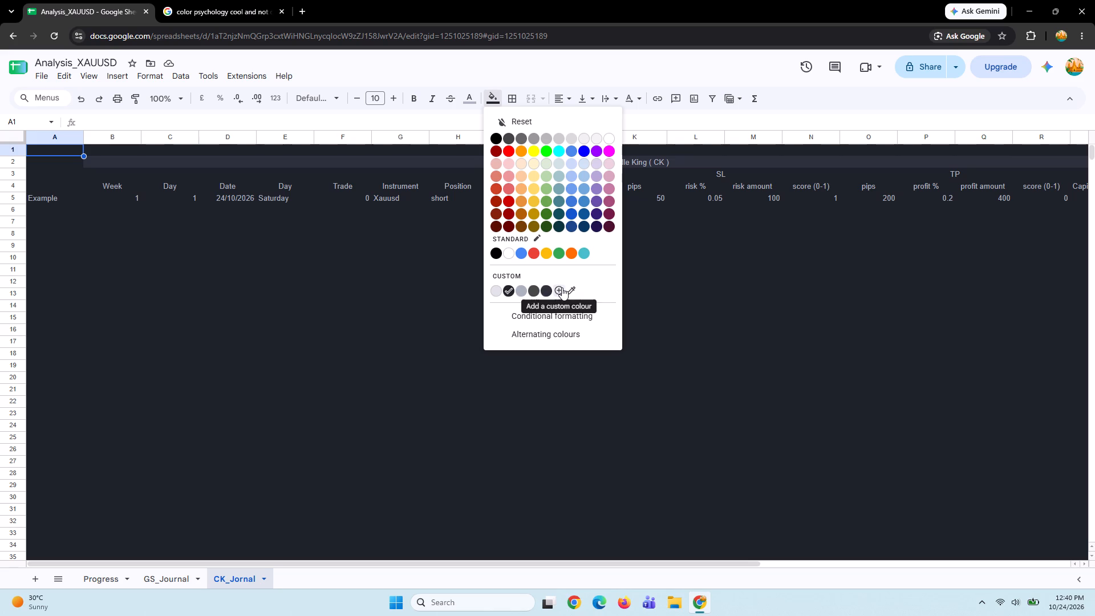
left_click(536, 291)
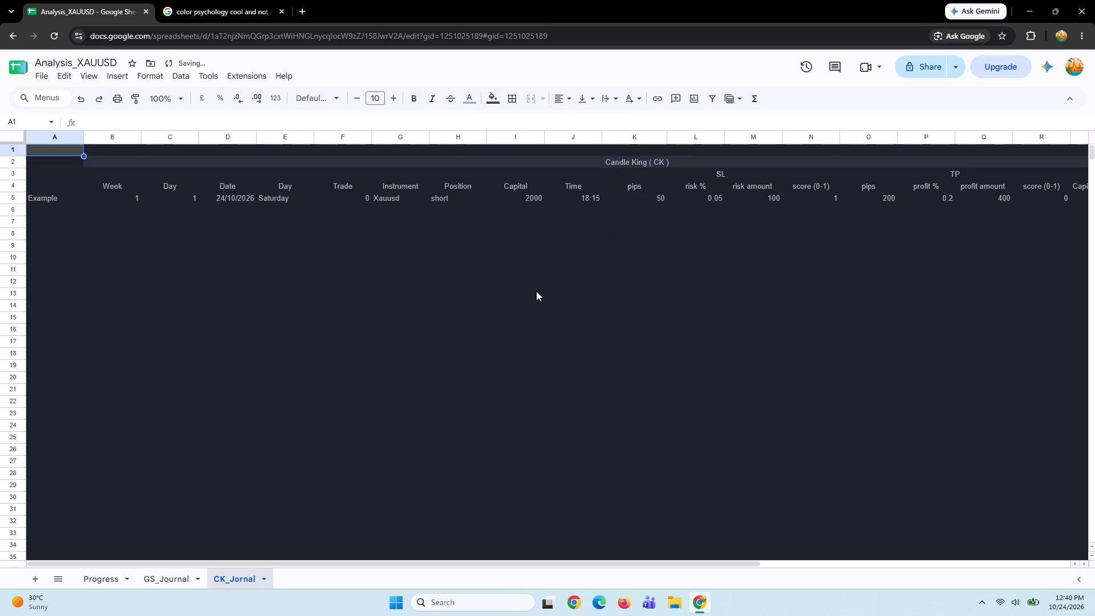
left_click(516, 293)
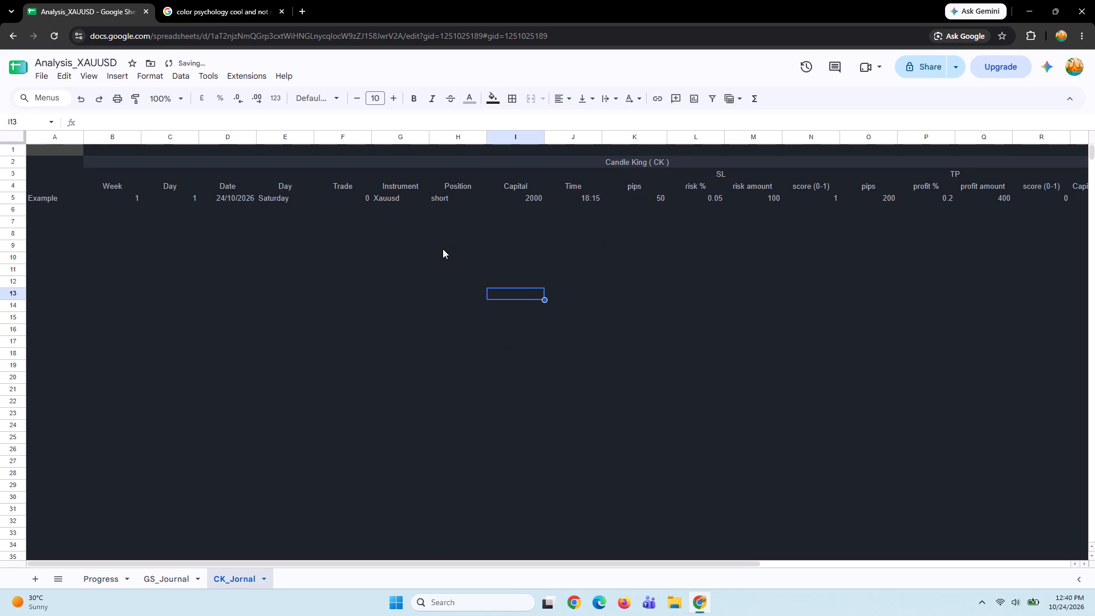
Review the Gridline Color Strategy table in the AI answer and return to the CK_Jornal sheet.
left_click(445, 162)
left_click_drag(445, 162, 206, 13)
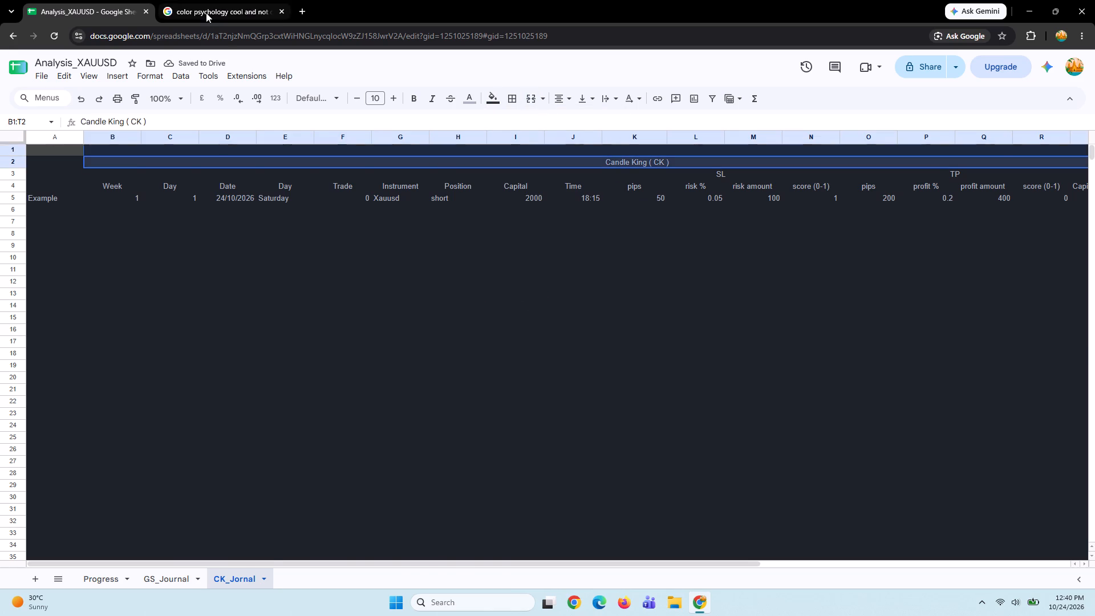
left_click(206, 13)
scroll(252, 297, "right", 1)
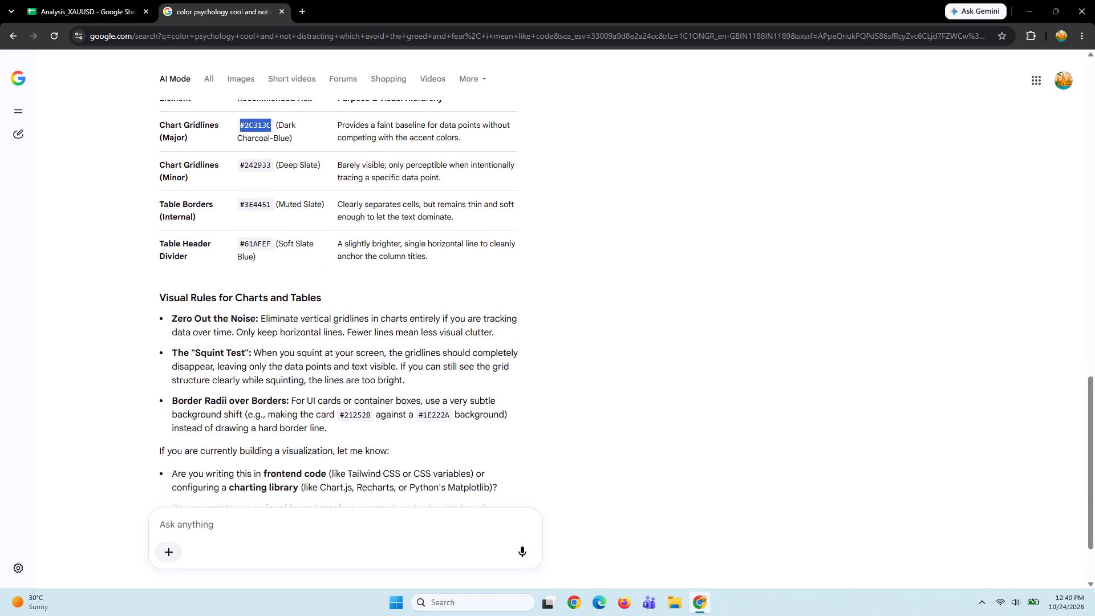
scroll(252, 297, "right", 1)
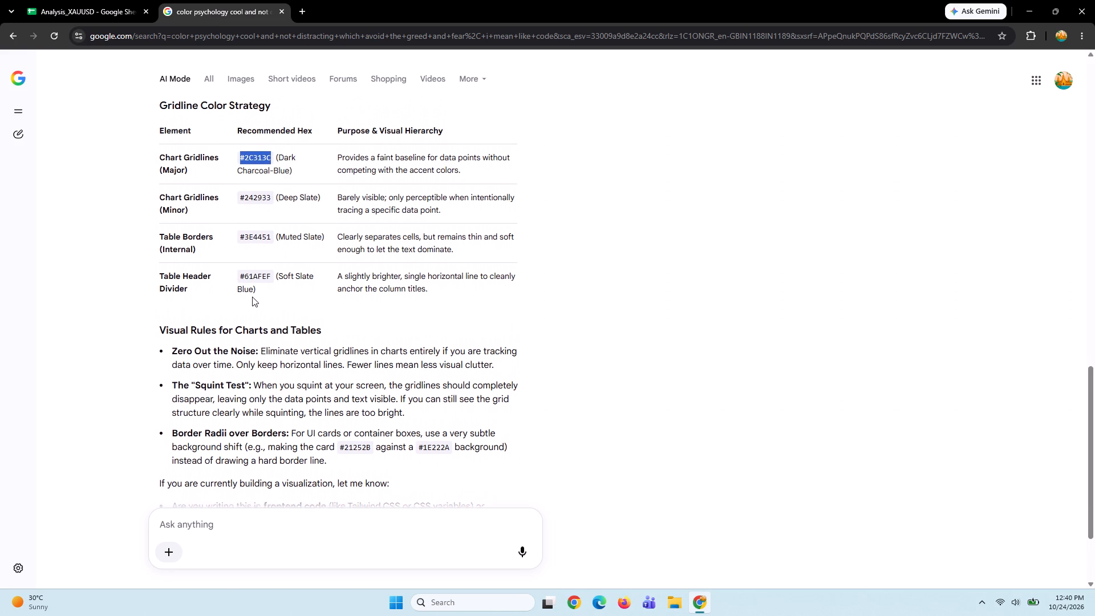
scroll(252, 297, "right", 1)
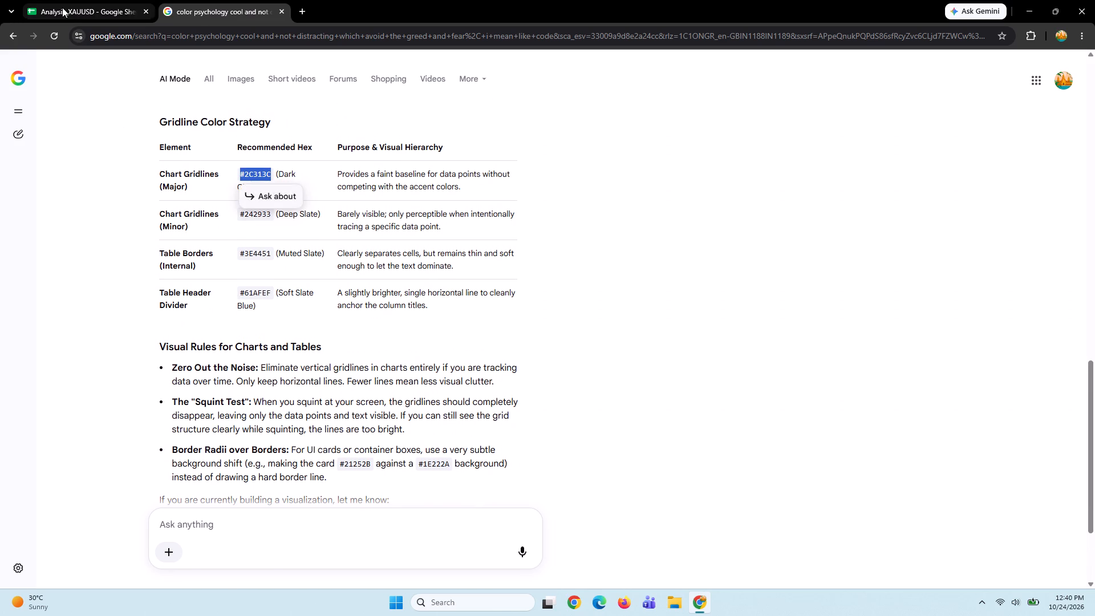
left_click(62, 7)
left_click(258, 263)
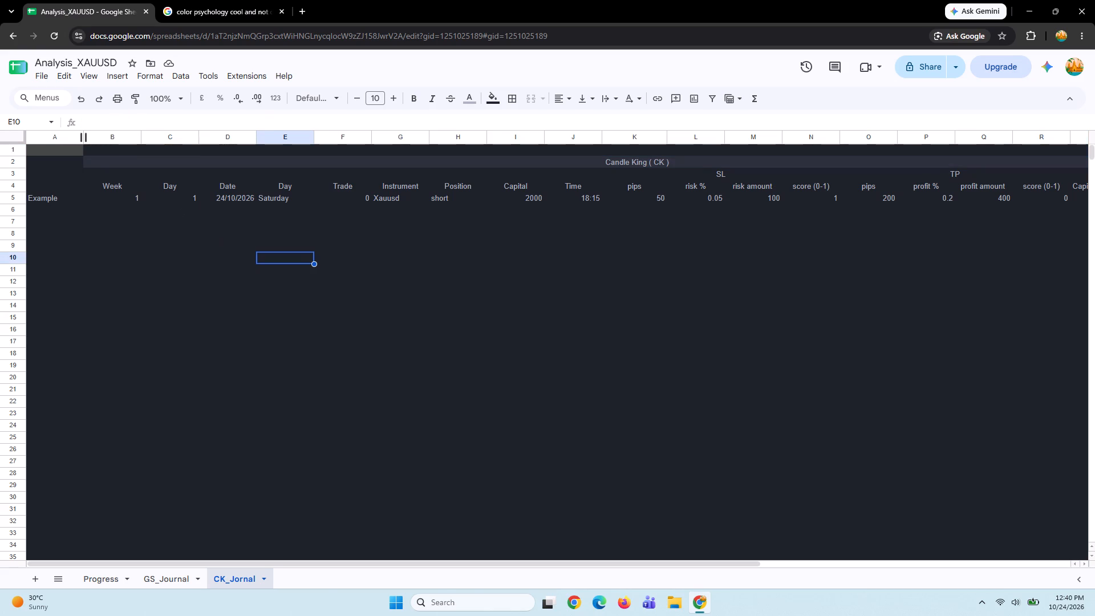
Fit column A to its contents and widen it beyond the Example label.
triple_click(82, 133)
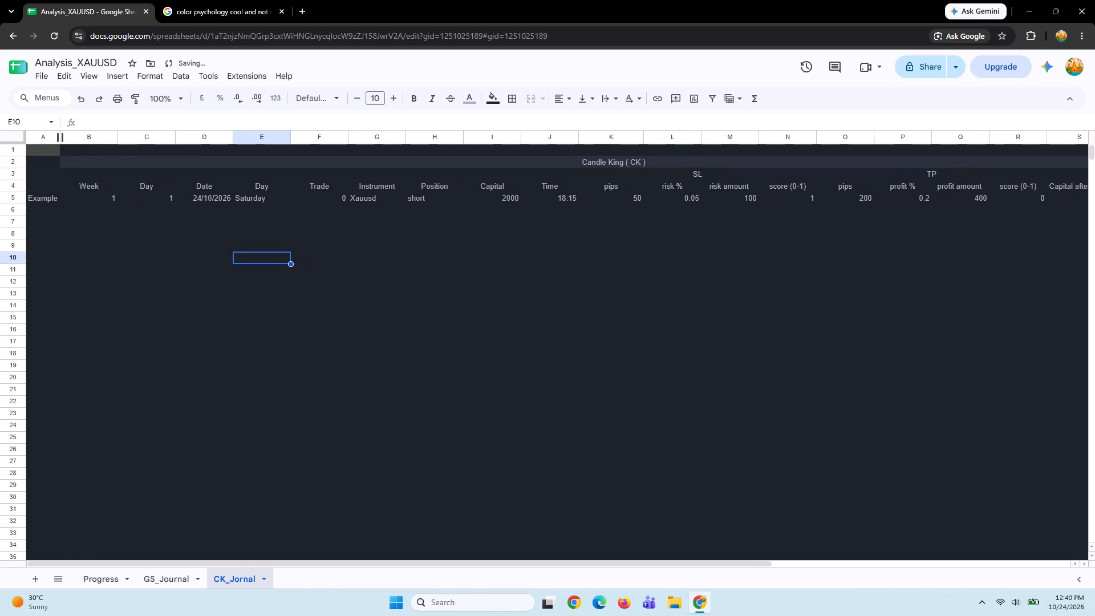
double_click(58, 136)
left_click_drag(58, 136, 91, 137)
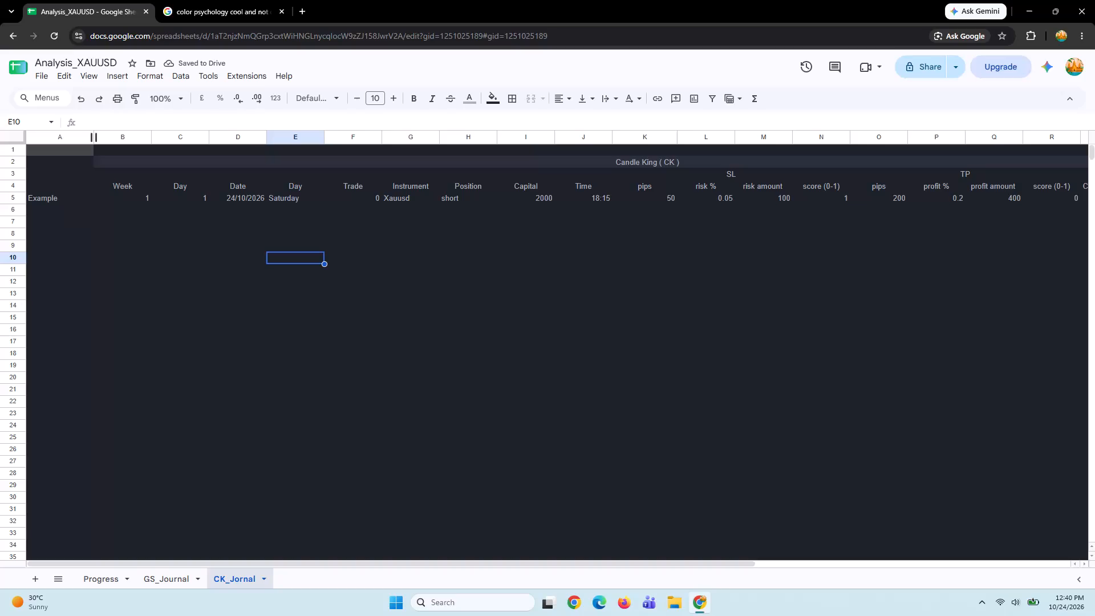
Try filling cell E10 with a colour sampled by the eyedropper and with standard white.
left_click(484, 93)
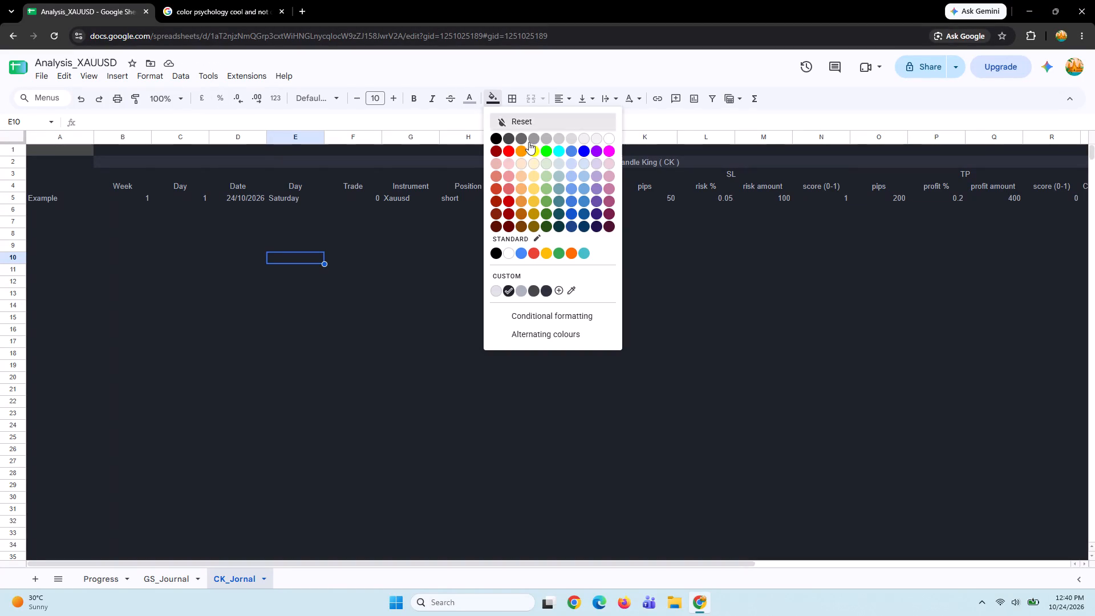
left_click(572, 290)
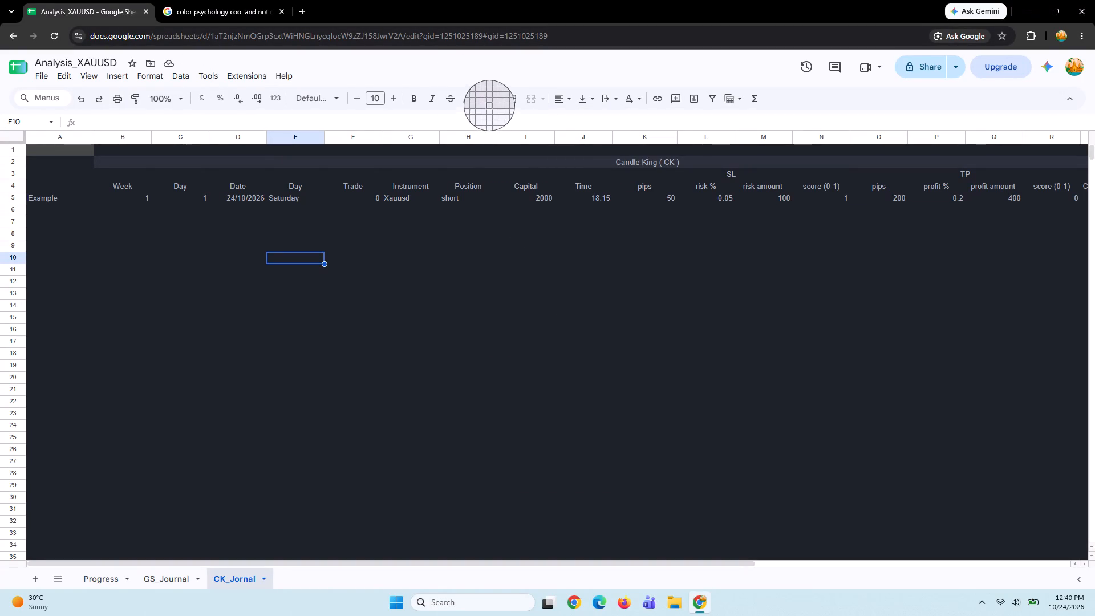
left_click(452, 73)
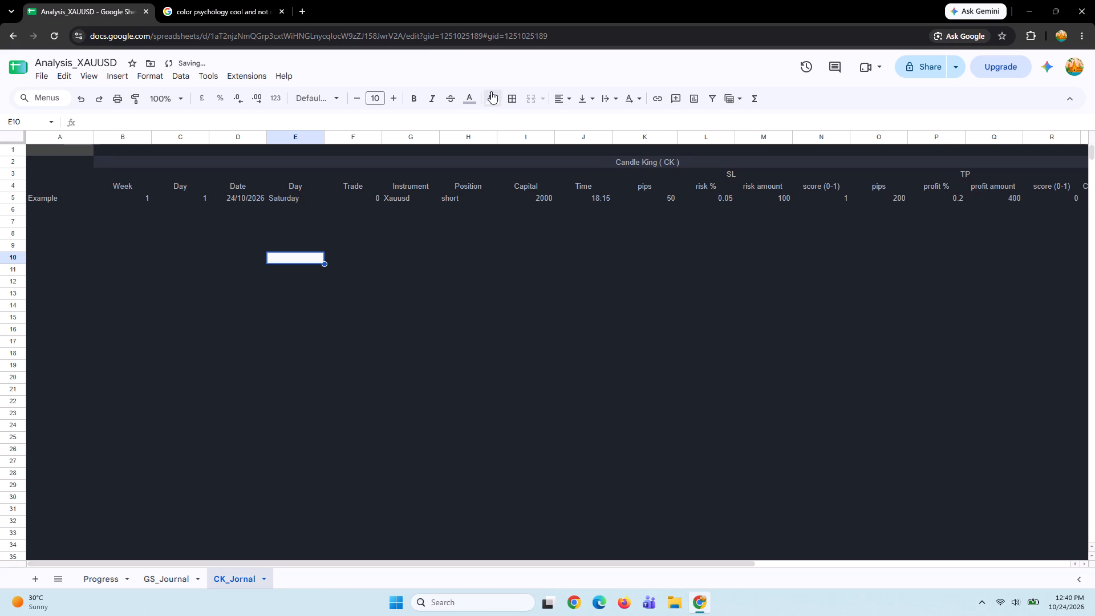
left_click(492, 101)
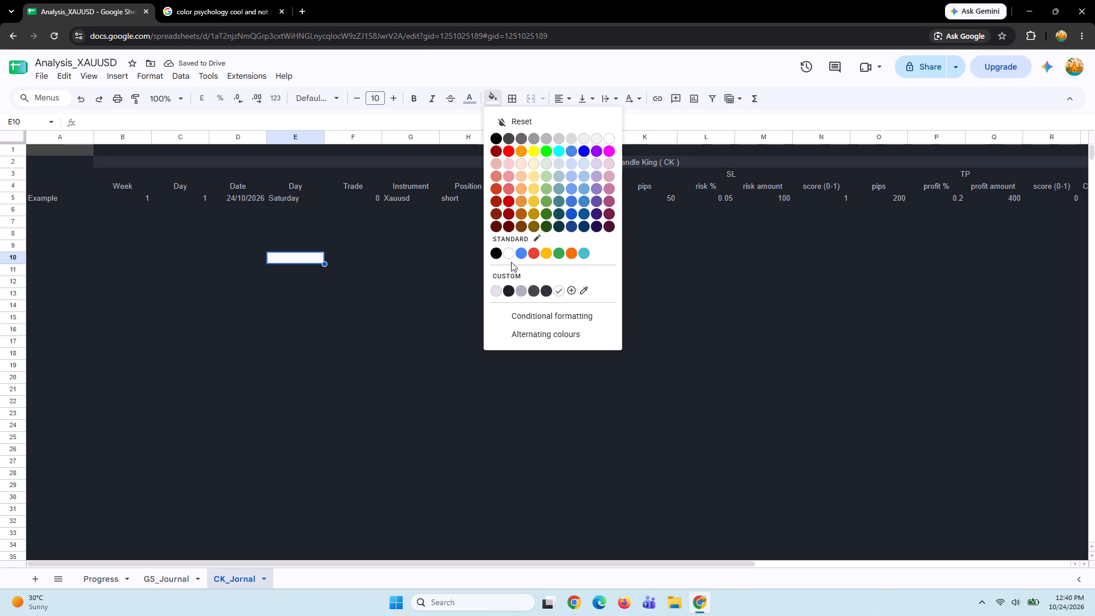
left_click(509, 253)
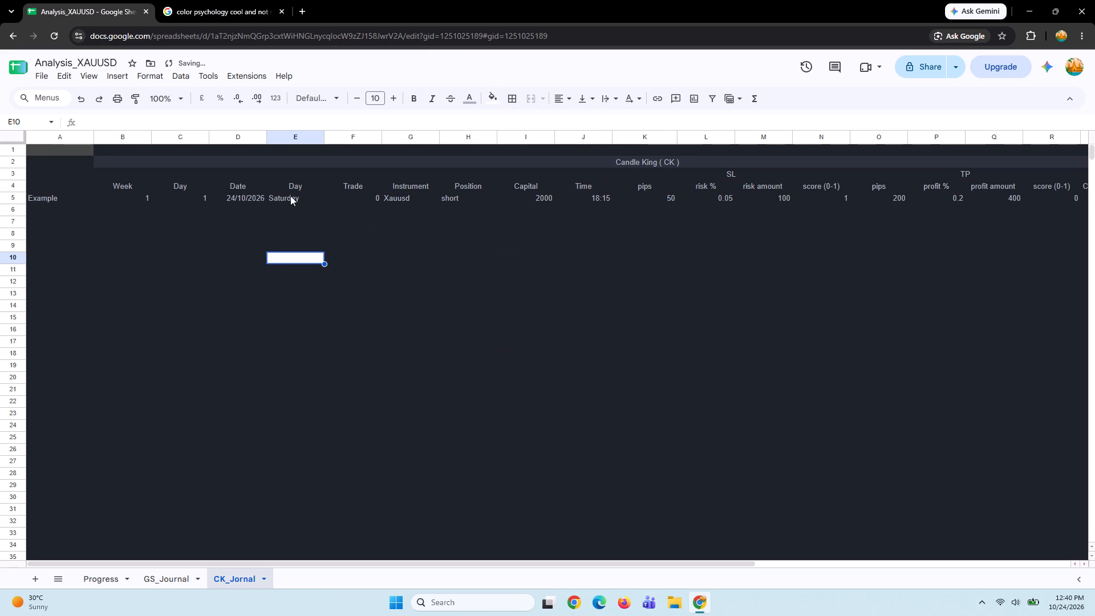
Fill the entire CK_Jornal sheet with the existing dark grey custom colour.
left_click(290, 196)
left_click(80, 152)
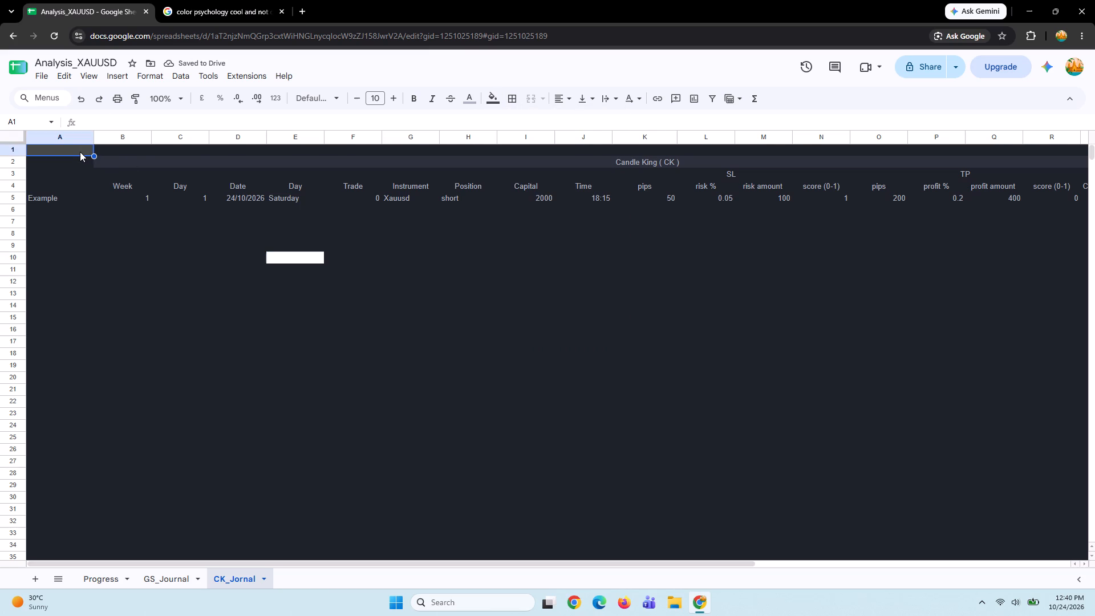
key("ctrl+a")
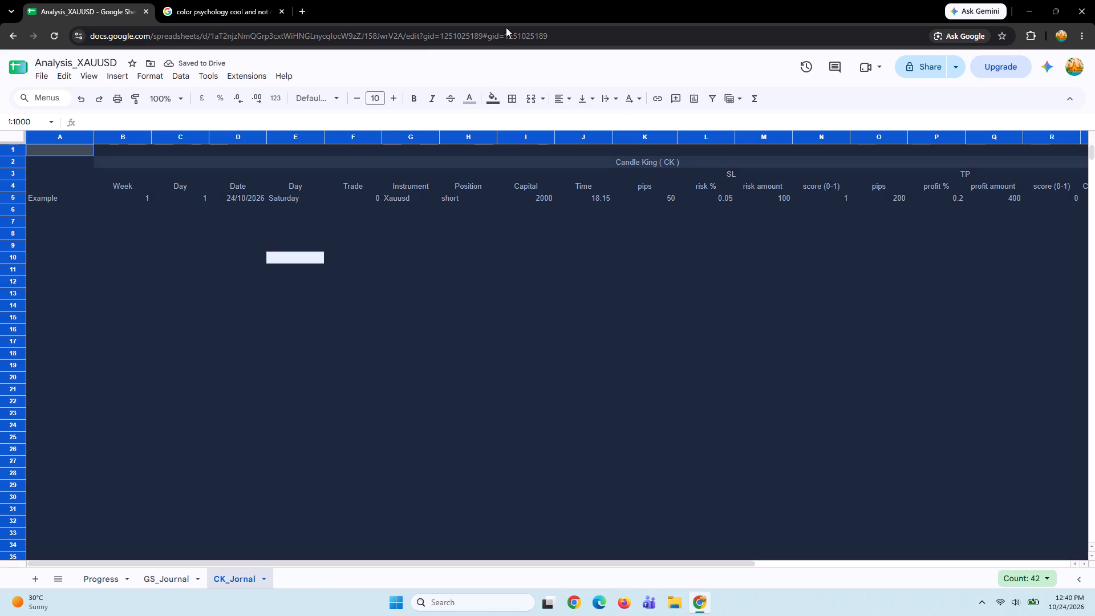
left_click(494, 100)
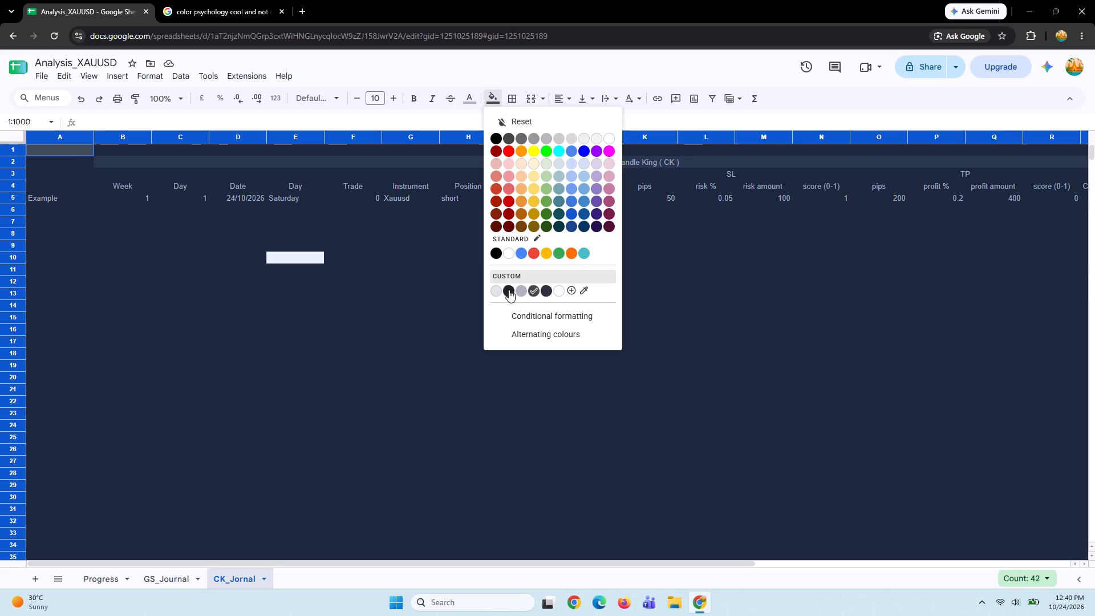
left_click(532, 291)
left_click(532, 291)
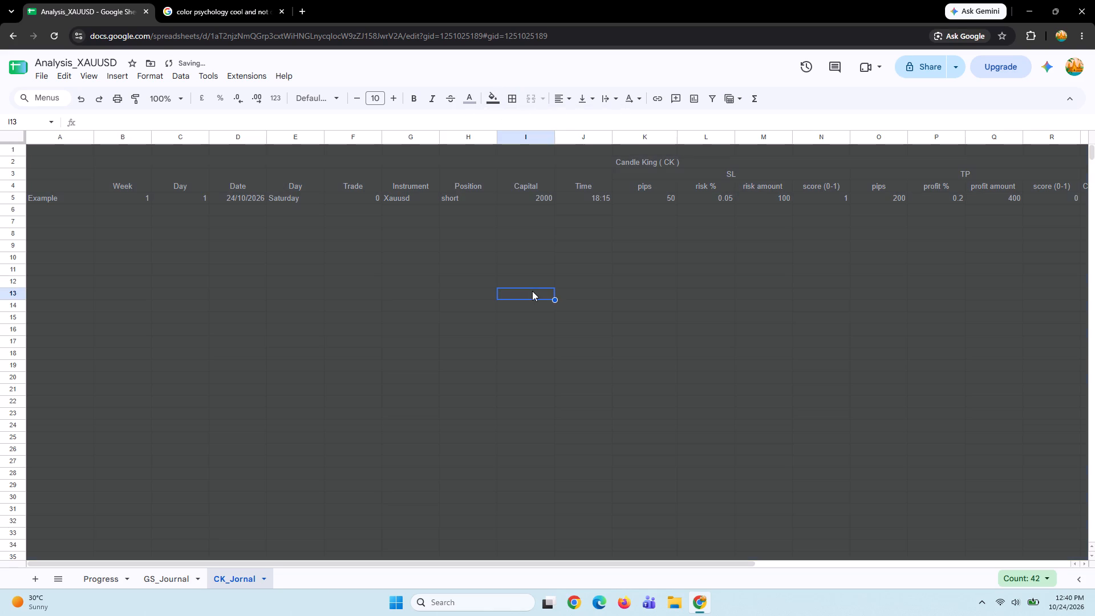
scroll(532, 291, "right", 1)
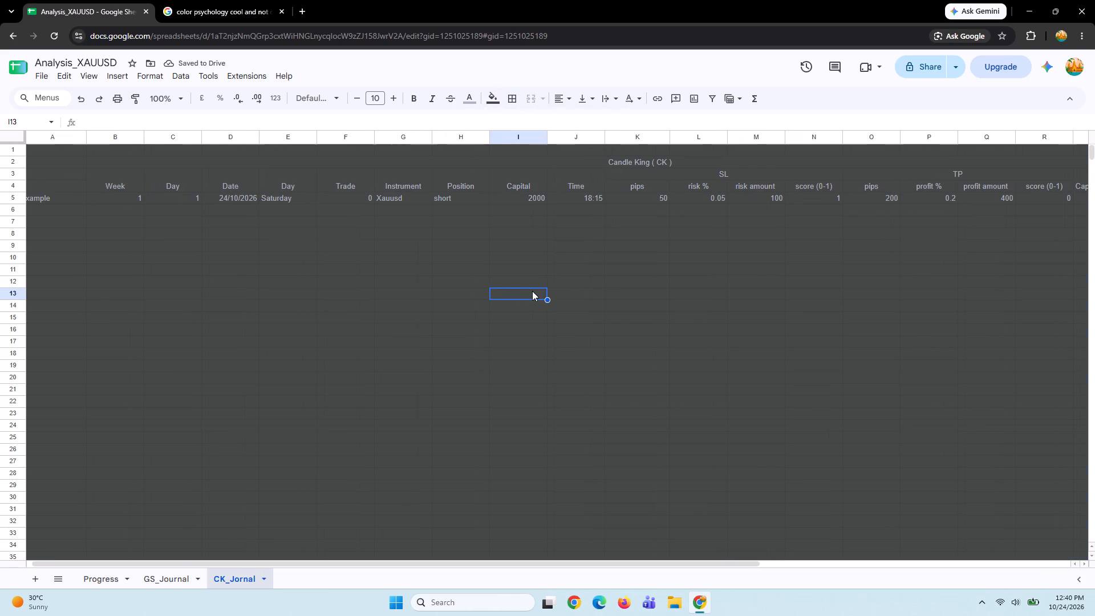
Apply all borders to the merged Candle King ( CK ) header B2:T2.
left_click(457, 198)
left_click(449, 168)
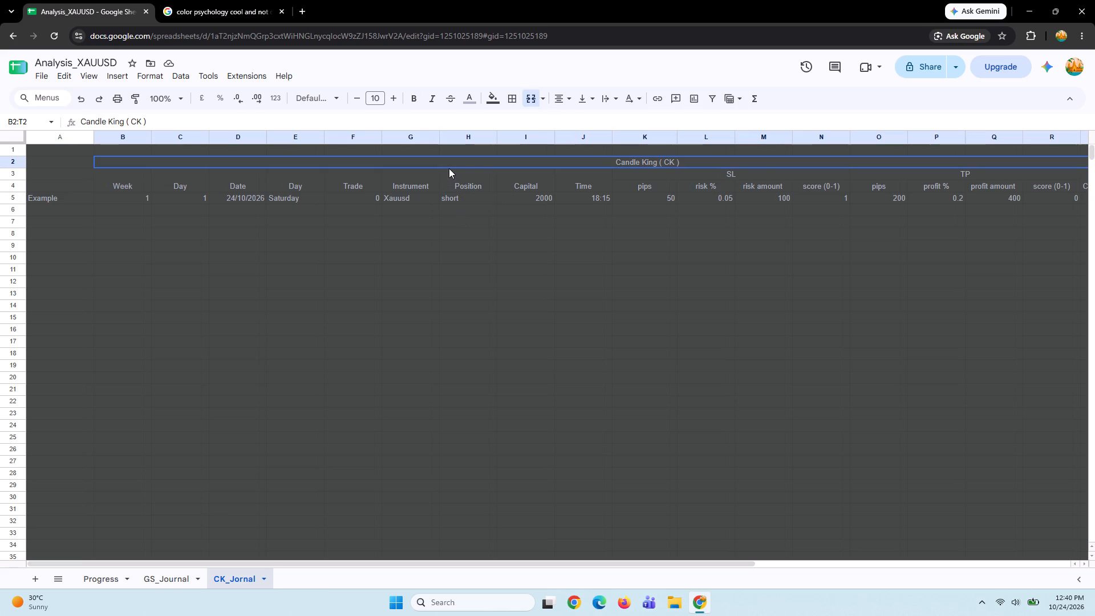
left_click(513, 98)
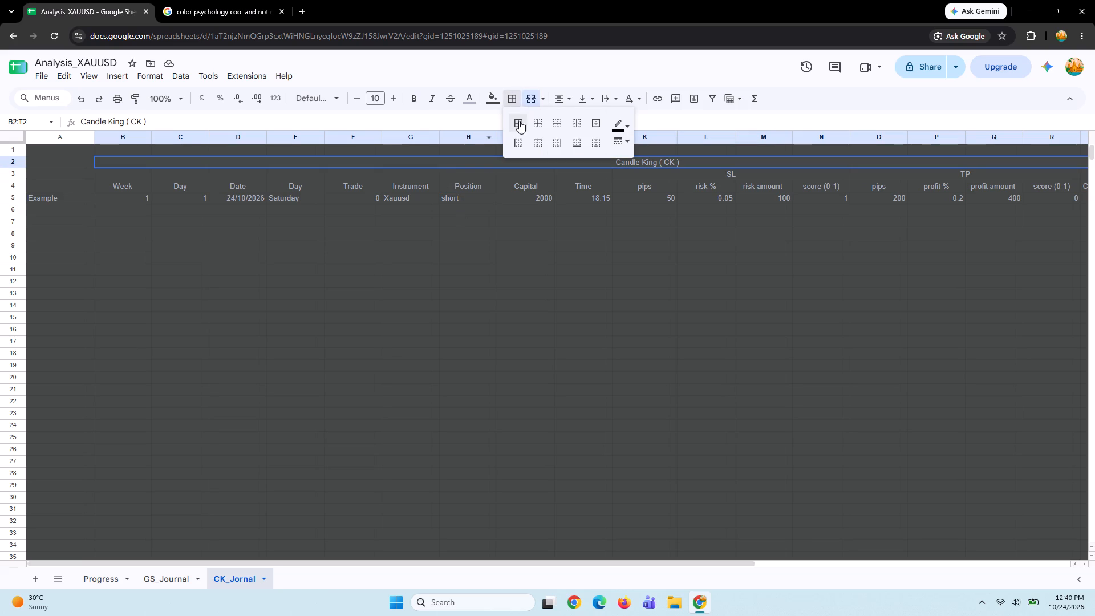
left_click(519, 125)
left_click(492, 97)
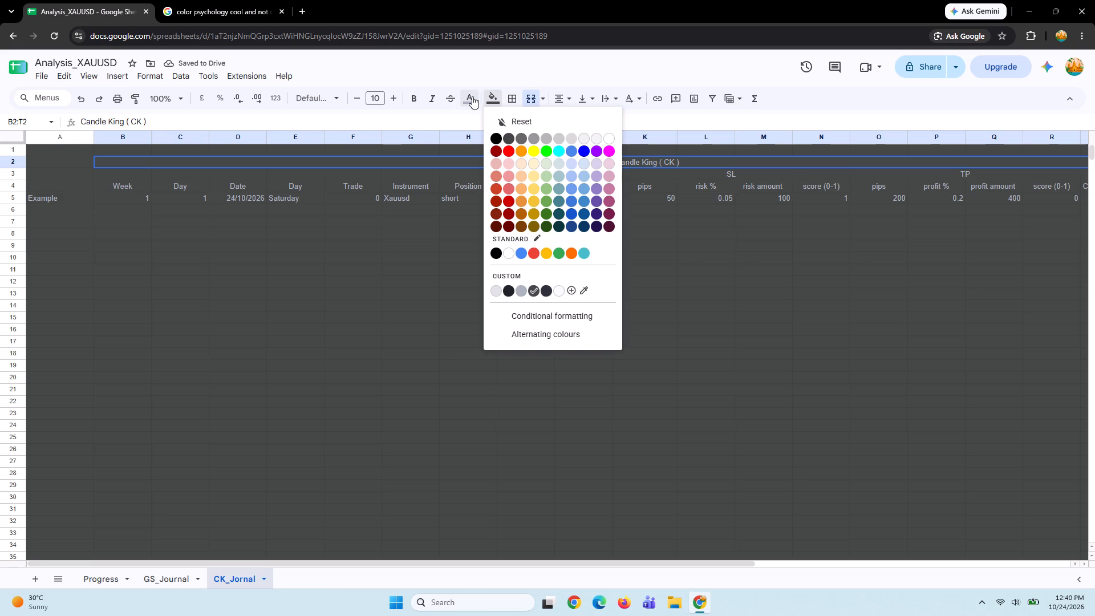
left_click(472, 96)
Copy the Table Header Divider code #61AFEF from the AI answer and return to CK_Jornal.
left_click(257, 22)
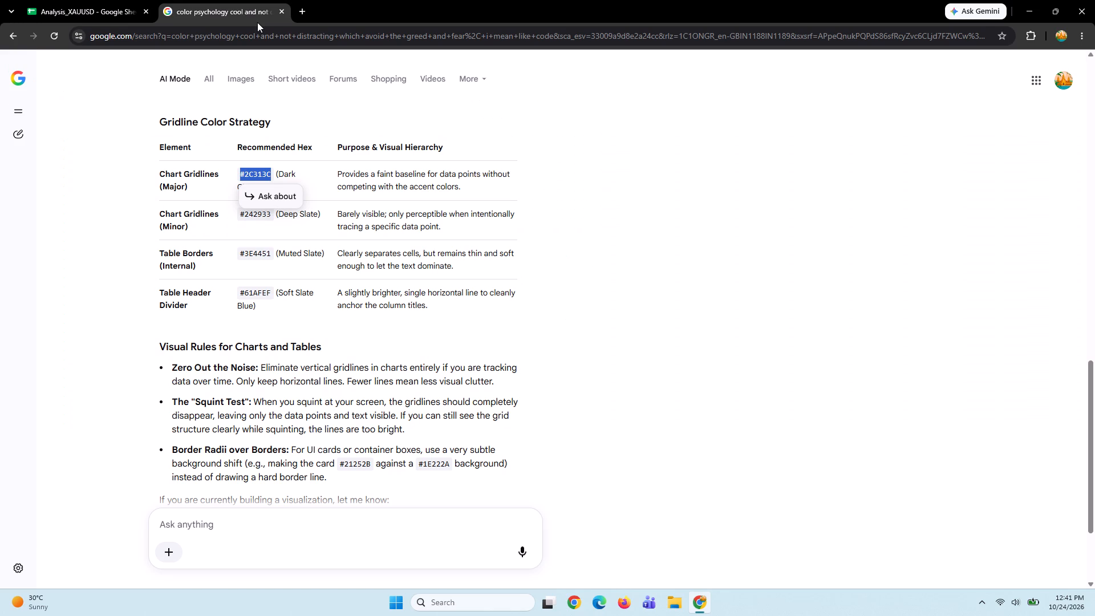
left_click(265, 227)
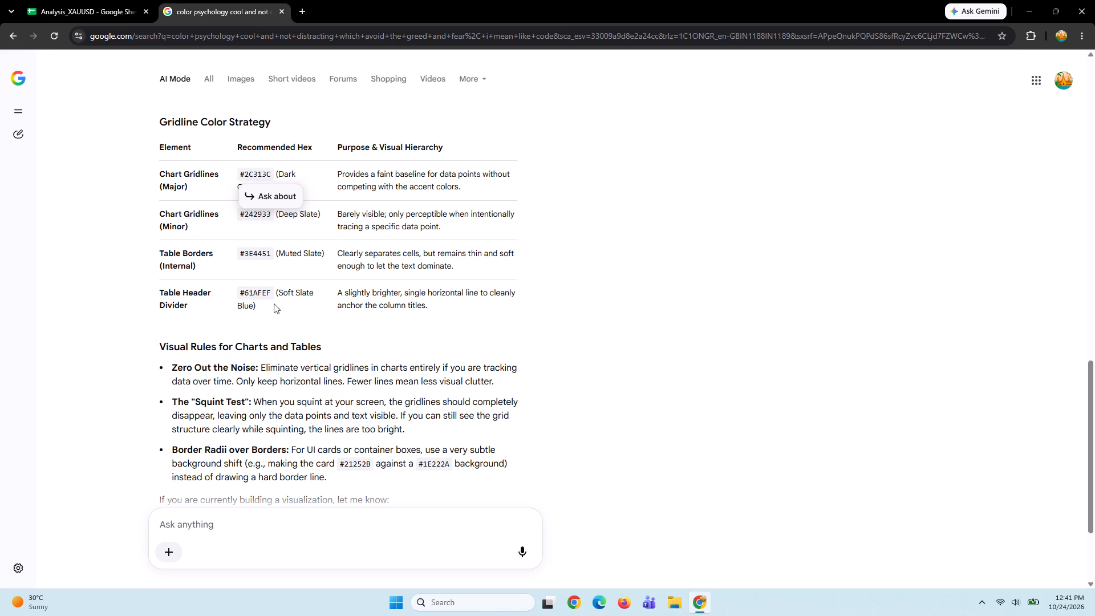
left_click(286, 306)
left_click_drag(270, 292, 230, 293)
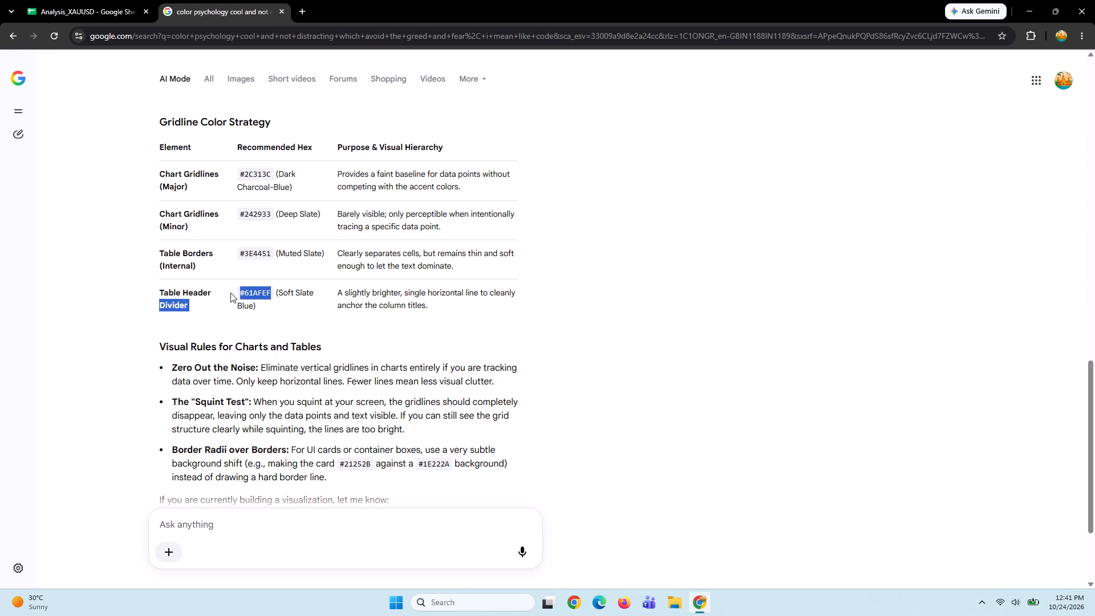
left_click_drag(230, 293, 230, 293)
left_click(230, 293)
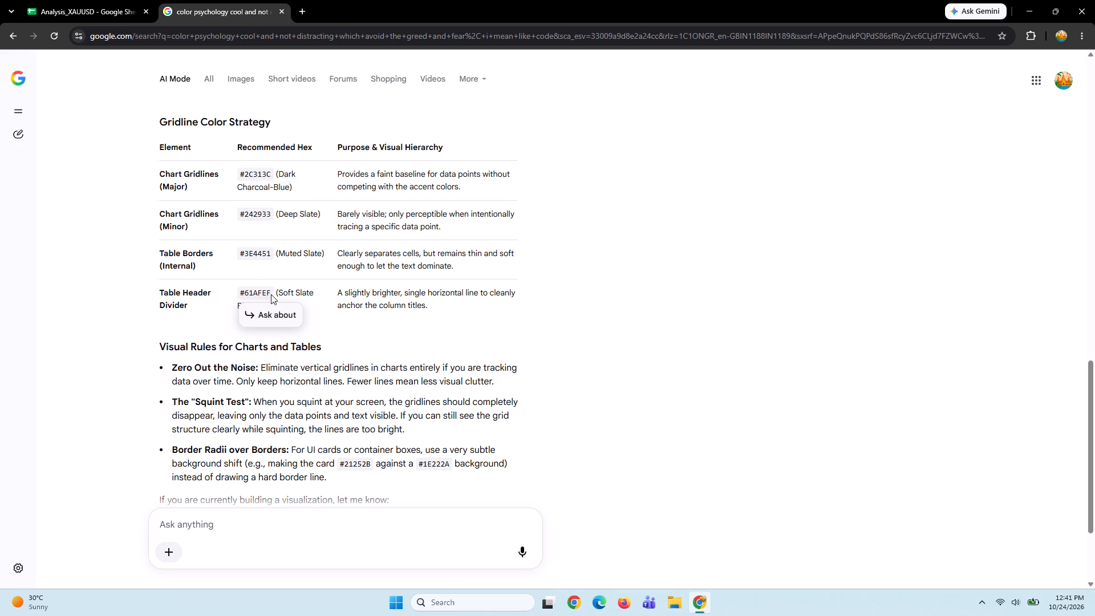
left_click_drag(272, 294, 237, 291)
key("ctrl+c")
left_click(90, 17)
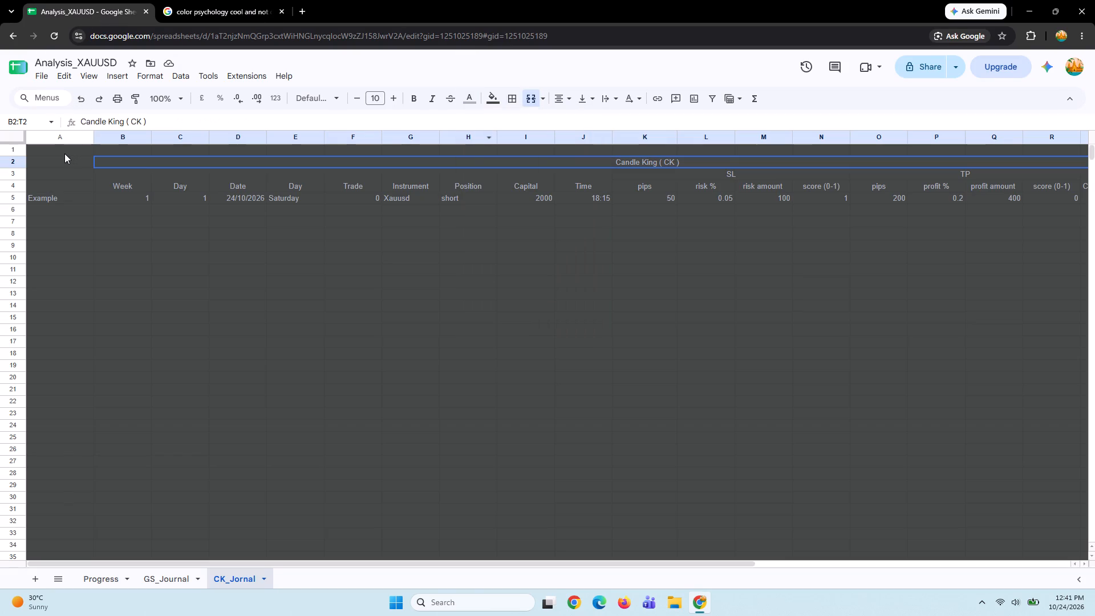
Set the text colour of the entire CK_Jornal sheet to the custom colour #61AFEF.
left_click(63, 151)
key("ctrl+a")
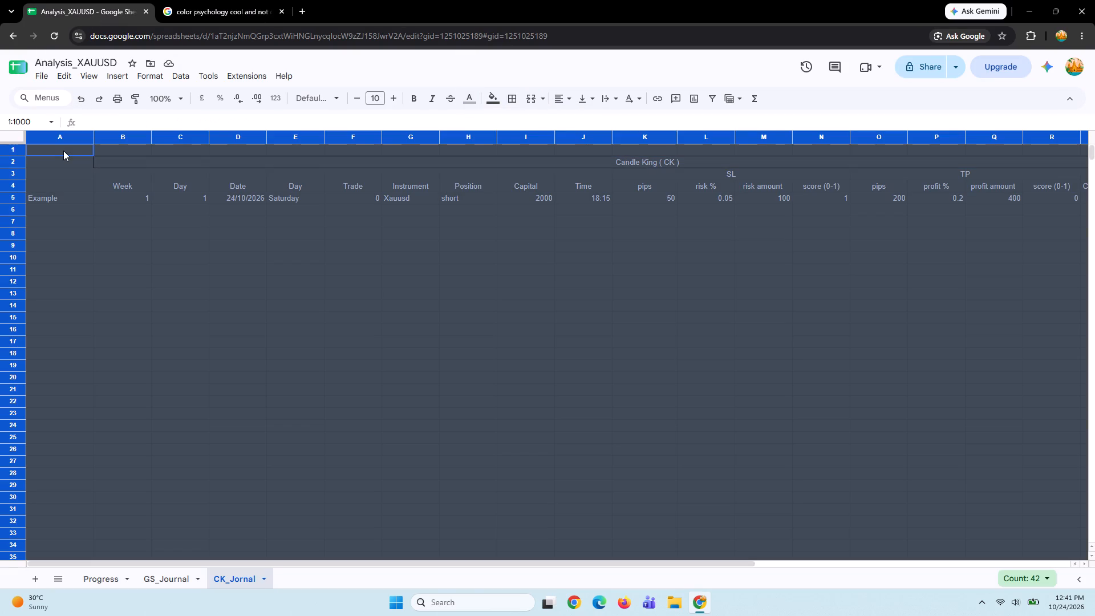
left_click(467, 98)
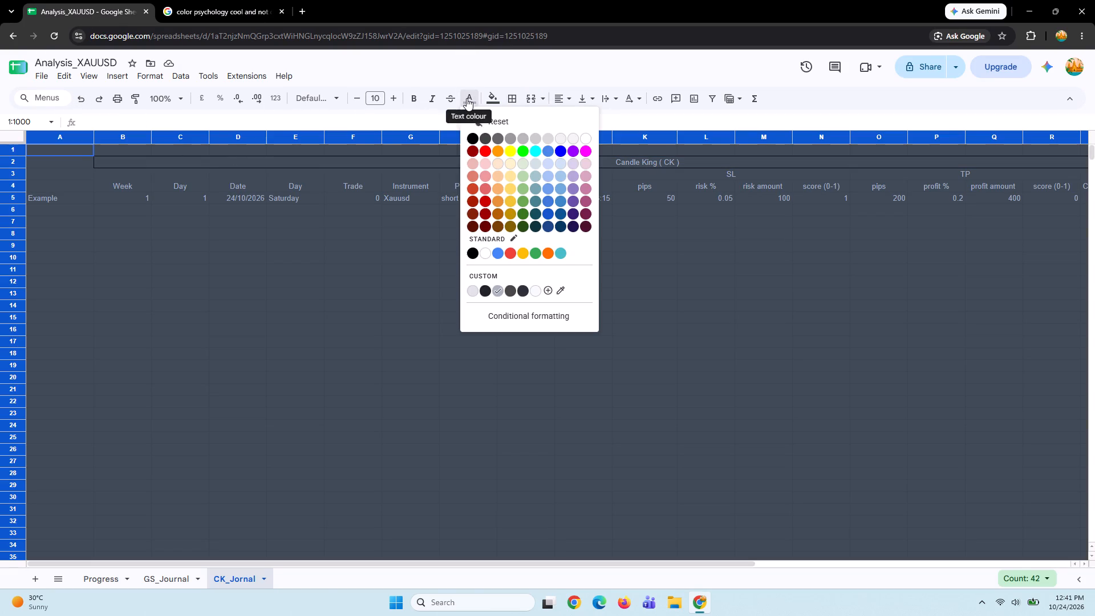
left_click(547, 289)
key("BackSpace")
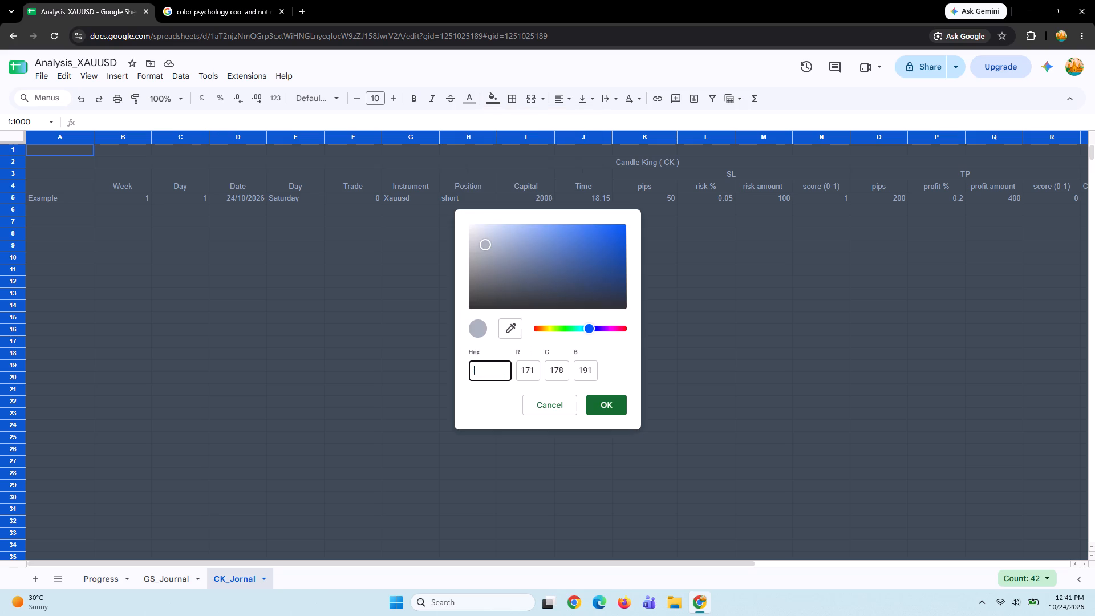
key("ctrl+v")
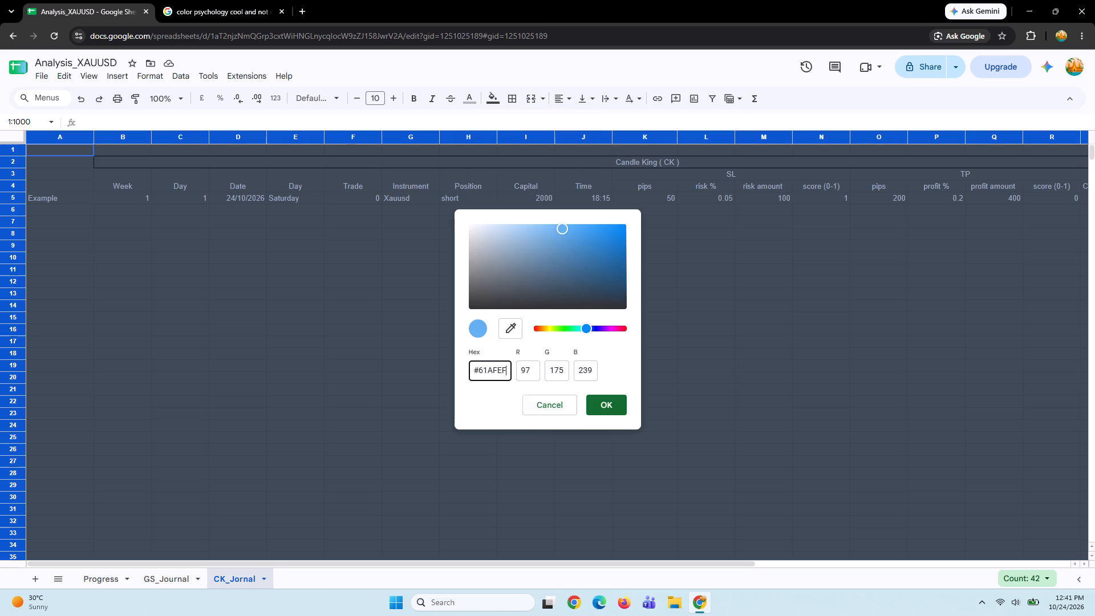
left_click(613, 402)
left_click(613, 402)
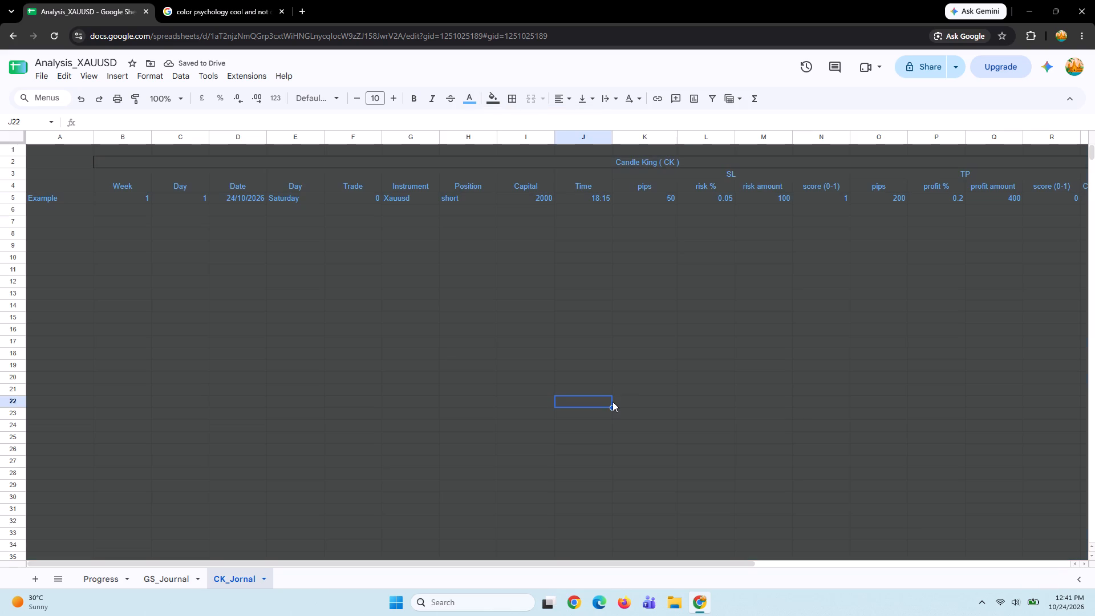
Change the text colour of the merged Candle King ( CK ) header to light orange.
scroll(613, 402, "right", 1)
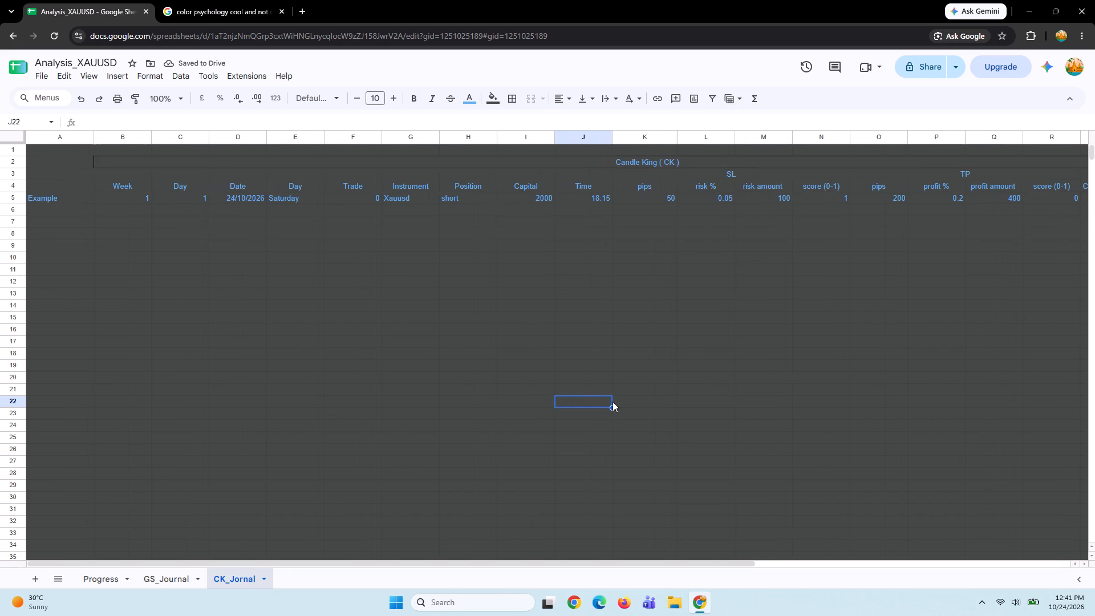
scroll(613, 402, "left", 3)
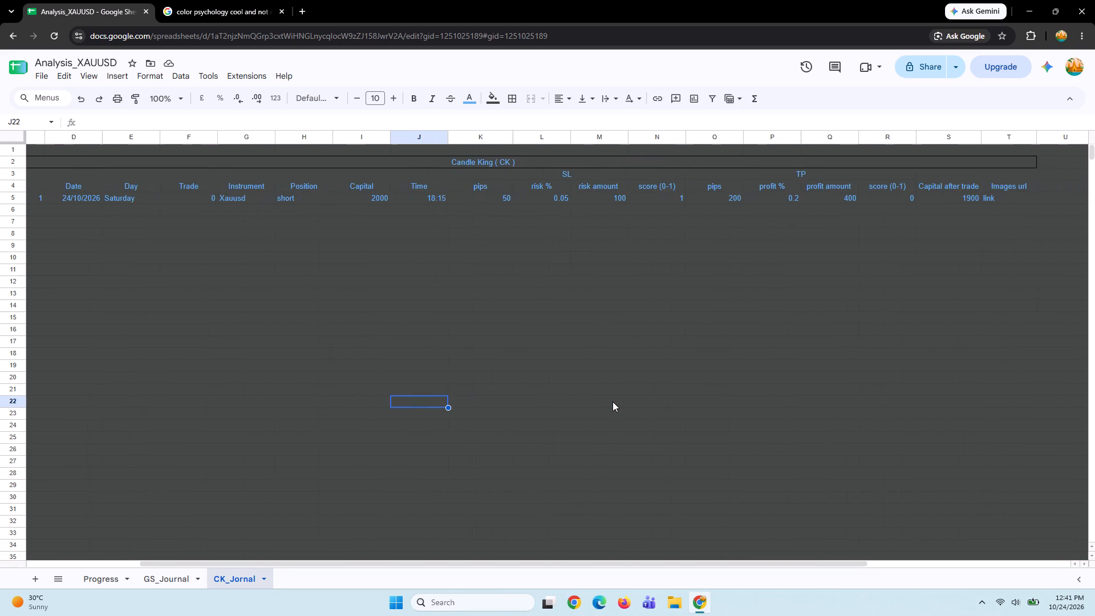
scroll(613, 402, "right", 1)
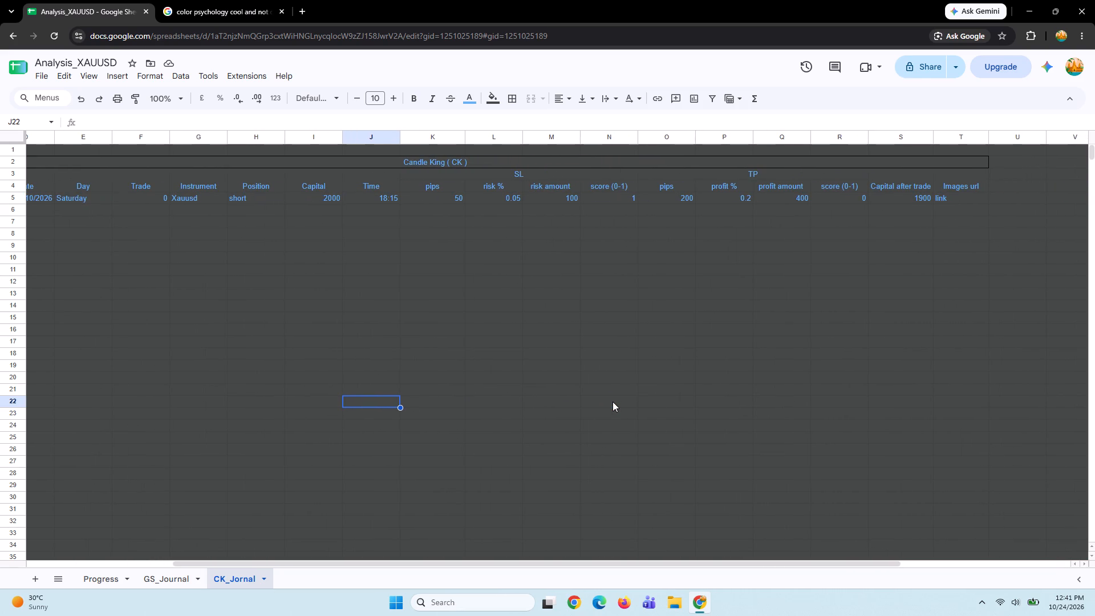
scroll(613, 402, "right", 1)
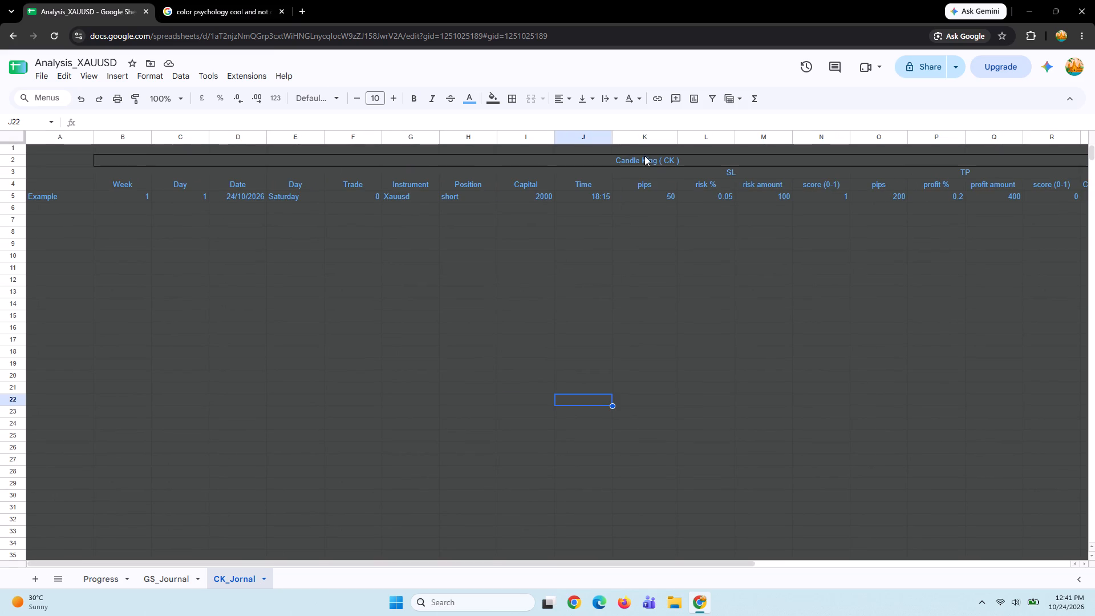
left_click(640, 161)
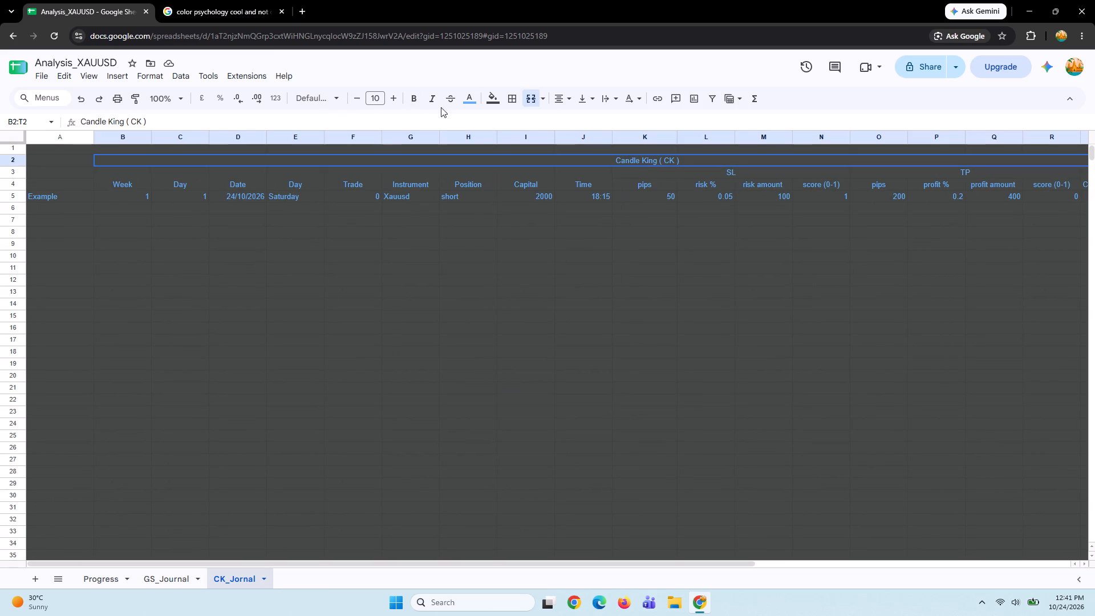
left_click(471, 104)
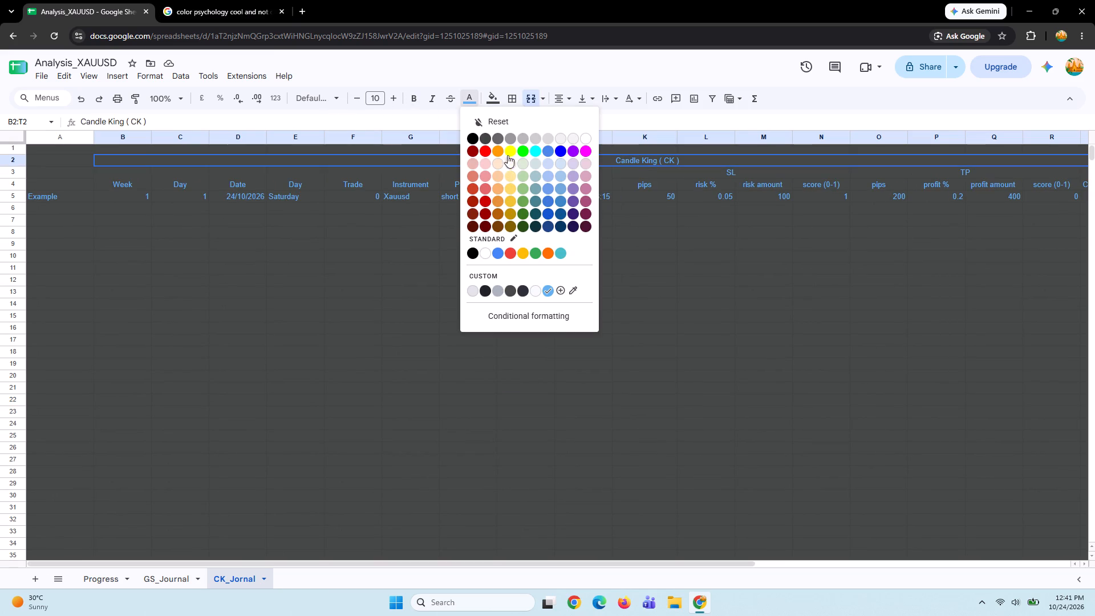
left_click(496, 176)
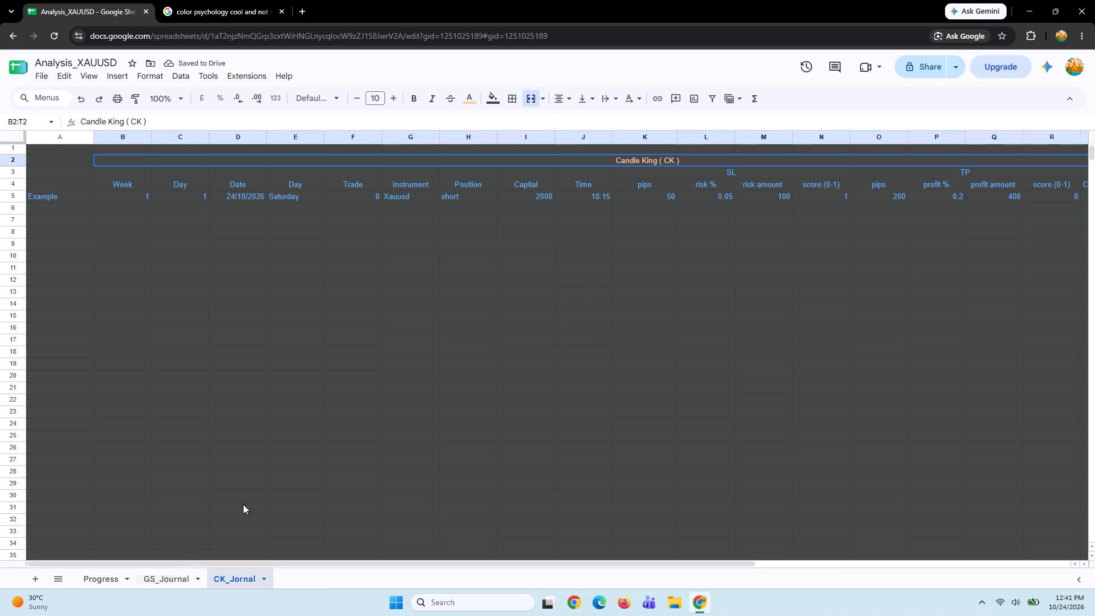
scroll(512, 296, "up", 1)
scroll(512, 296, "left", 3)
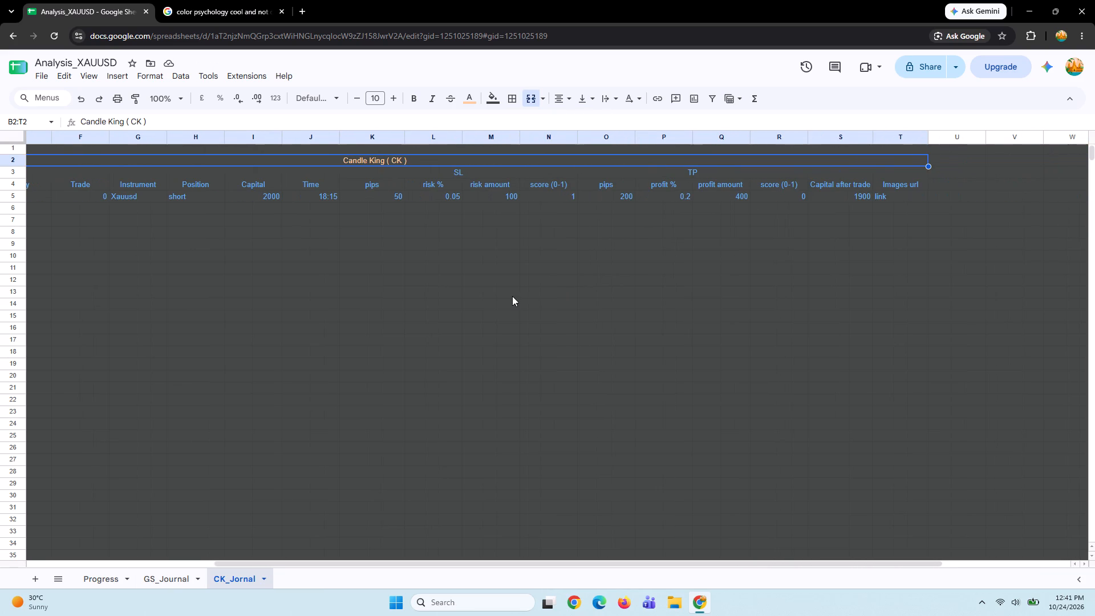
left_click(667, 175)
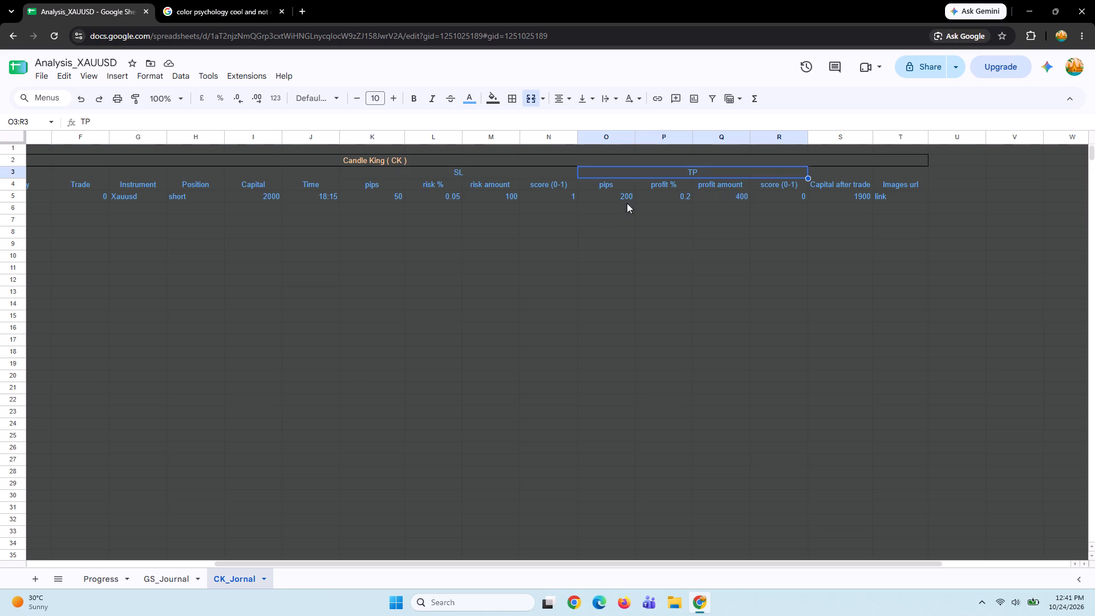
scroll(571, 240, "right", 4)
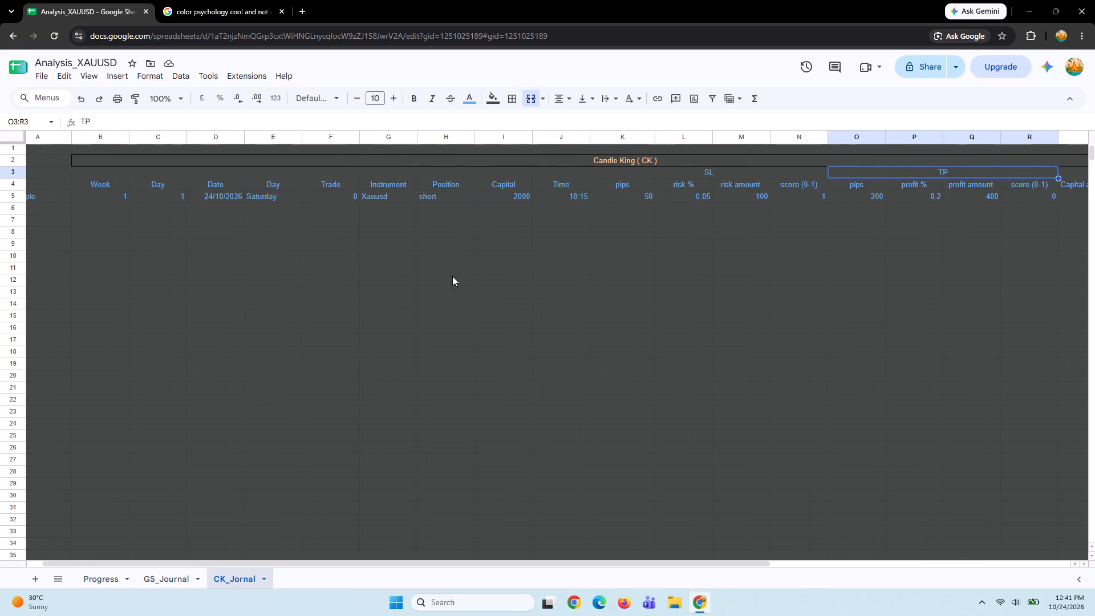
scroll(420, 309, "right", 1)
Copy the Table Borders (Internal) code #3E4451 from the AI answer and return to CK_Jornal.
left_click(213, 11)
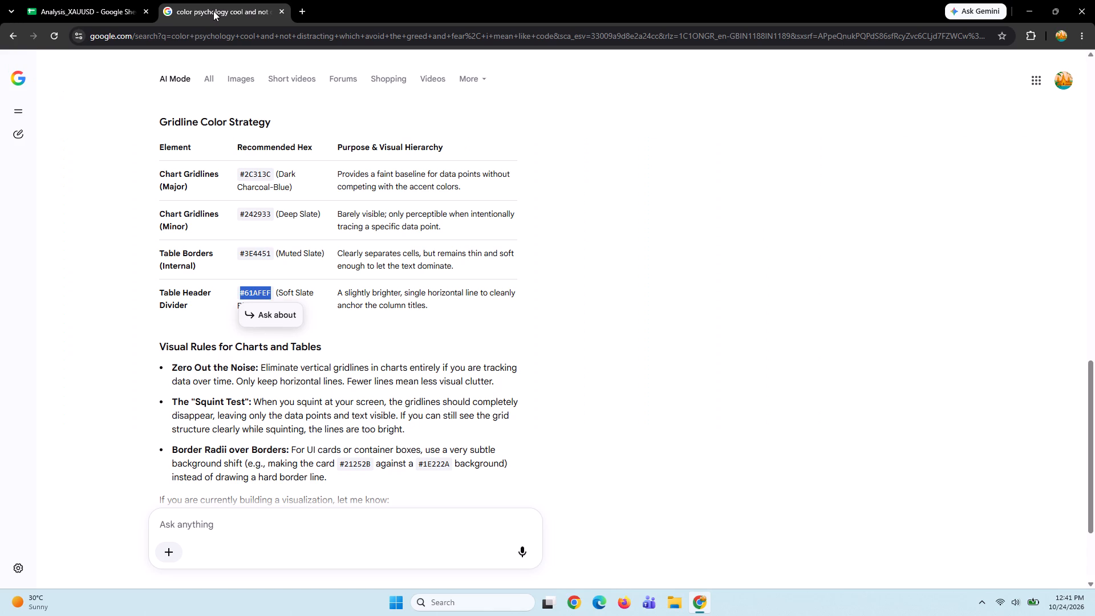
left_click(356, 334)
left_click_drag(270, 251, 239, 257)
key("ctrl+c")
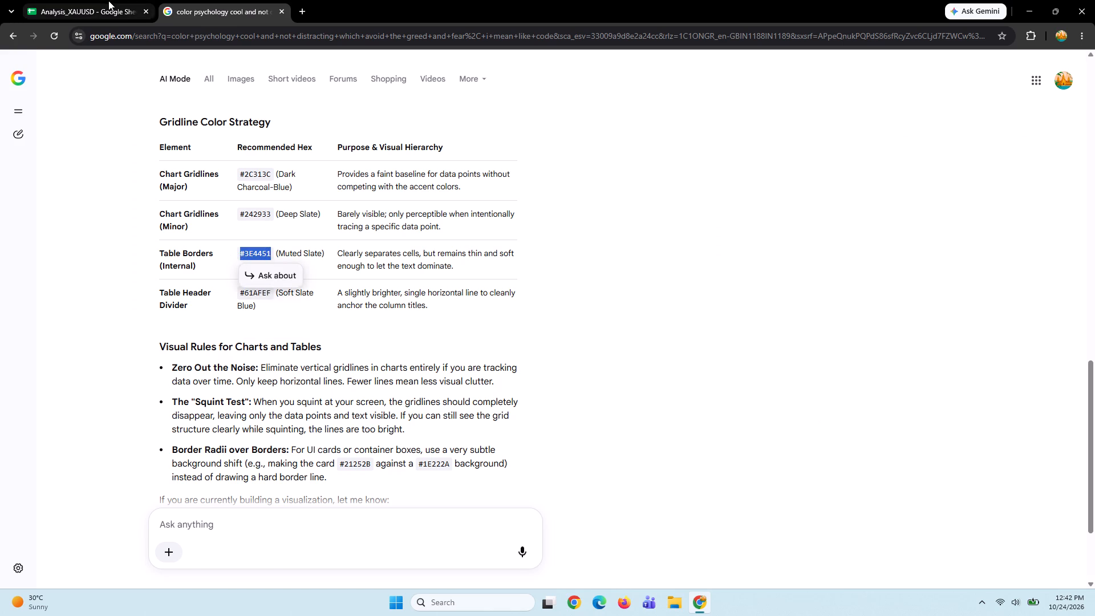
left_click(108, 1)
Apply all borders to every cell of the CK_Jornal sheet.
left_click(132, 157)
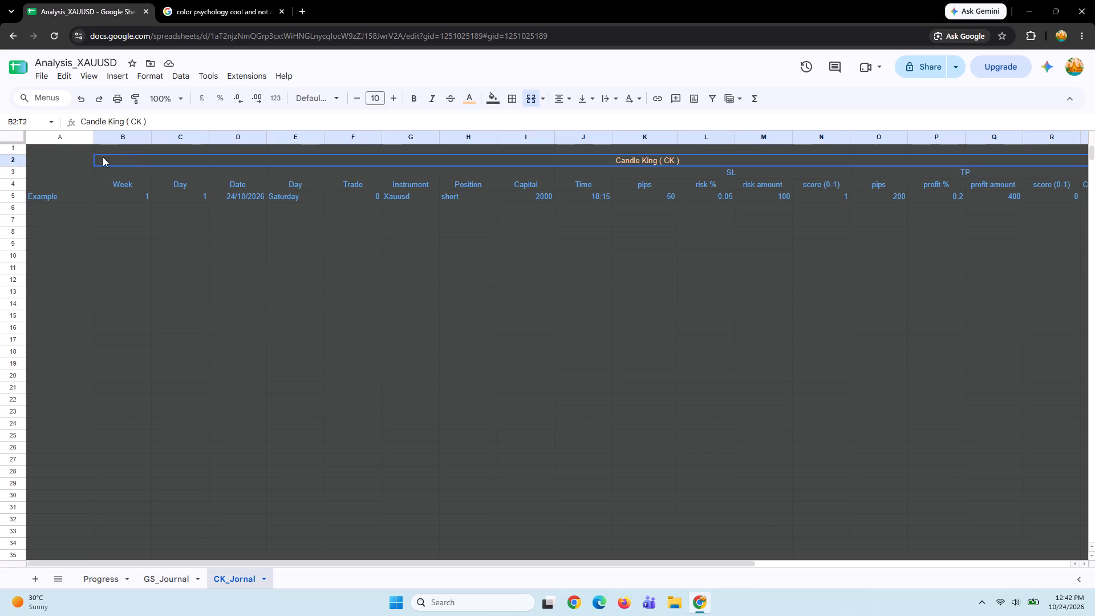
left_click(84, 148)
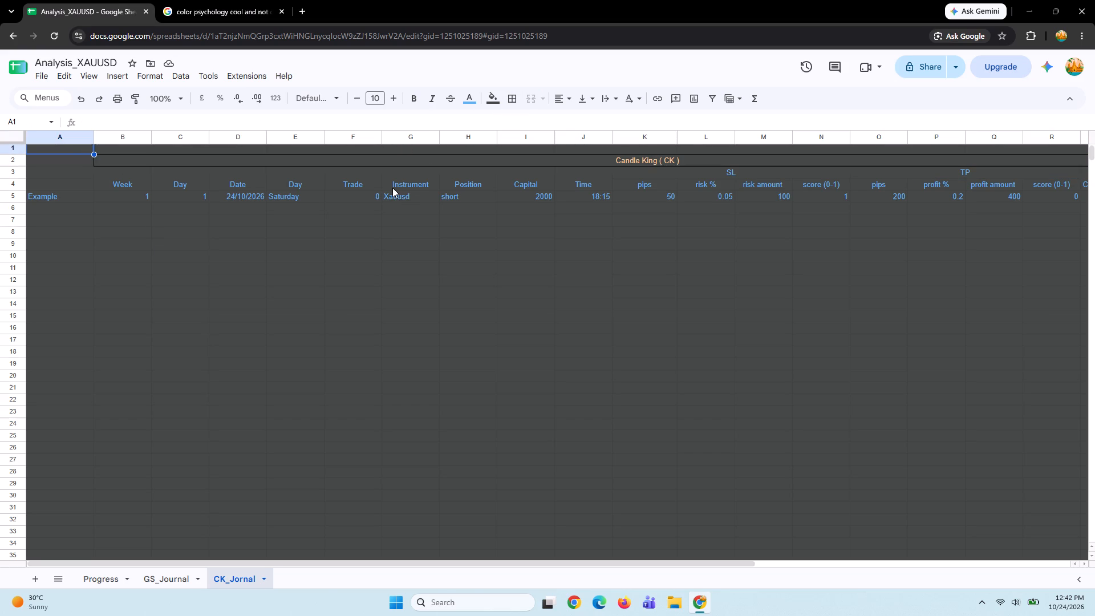
key("ctrl+a")
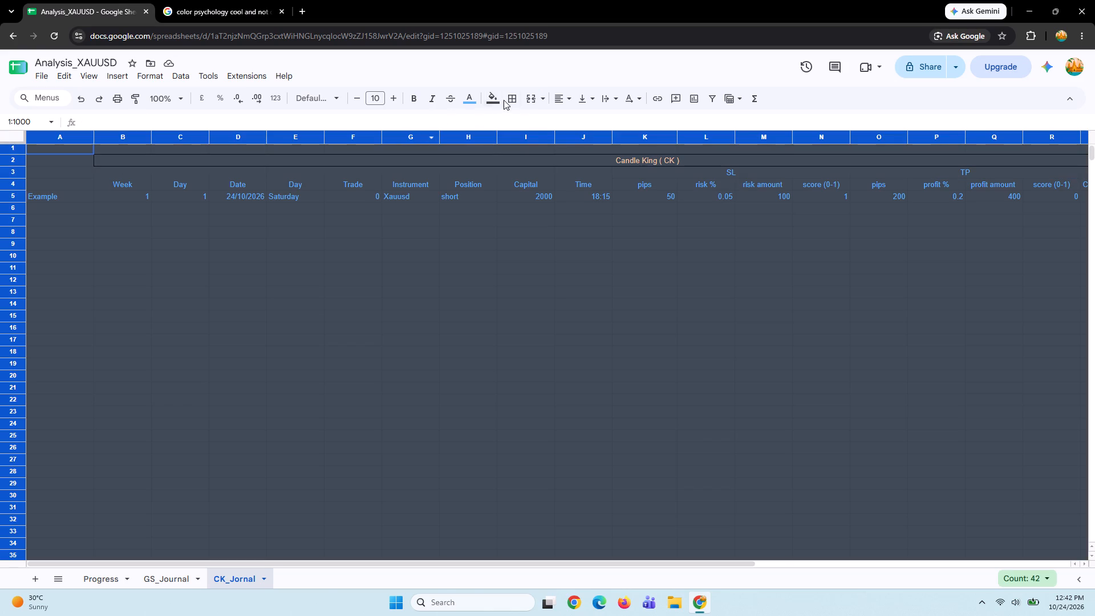
left_click(505, 100)
left_click(520, 121)
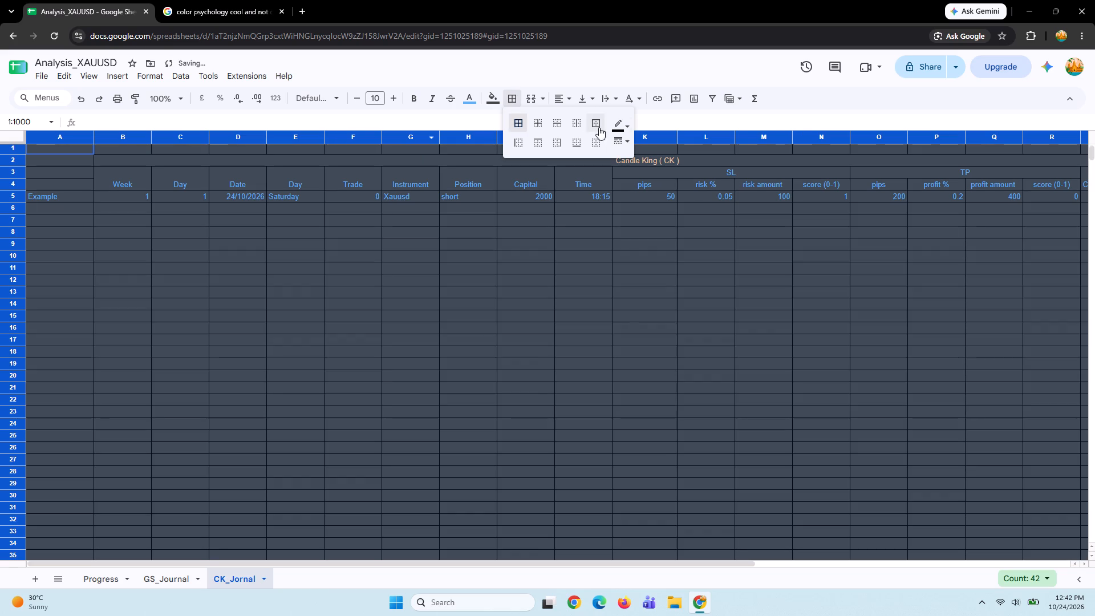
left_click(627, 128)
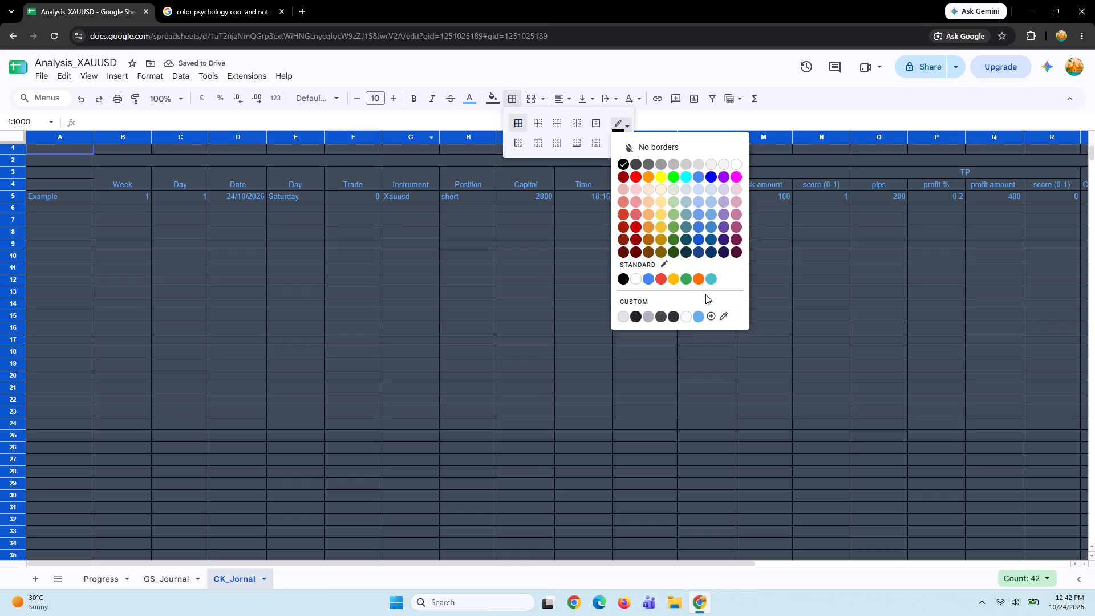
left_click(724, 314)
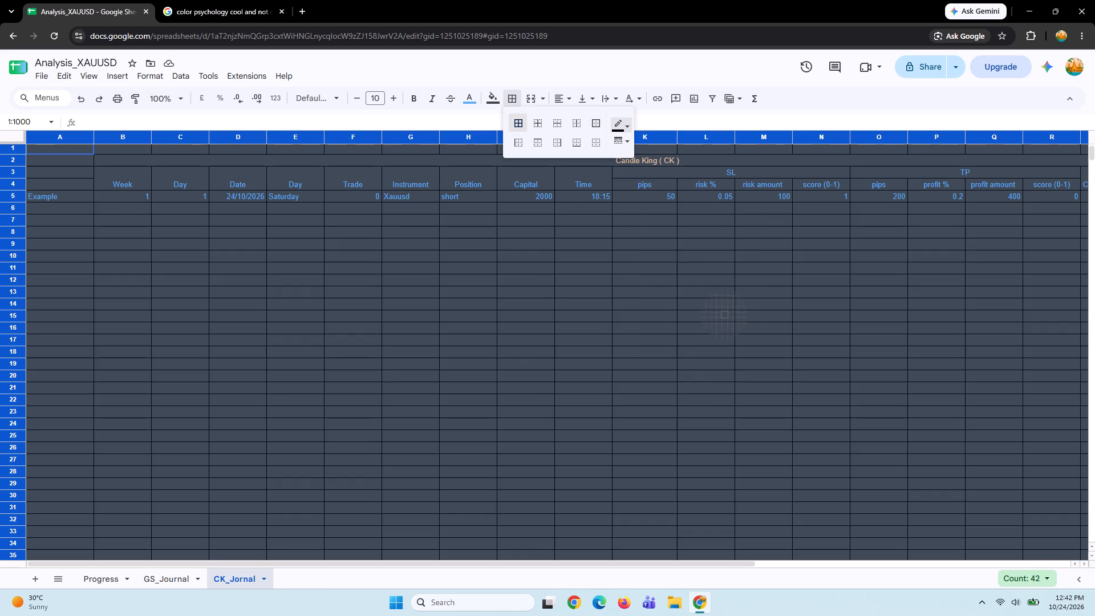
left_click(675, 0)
Choose the custom border colour #3E4451 for the whole CK_Jornal sheet.
left_click(626, 123)
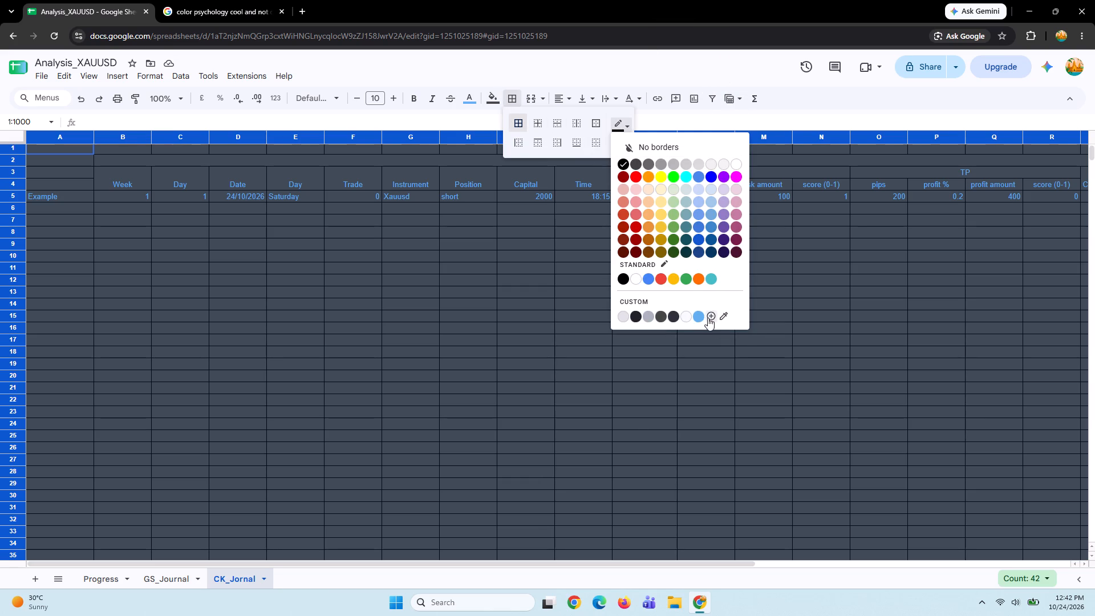
left_click(708, 316)
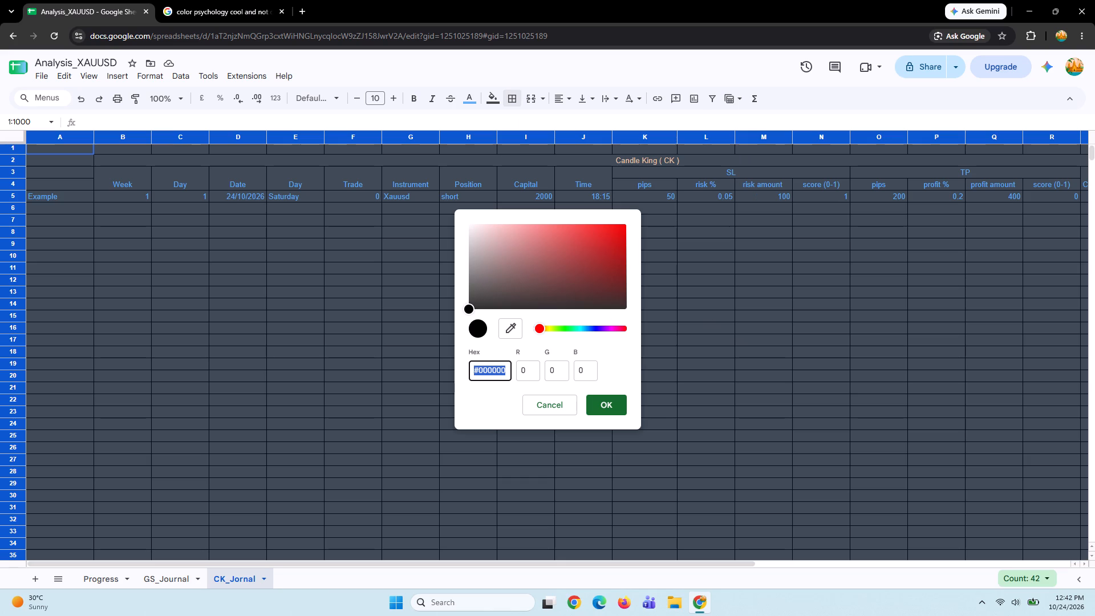
key("BackSpace")
key("ctrl+v")
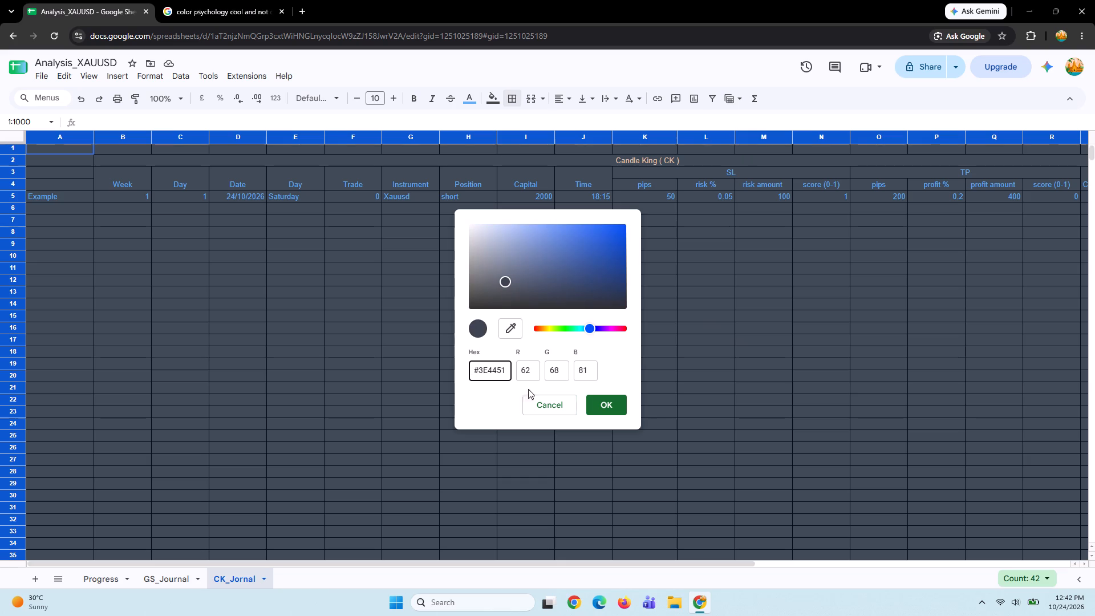
left_click(614, 404)
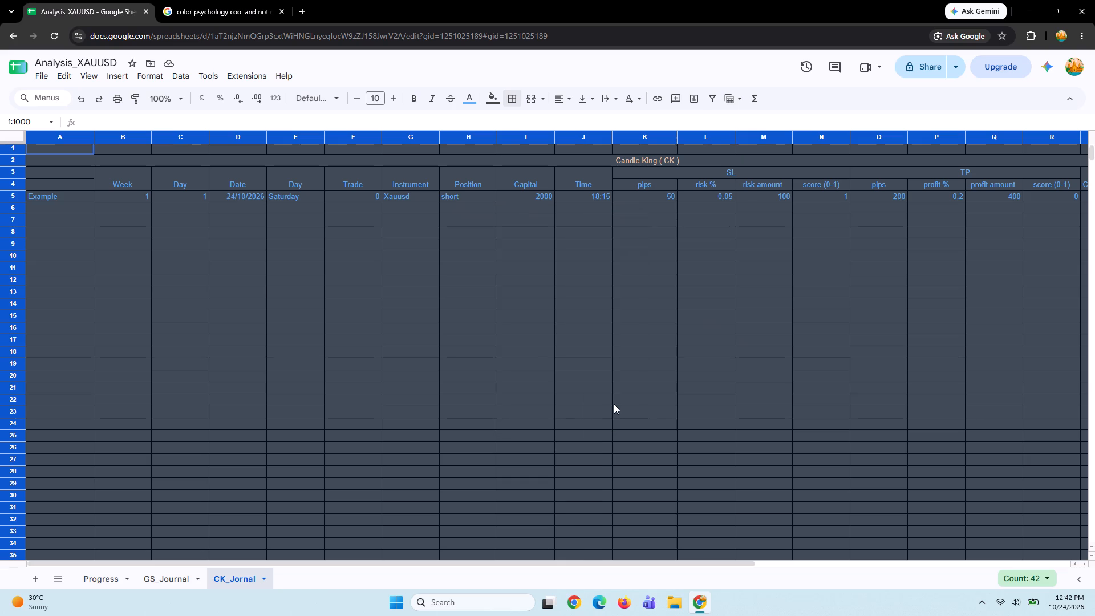
left_click(517, 101)
left_click(620, 129)
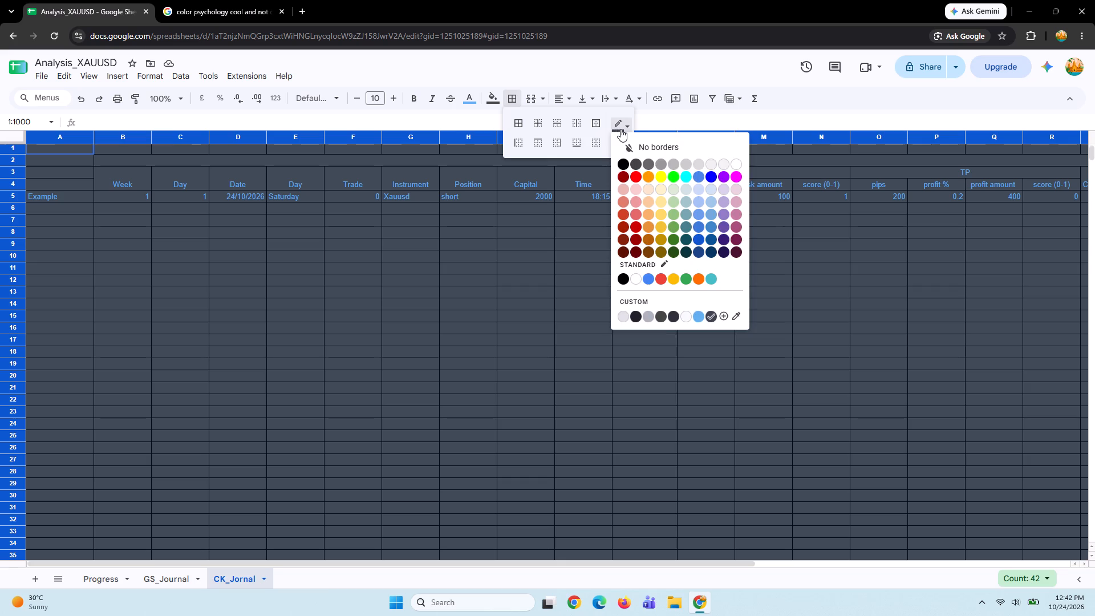
left_click(500, 286)
left_click(335, 245)
scroll(335, 245, "left", 2)
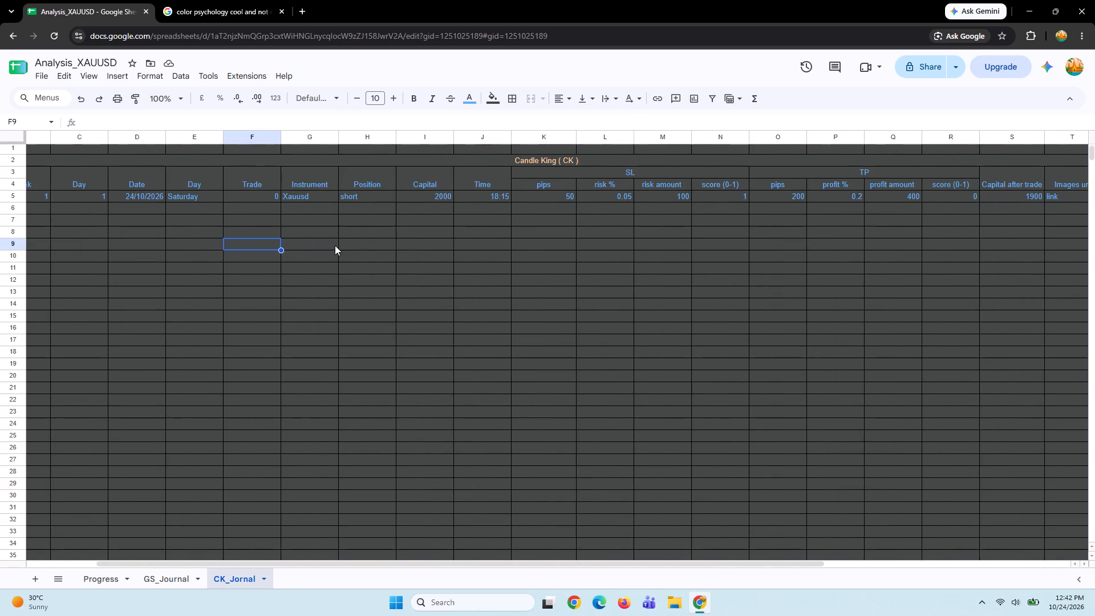
scroll(335, 245, "right", 4)
left_click(57, 209)
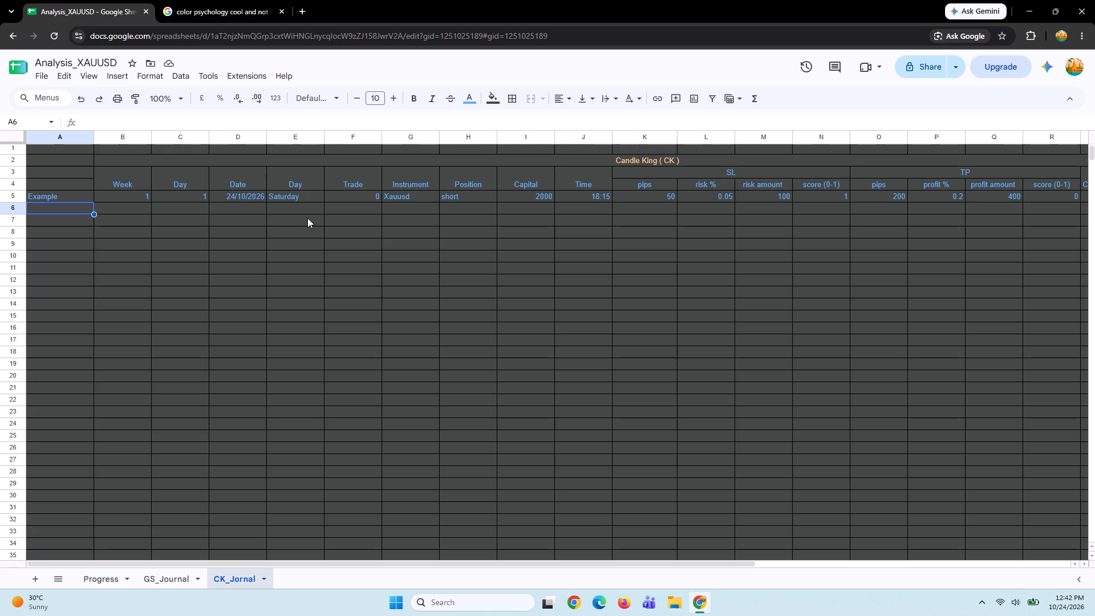
Ask the AI chat "whatabout the text" and review its recommended text colour hierarchy.
left_click(209, 2)
left_click(347, 310)
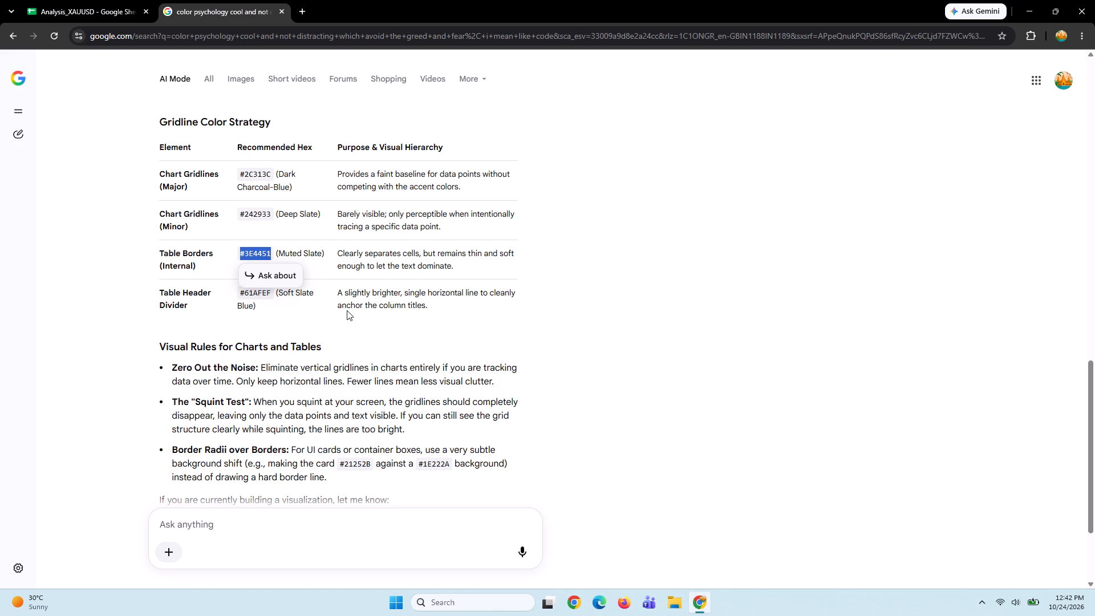
scroll(347, 310, "down", 2)
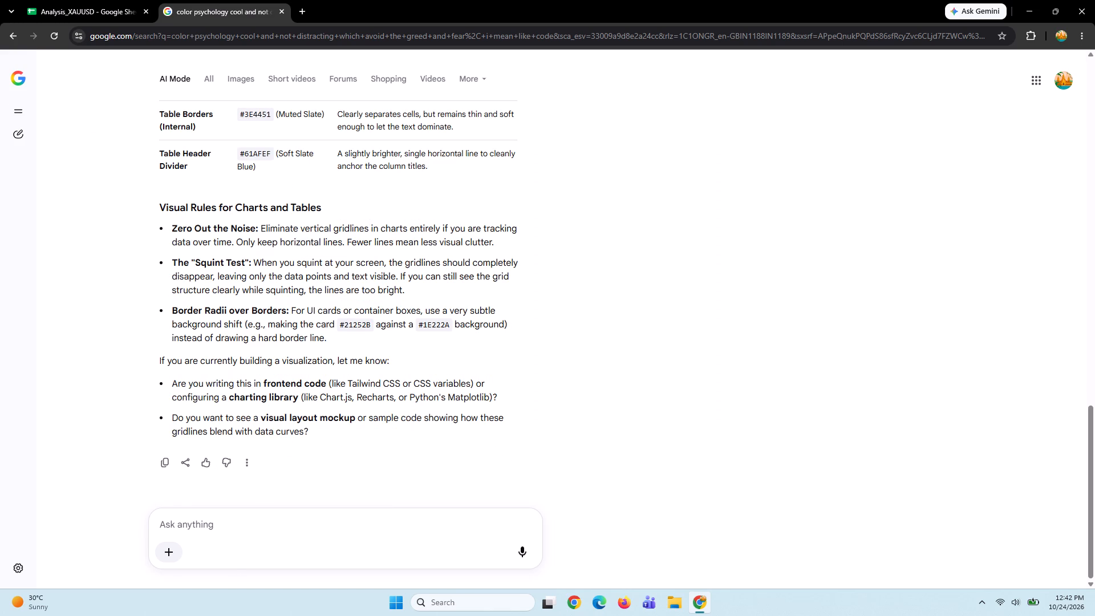
left_click(240, 529)
type("whatabout the text")
key("Return")
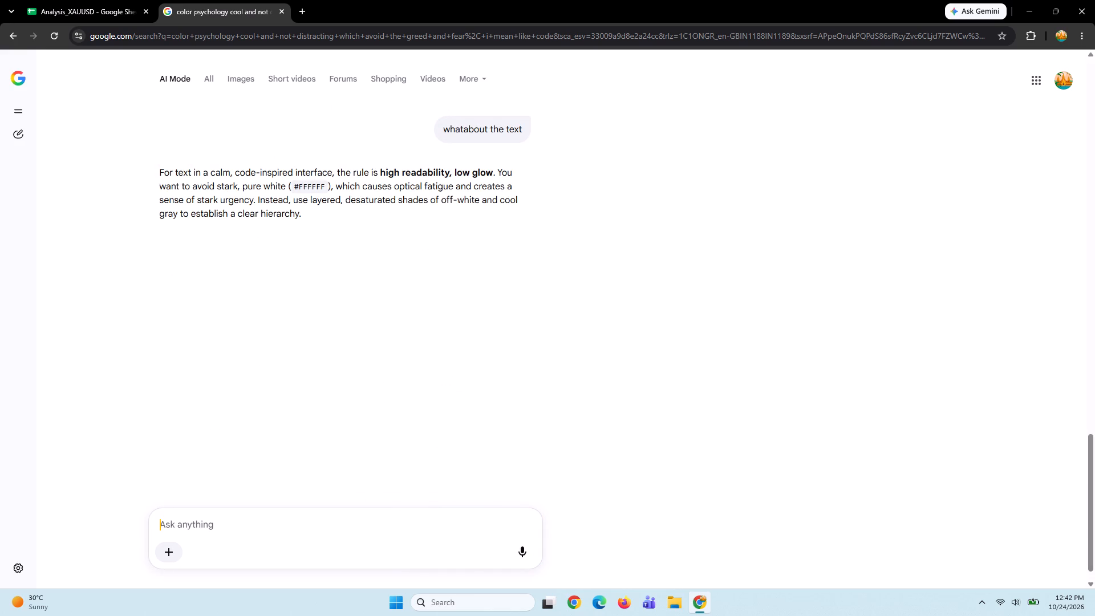
scroll(321, 356, "down", 1)
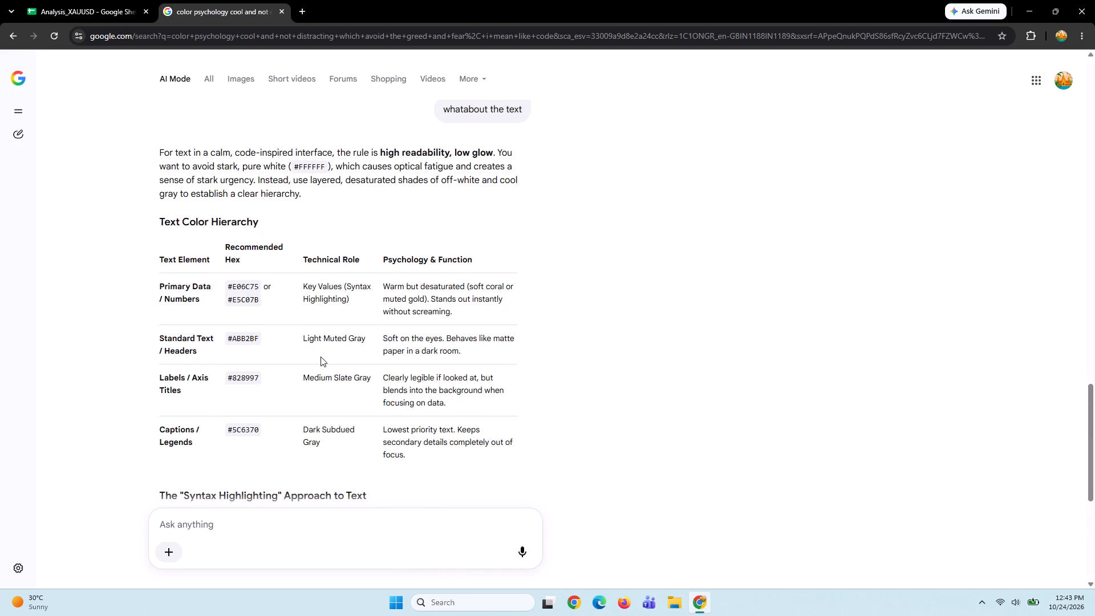
scroll(321, 356, "down", 1)
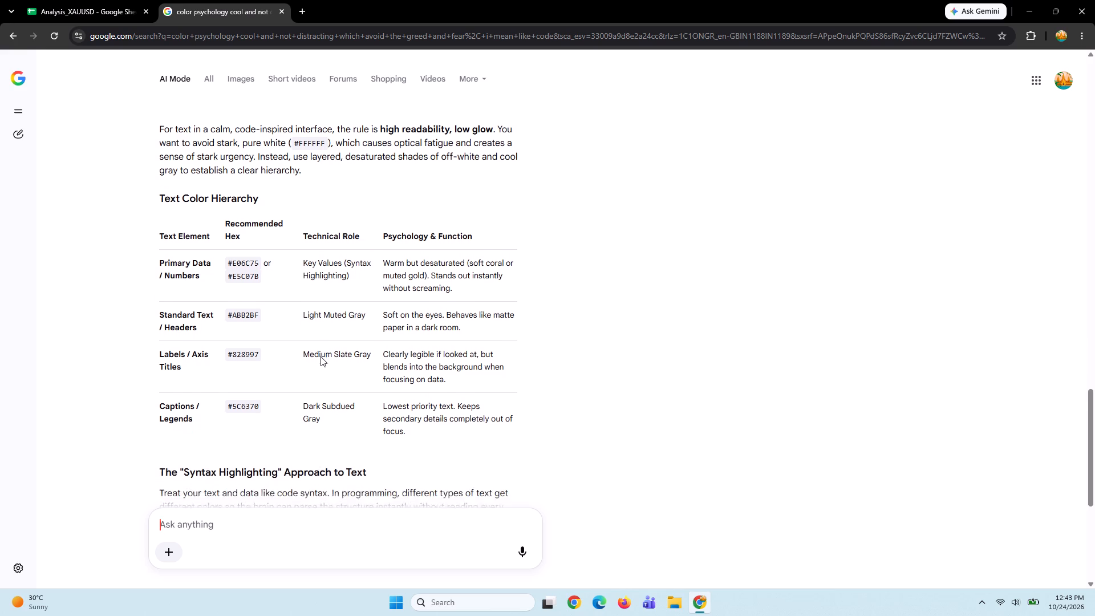
scroll(321, 356, "down", 1)
Ask the AI chat for a text style and colour that is the same for both the alphabets and numbers.
left_click(223, 527)
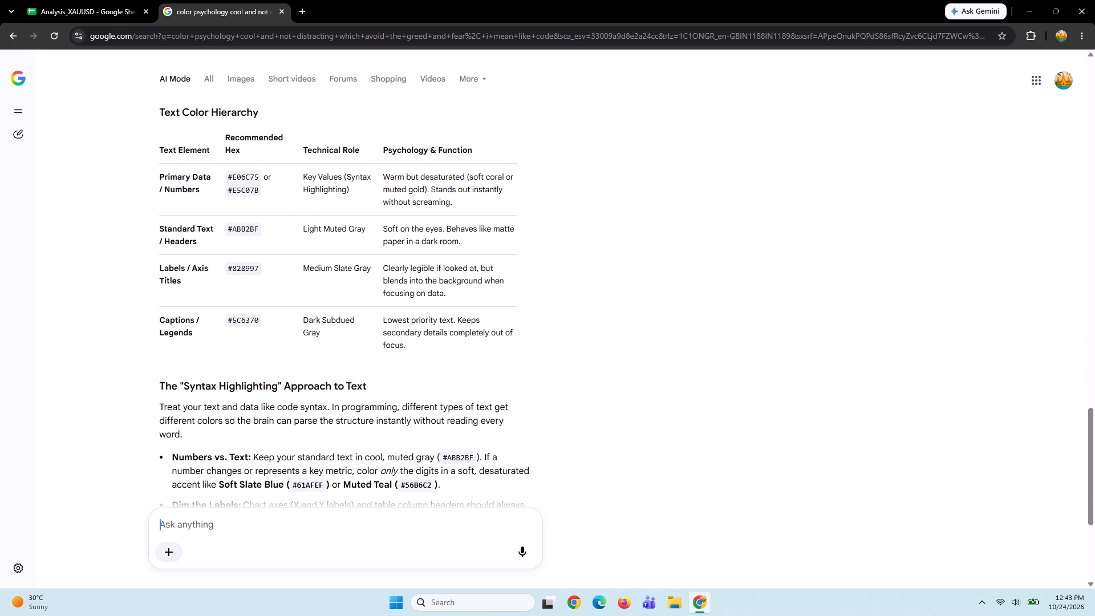
type("style and")
key("space")
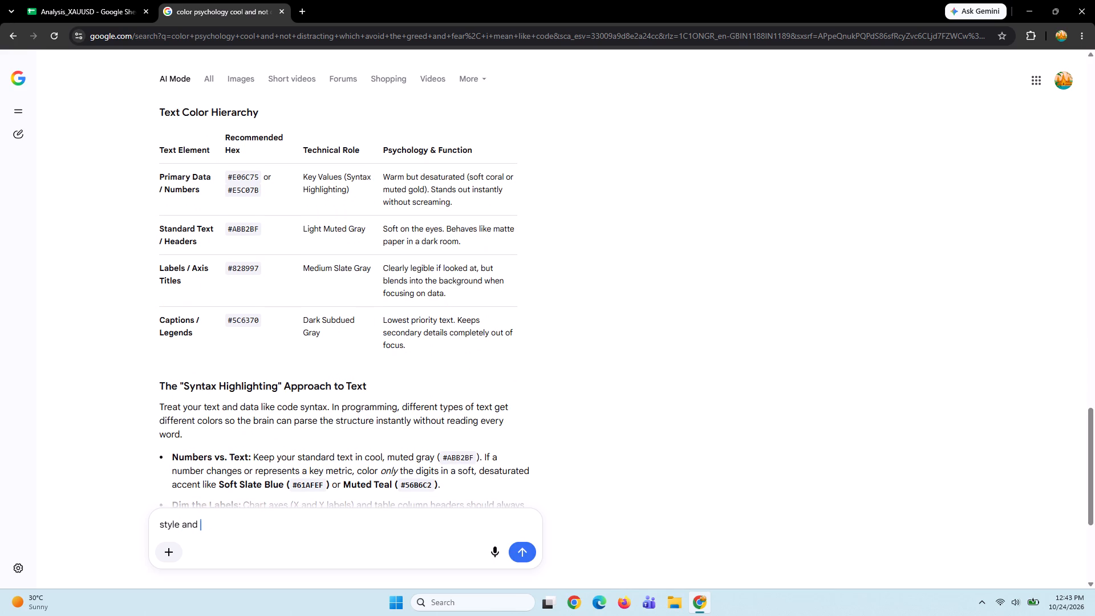
type("coo")
key("BackSpace")
type("lot")
key("BackSpace")
type("r same for")
key("space")
type("both te")
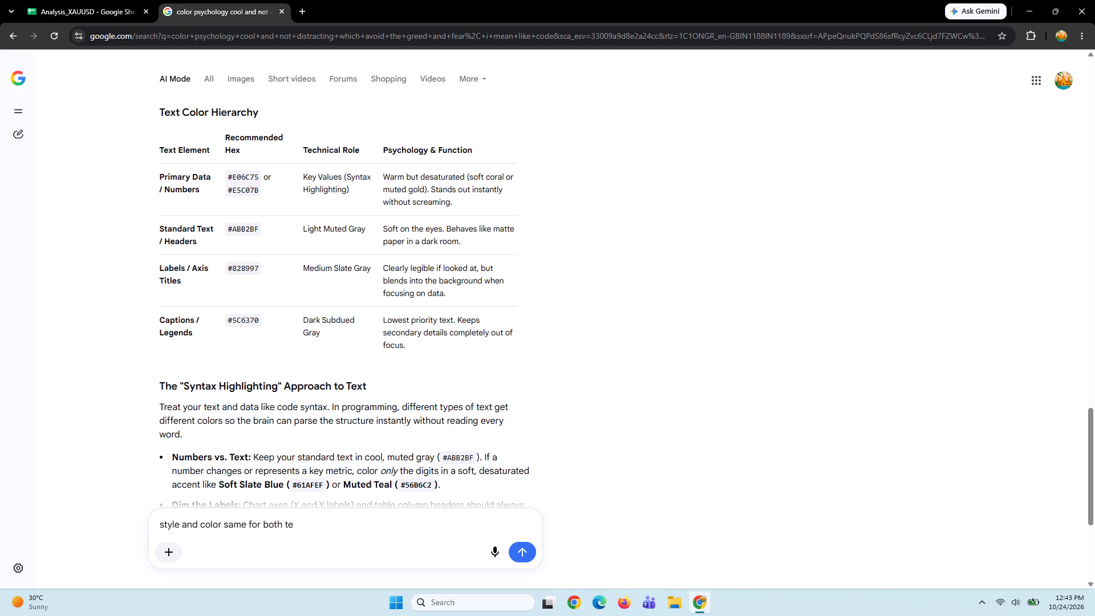
key("BackSpace")
type("h")
key("space")
key("BackSpace")
type("e alphabets and")
key("space")
type("nukbers")
key("Return")
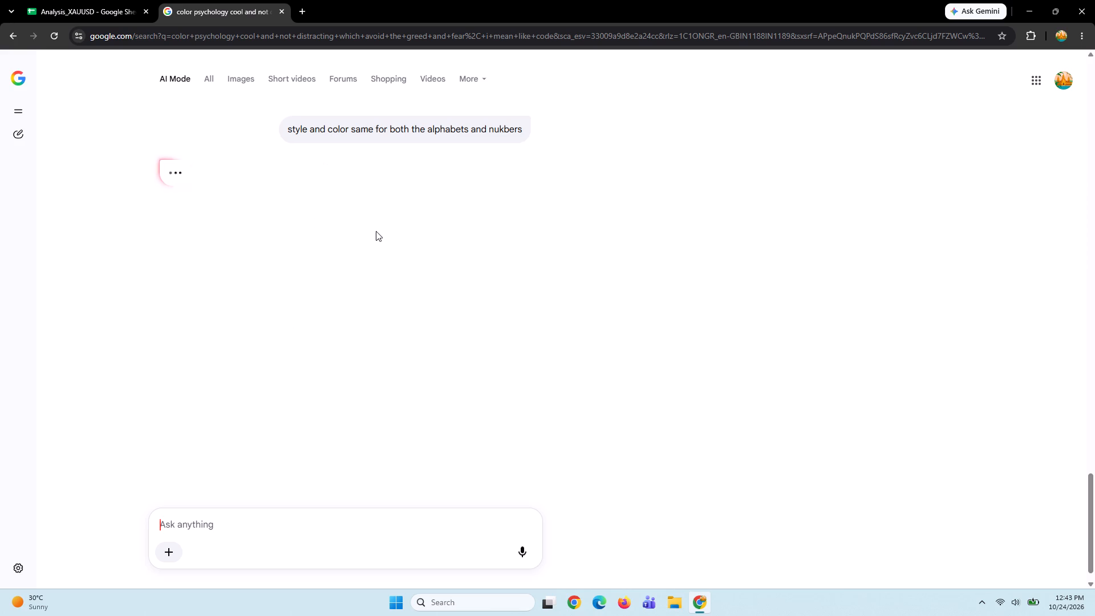
Copy the Unified Text Color code #ABB2BF from the AI answer and return to CK_Jornal.
scroll(322, 281, "down", 1)
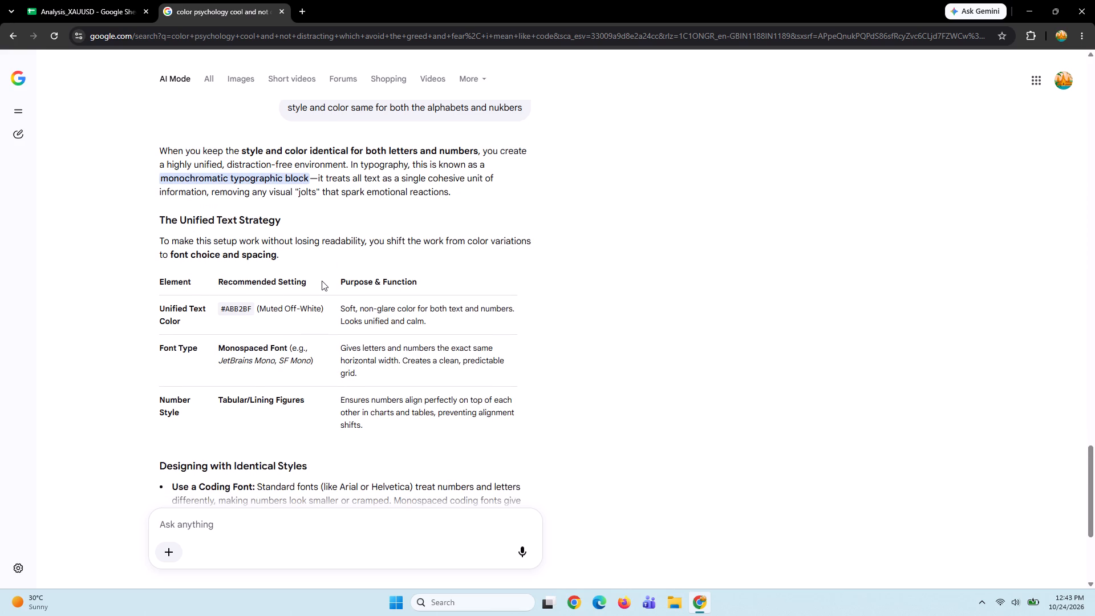
scroll(322, 281, "down", 1)
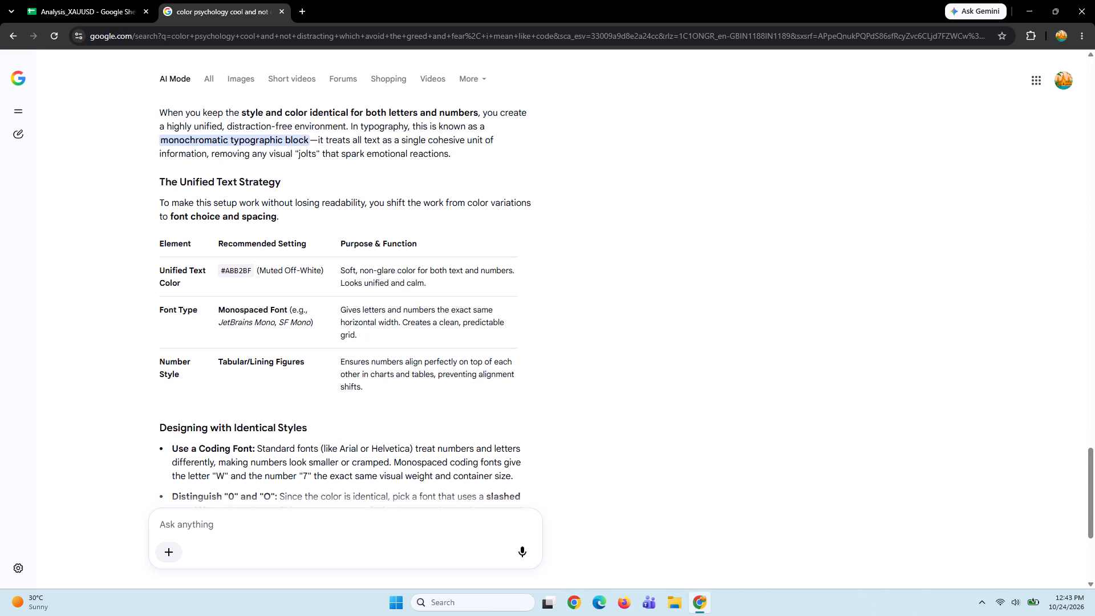
left_click_drag(251, 271, 216, 273)
key("ctrl+c")
left_click(297, 380)
left_click(88, 10)
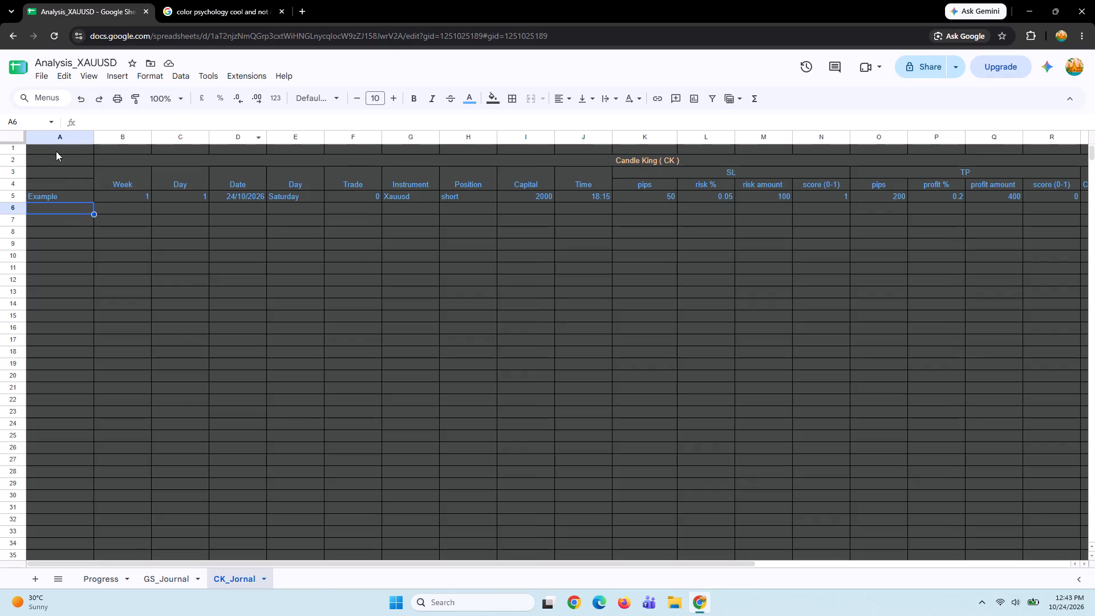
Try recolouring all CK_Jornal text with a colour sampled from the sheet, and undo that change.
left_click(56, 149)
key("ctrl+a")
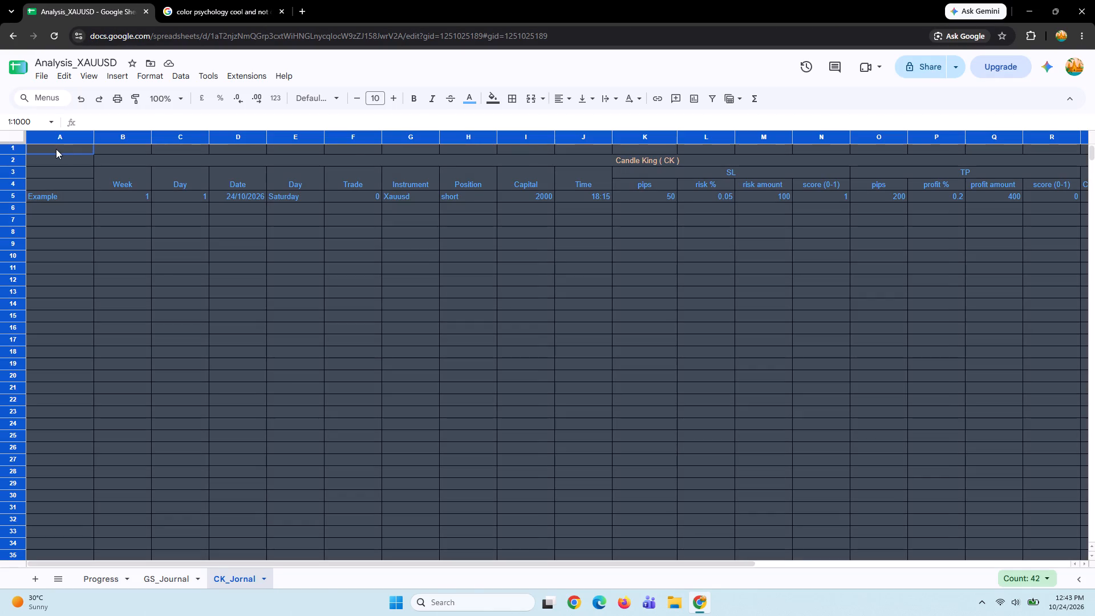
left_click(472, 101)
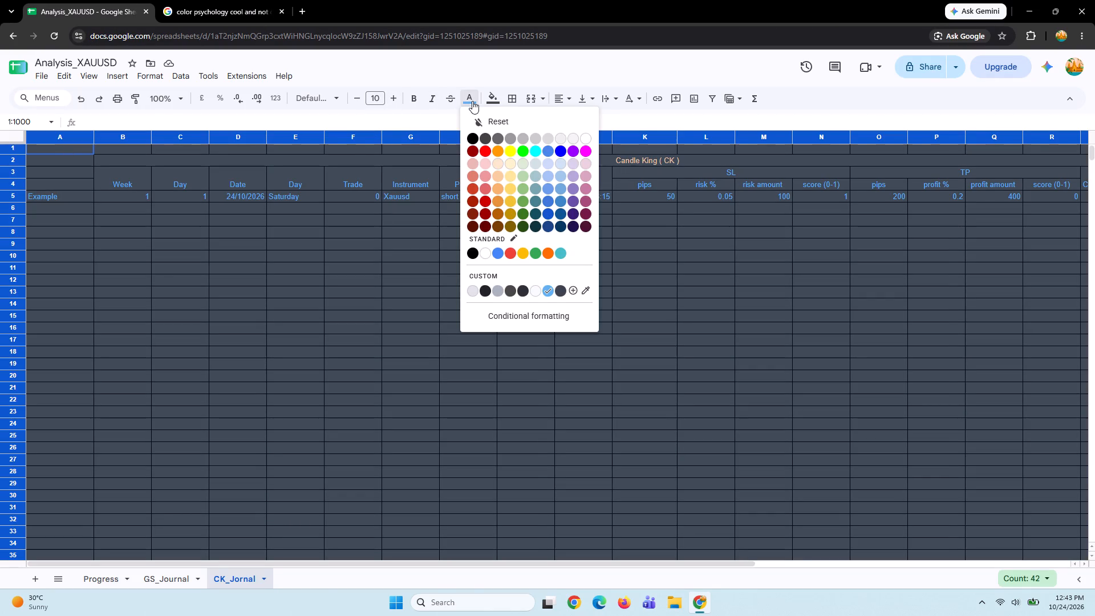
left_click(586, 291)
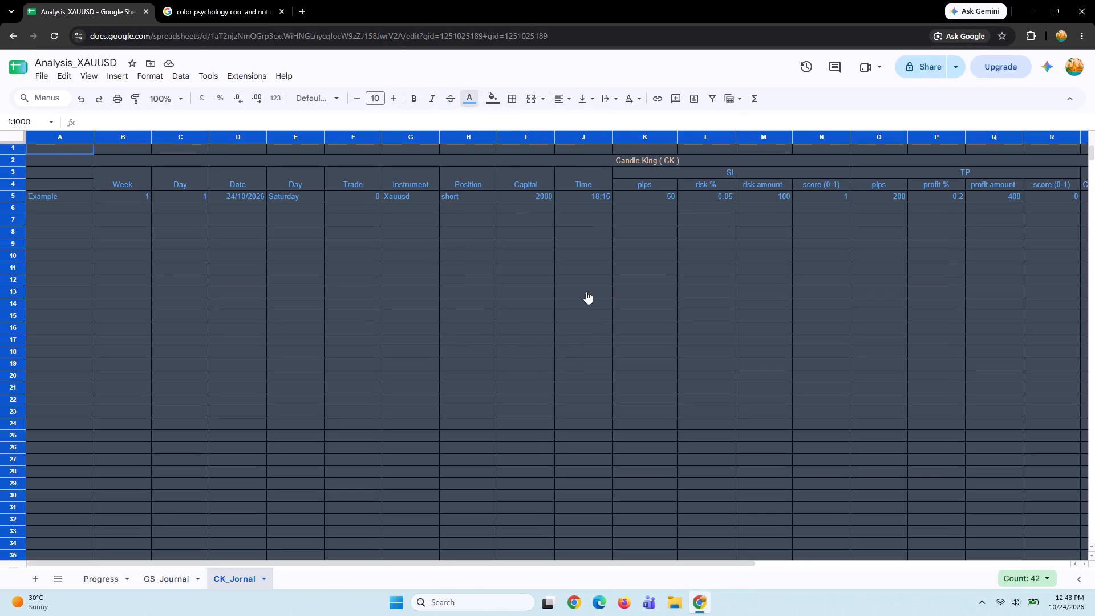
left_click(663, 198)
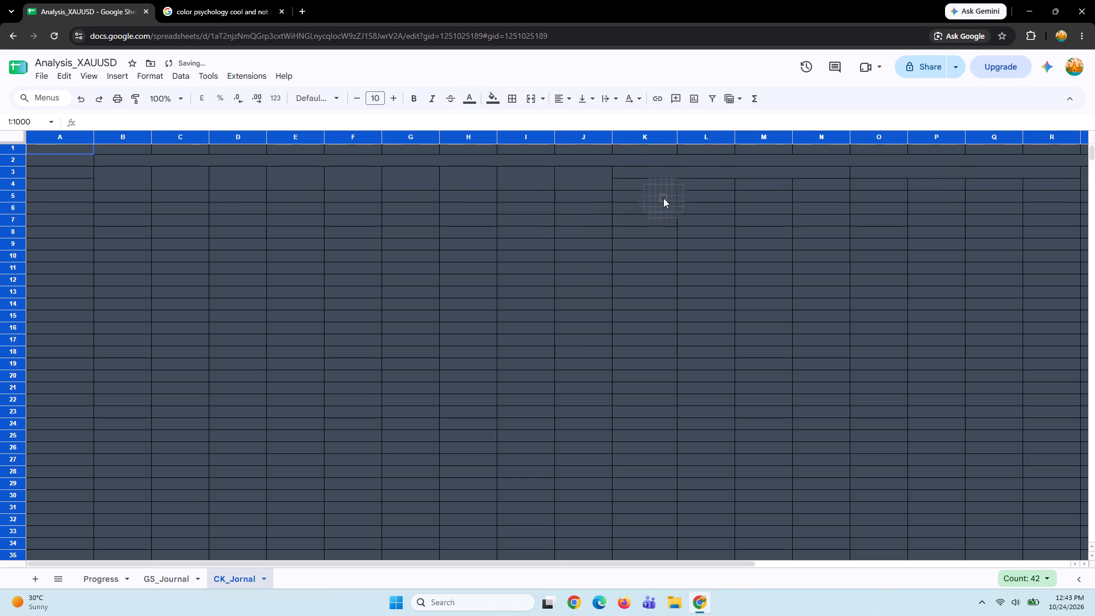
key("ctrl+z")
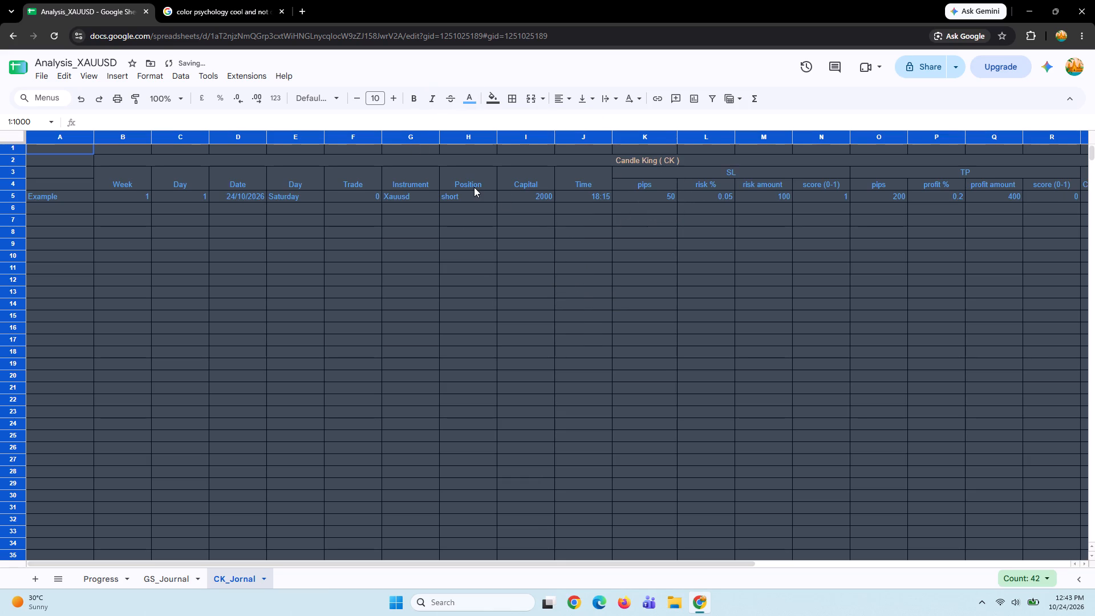
Set the text colour of the whole CK_Jornal sheet to the custom colour #ABB2BF.
left_click(471, 97)
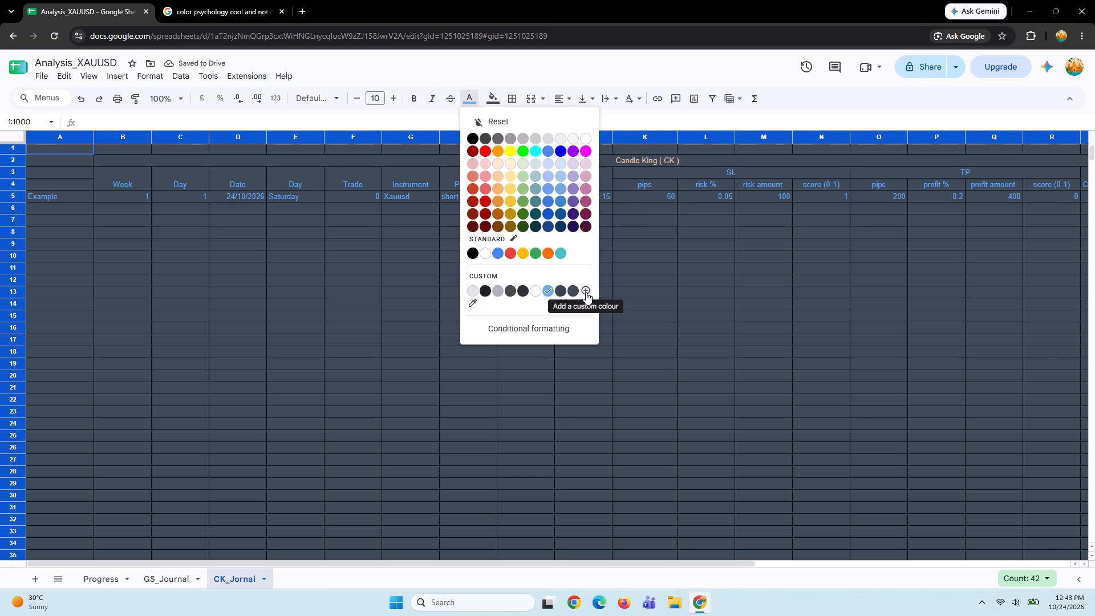
left_click(586, 292)
key("BackSpace")
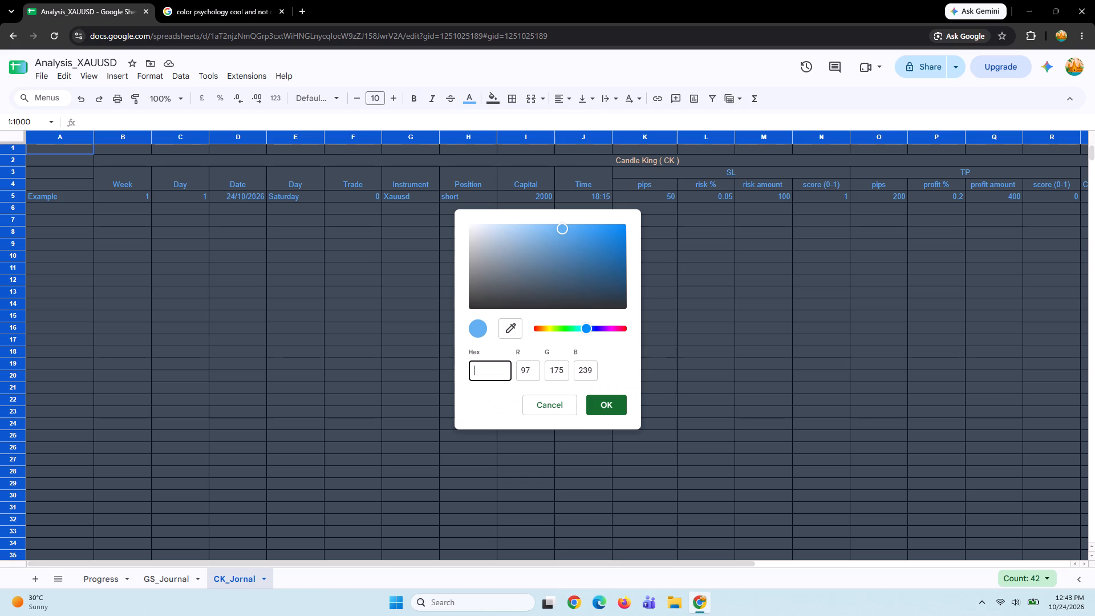
key("ctrl+v")
key("Return")
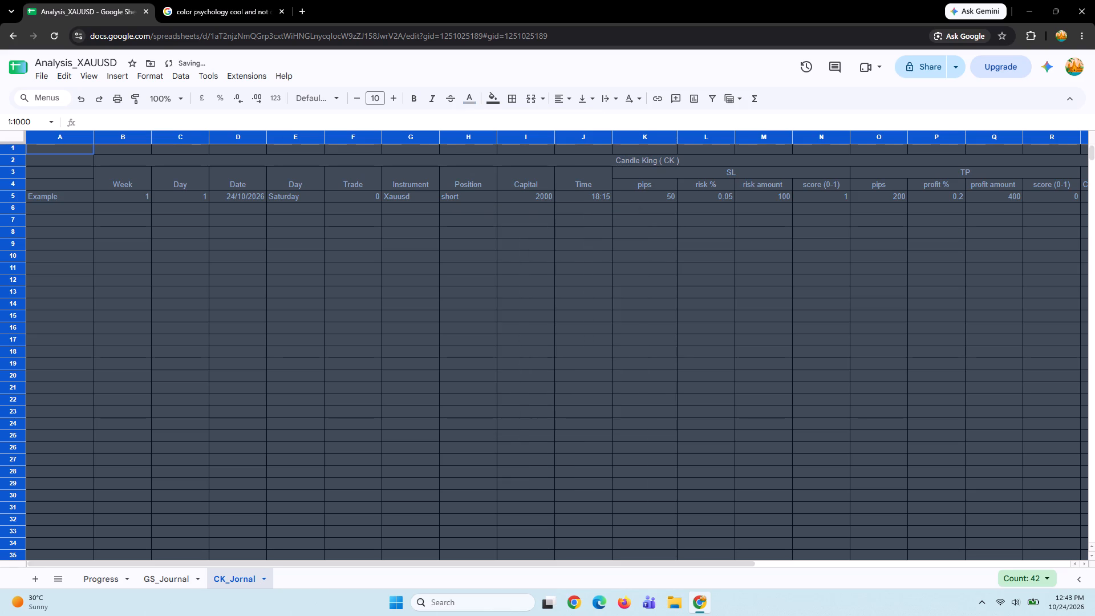
left_click(655, 326)
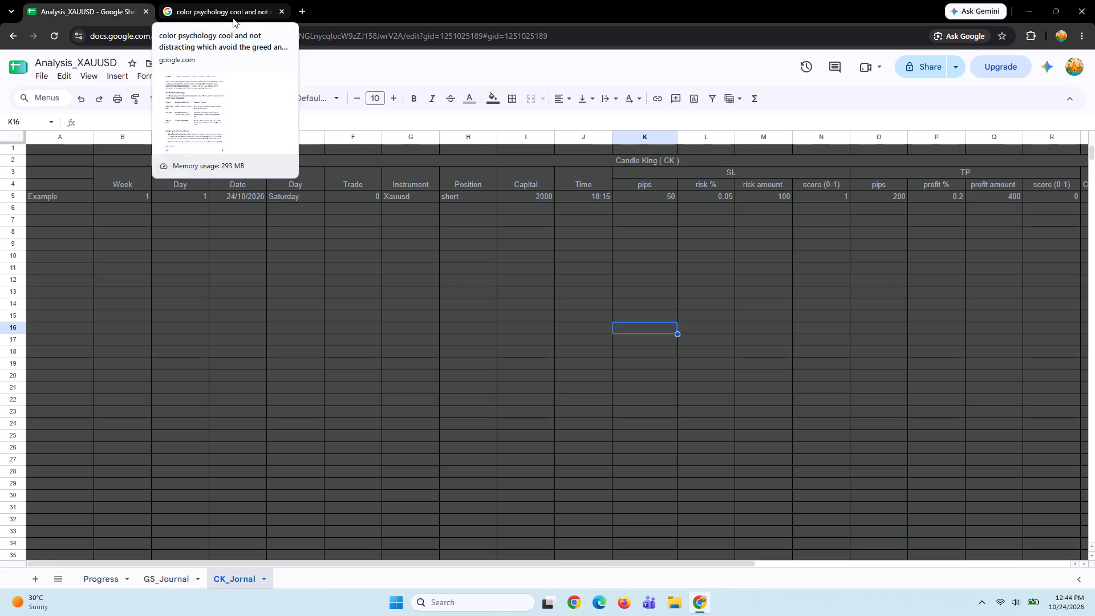
Make all text on the CK_Jornal sheet bold.
left_click(86, 149)
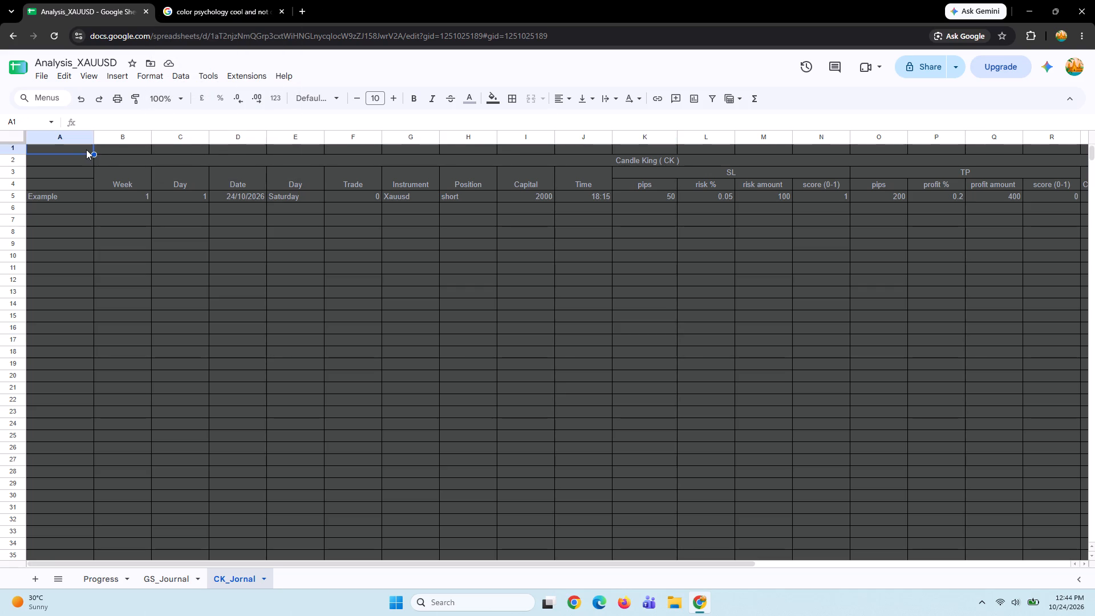
key("ctrl+a")
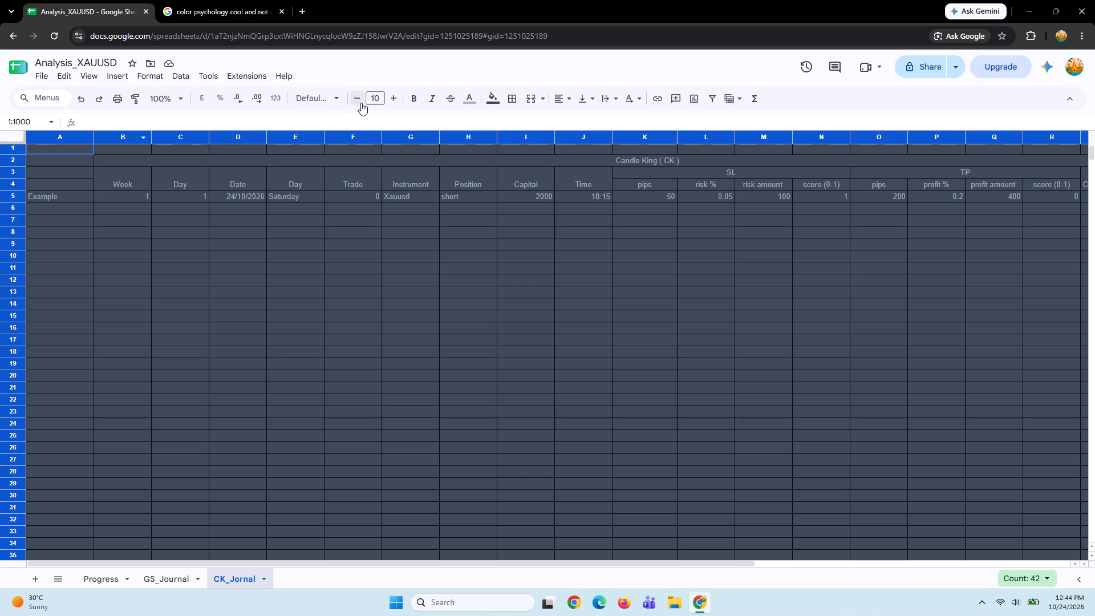
left_click(417, 98)
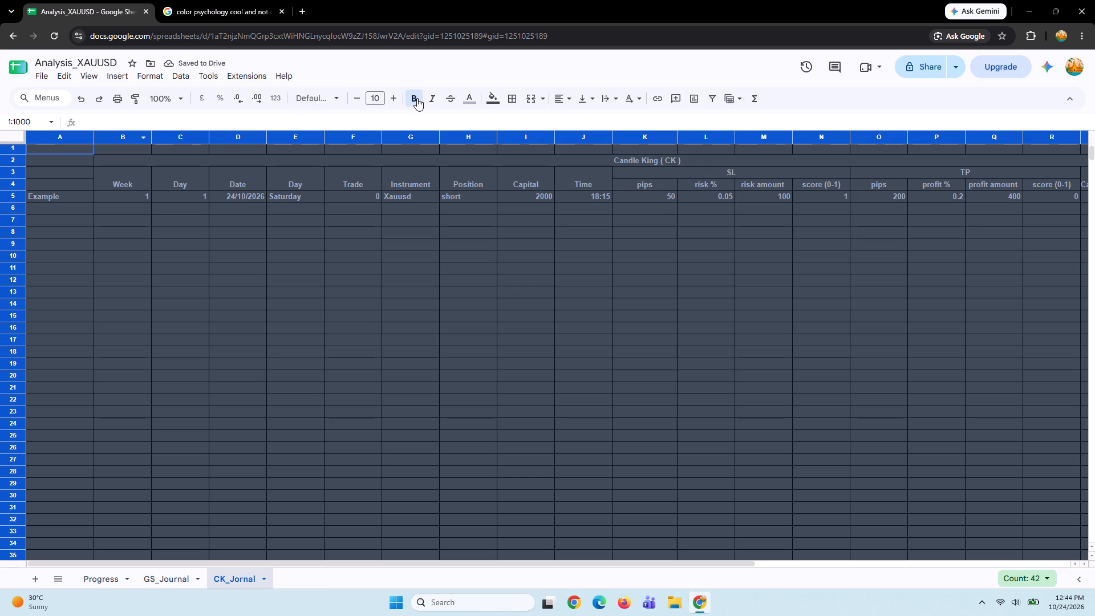
Search the available commands for "font style", look through the font options, and clear the search.
left_click(55, 106)
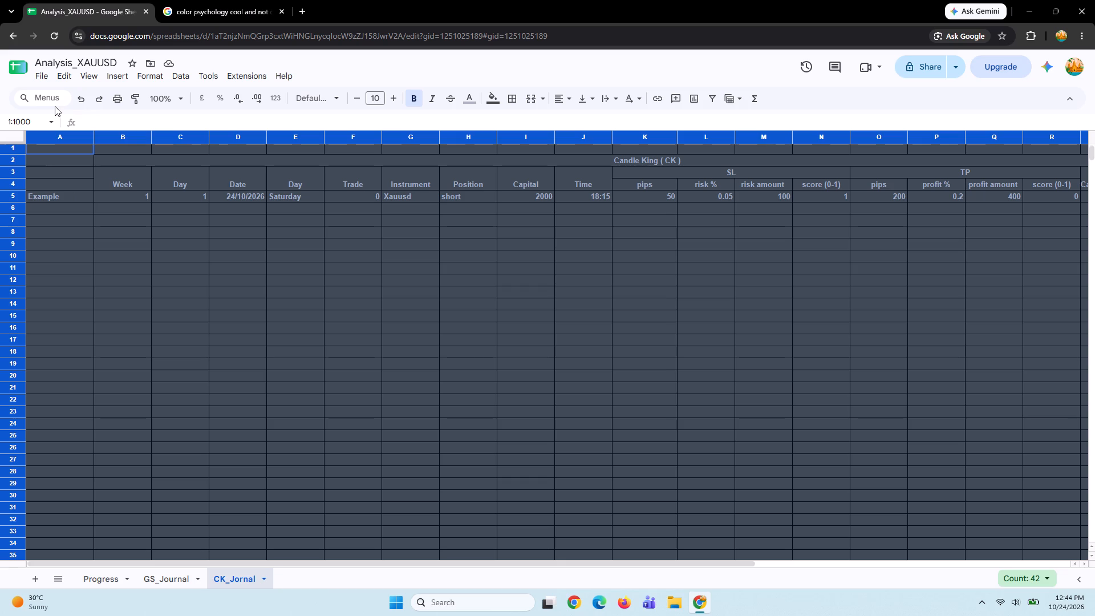
left_click(48, 99)
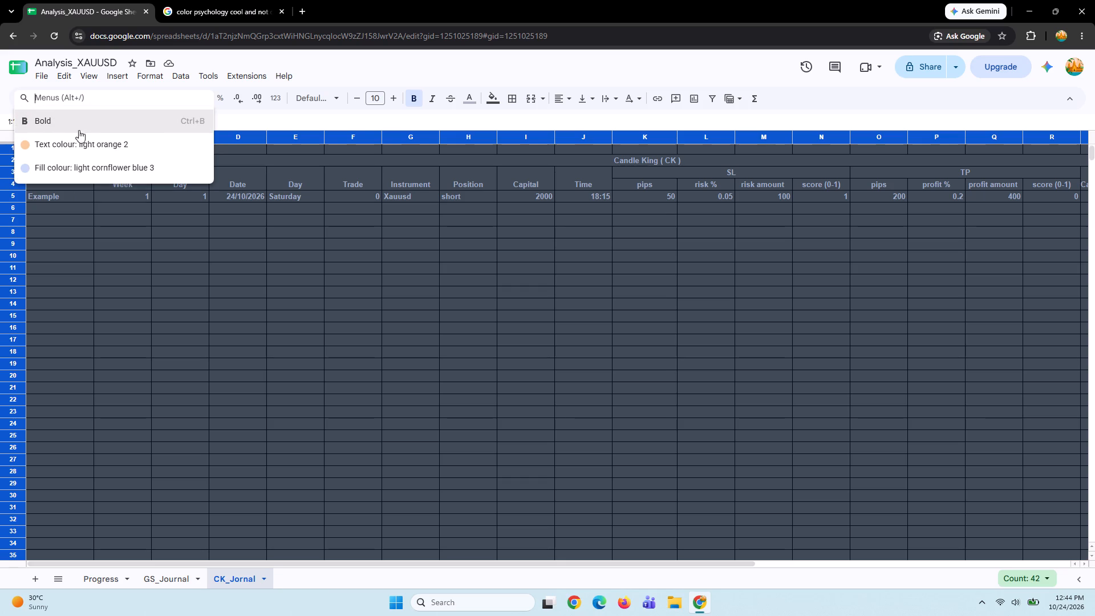
left_click(112, 97)
type("font")
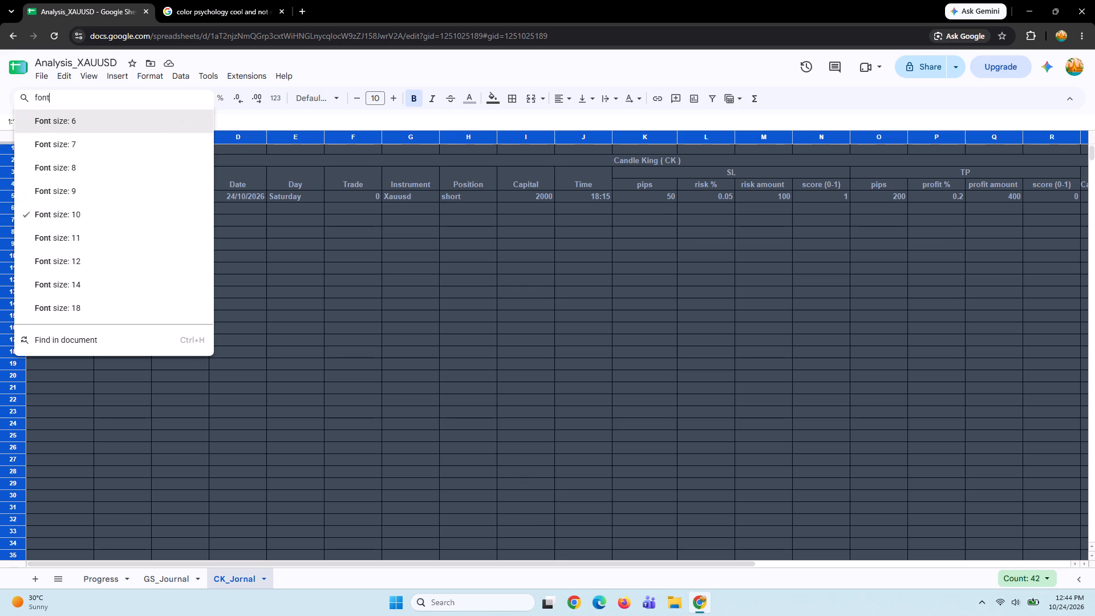
key("space")
type("s")
type("tyle")
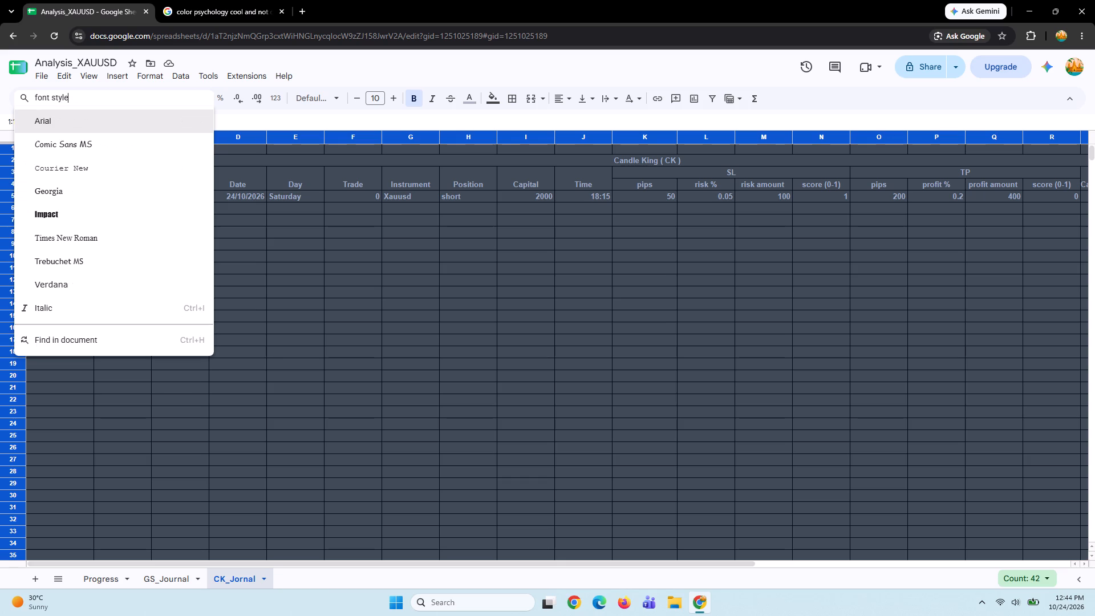
scroll(146, 225, "down", 2)
left_click_drag(104, 103, 11, 99)
key("BackSpace")
key("BackSpace")
key("BackSpace")
key("BackSpace")
key("BackSpace")
key("BackSpace")
key("BackSpace")
key("BackSpace")
key("BackSpace")
key("BackSpace")
key("BackSpace")
key("BackSpace")
key("BackSpace")
key("BackSpace")
key("BackSpace")
key("BackSpace")
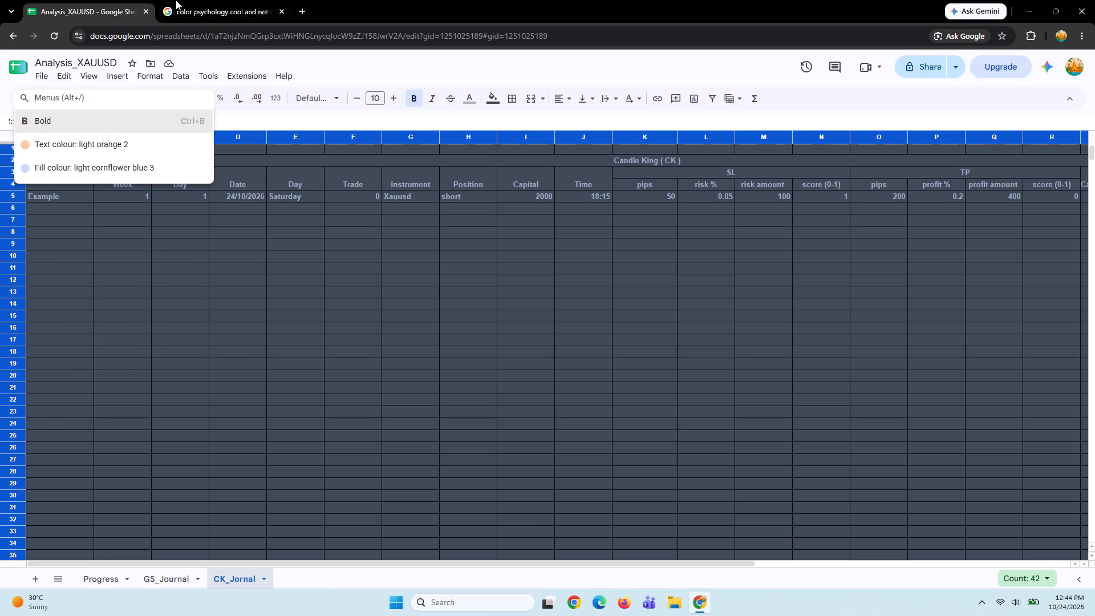
Copy the font name JetBrains Mono from the AI answer and search the spreadsheet's commands for it.
left_click(217, 9)
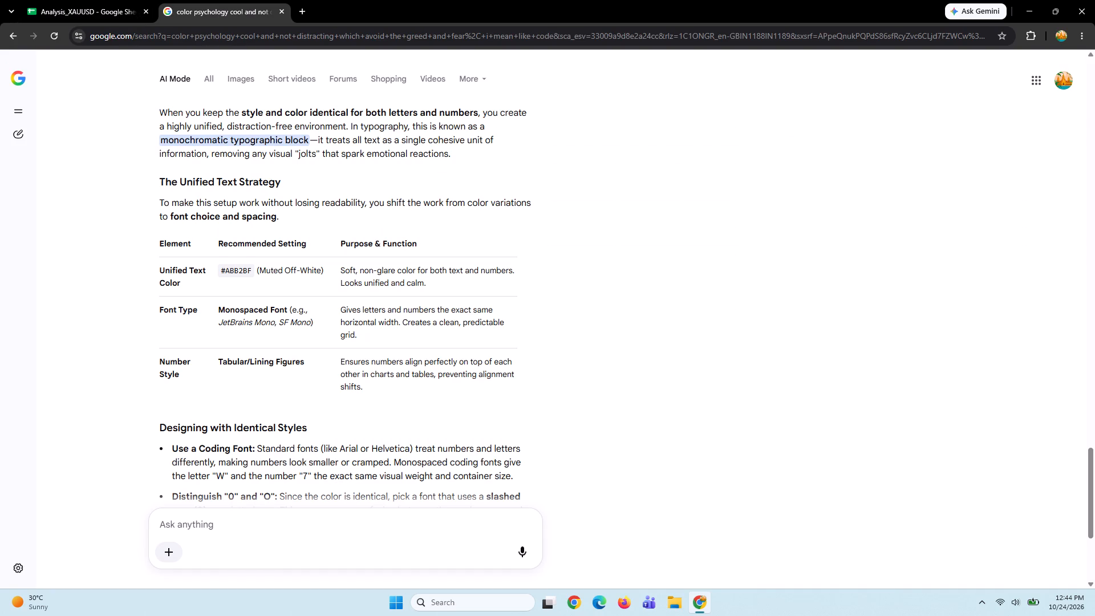
left_click_drag(274, 322, 220, 319)
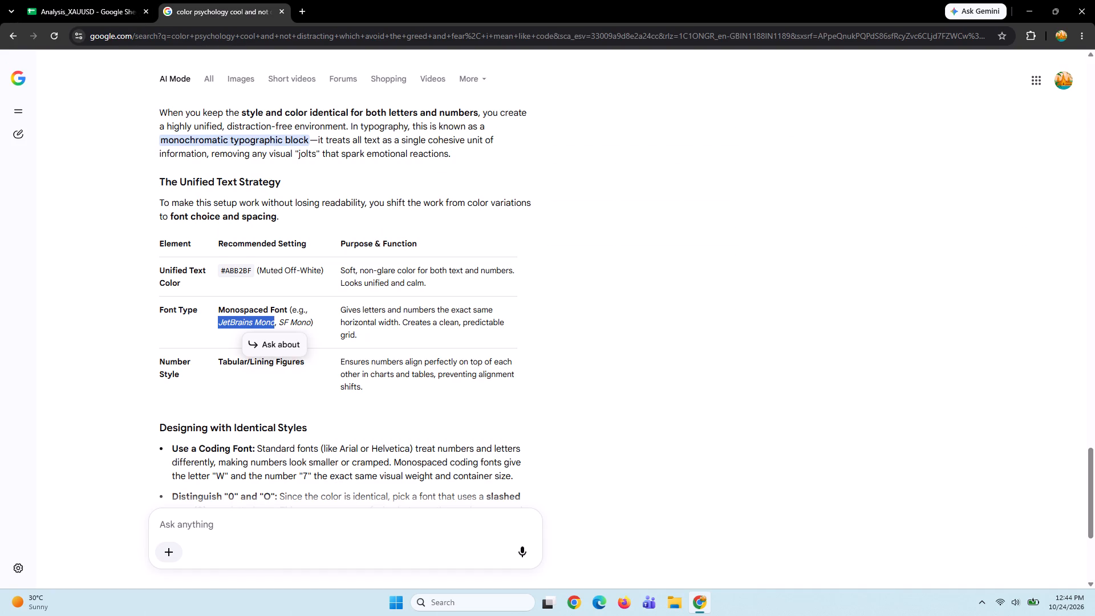
key("ctrl+c")
left_click(238, 376)
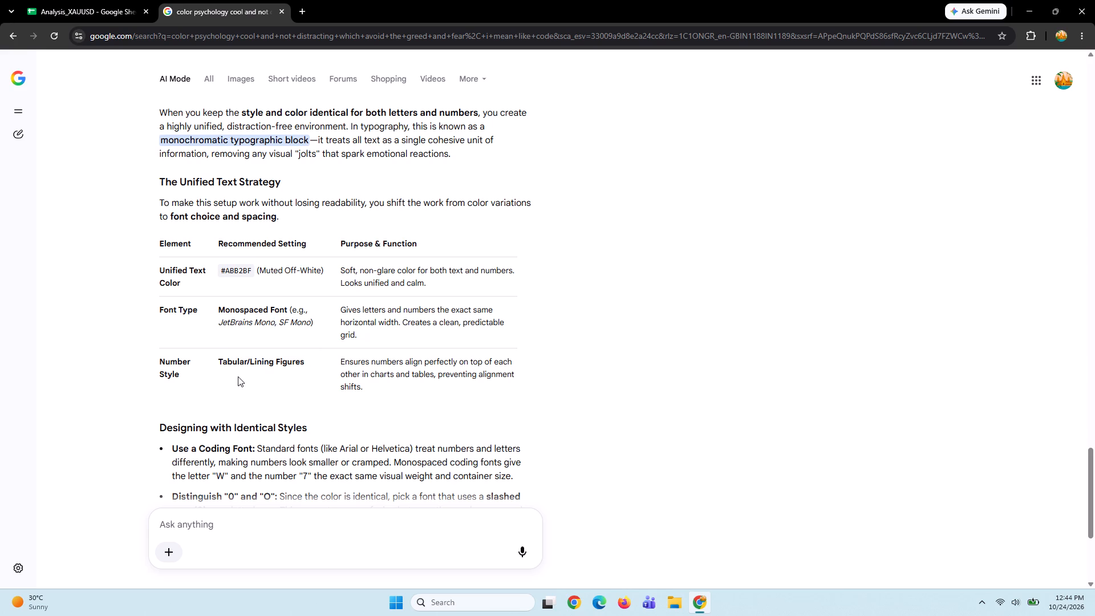
left_click(80, 9)
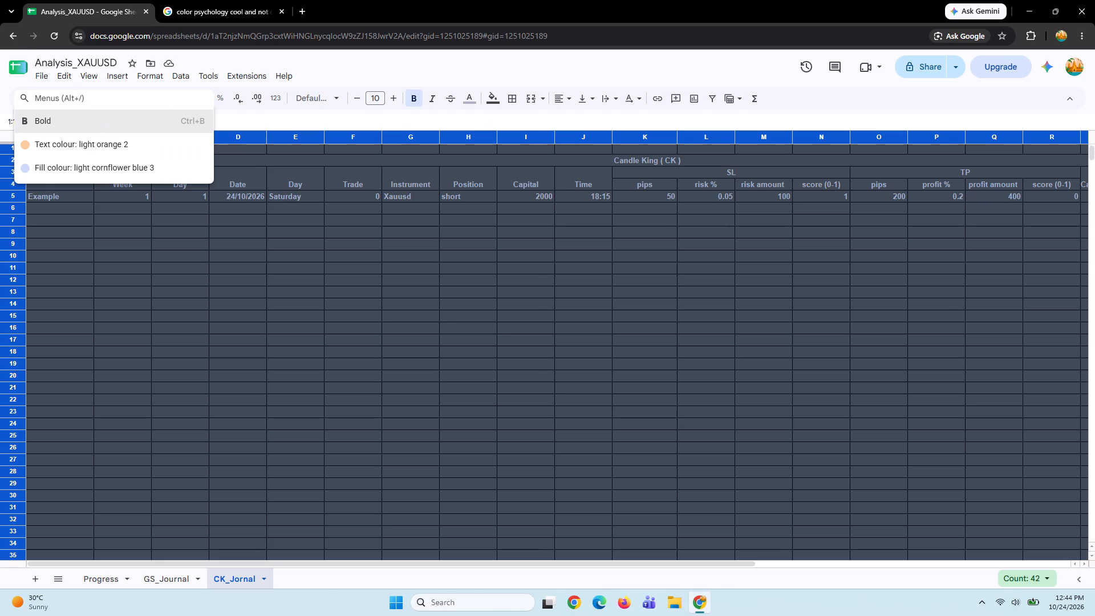
left_click(95, 102)
key("ctrl+v")
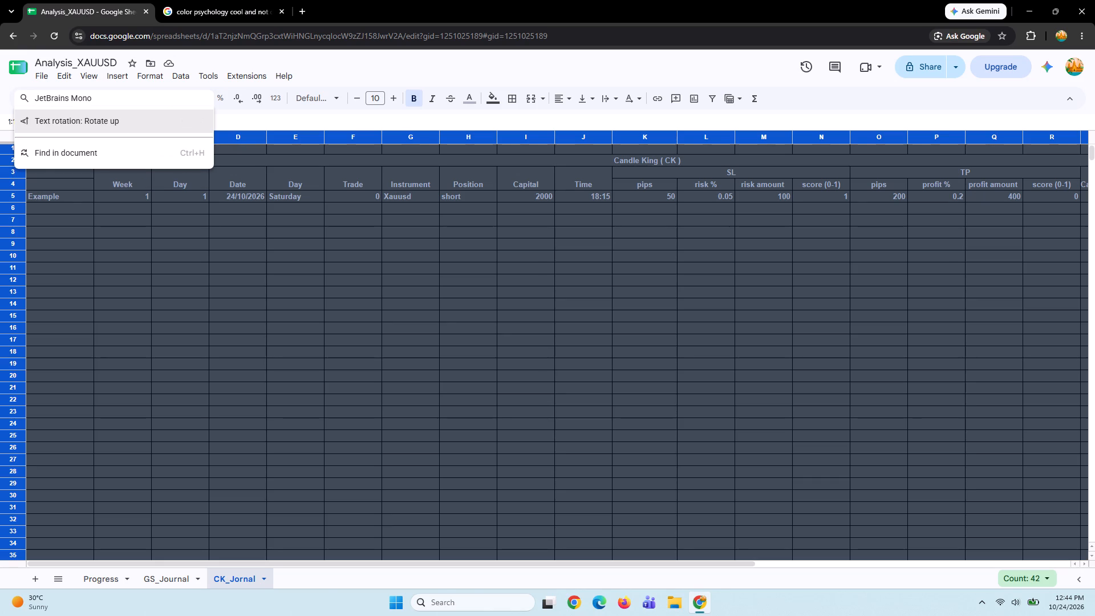
Copy the font name SF Mono from the AI answer and search the spreadsheet's commands for it.
left_click(189, 10)
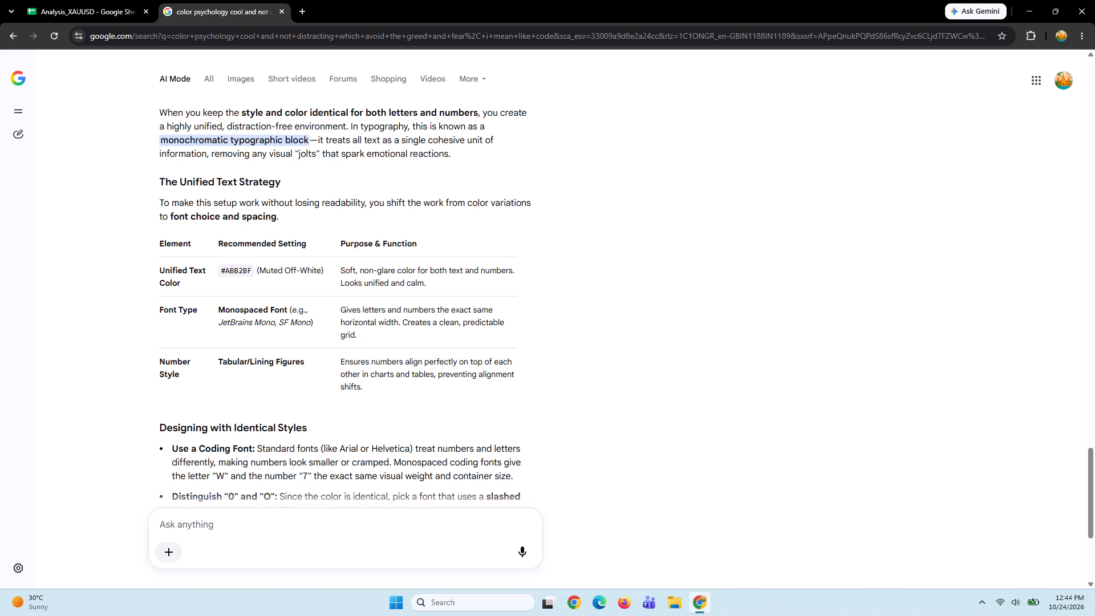
left_click_drag(309, 323, 278, 326)
key("ctrl+c")
left_click(243, 333)
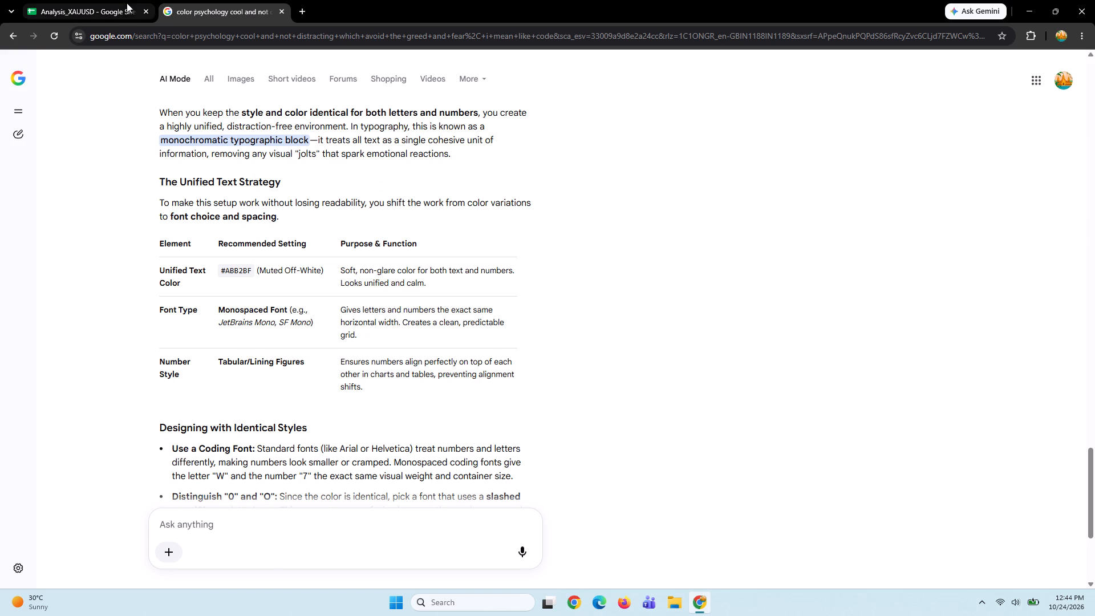
left_click(117, 11)
left_click(106, 97)
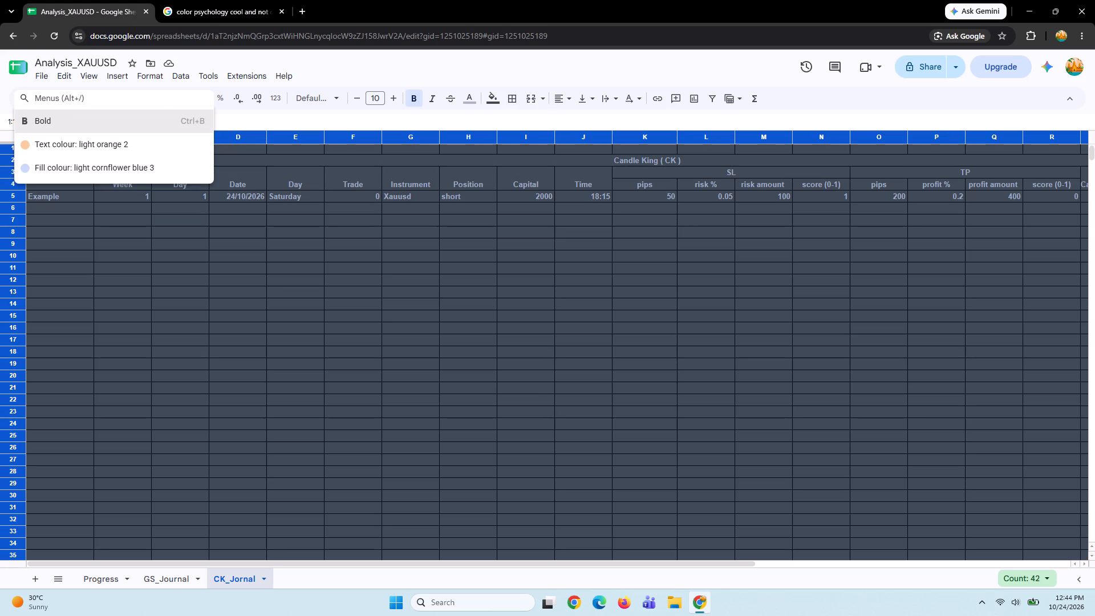
key("ctrl+v")
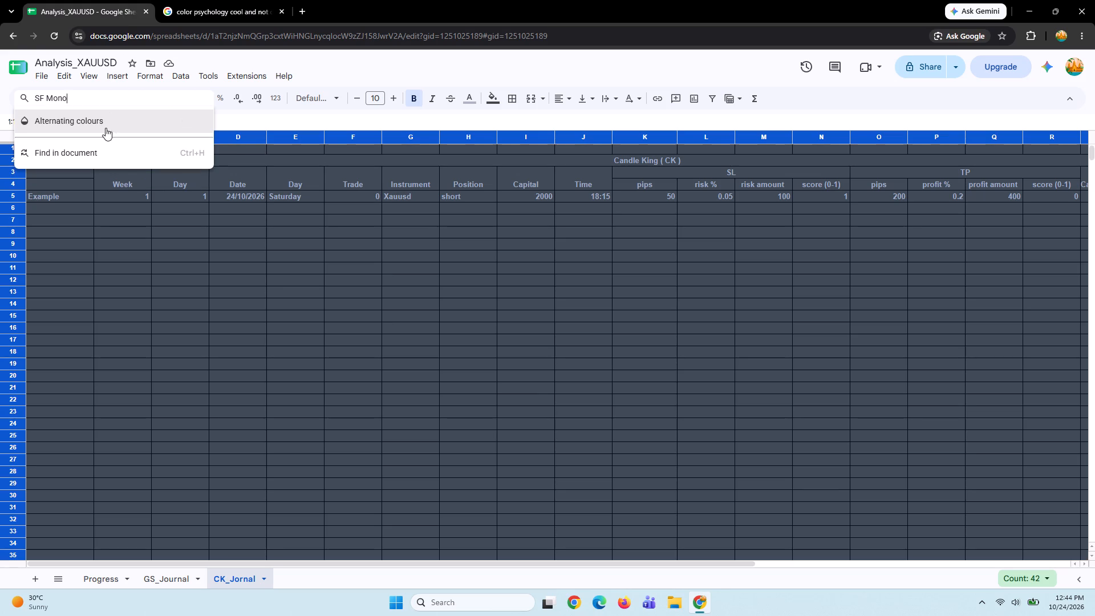
Replace the command search with "font", look through the suggested options, and close the search.
left_click_drag(128, 98, 41, 99)
key("BackSpace")
key("BackSpace")
key("BackSpace")
key("BackSpace")
key("BackSpace")
key("BackSpace")
key("BackSpace")
key("BackSpace")
key("BackSpace")
key("BackSpace")
key("BackSpace")
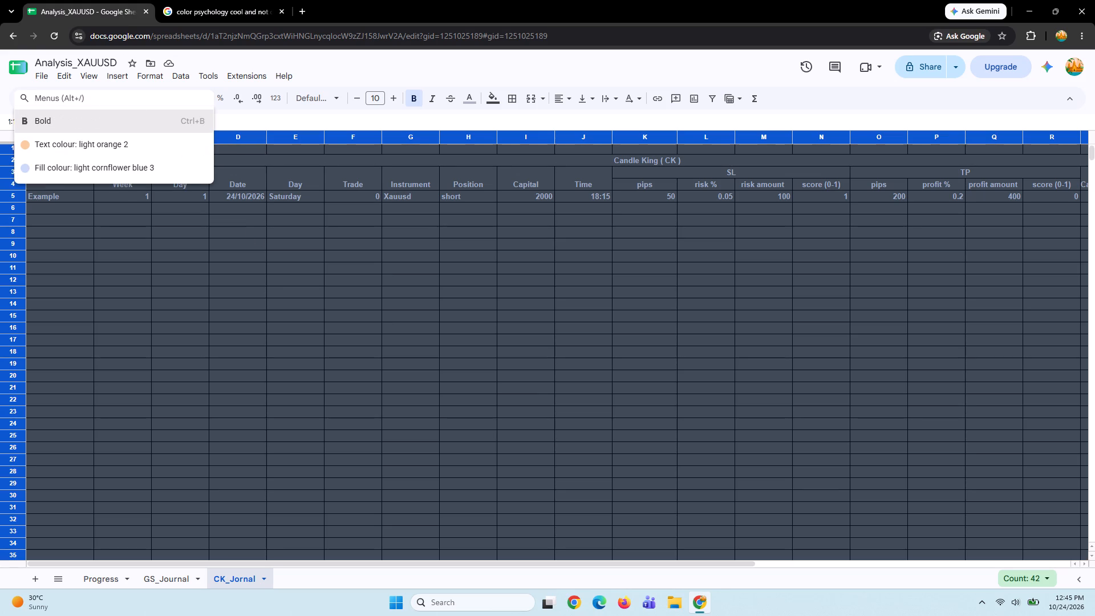
type("font")
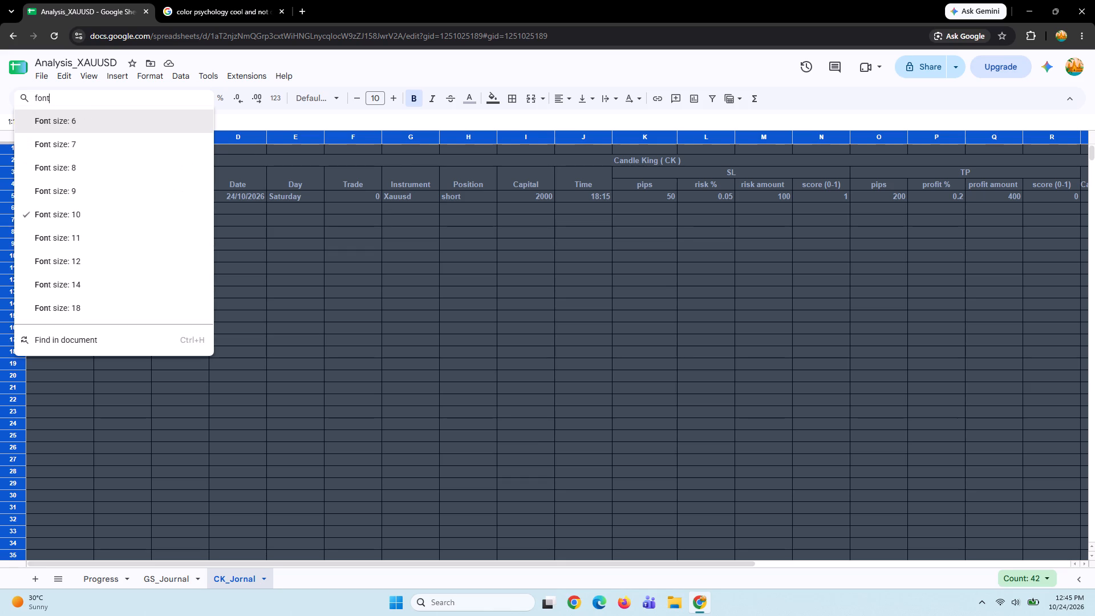
key("space")
left_click(256, 120)
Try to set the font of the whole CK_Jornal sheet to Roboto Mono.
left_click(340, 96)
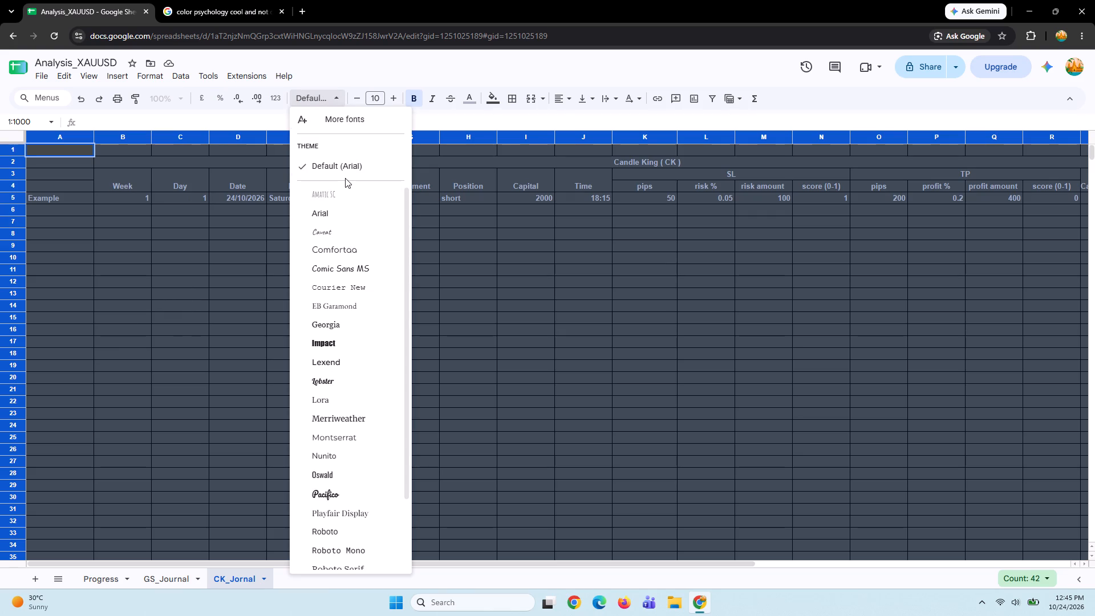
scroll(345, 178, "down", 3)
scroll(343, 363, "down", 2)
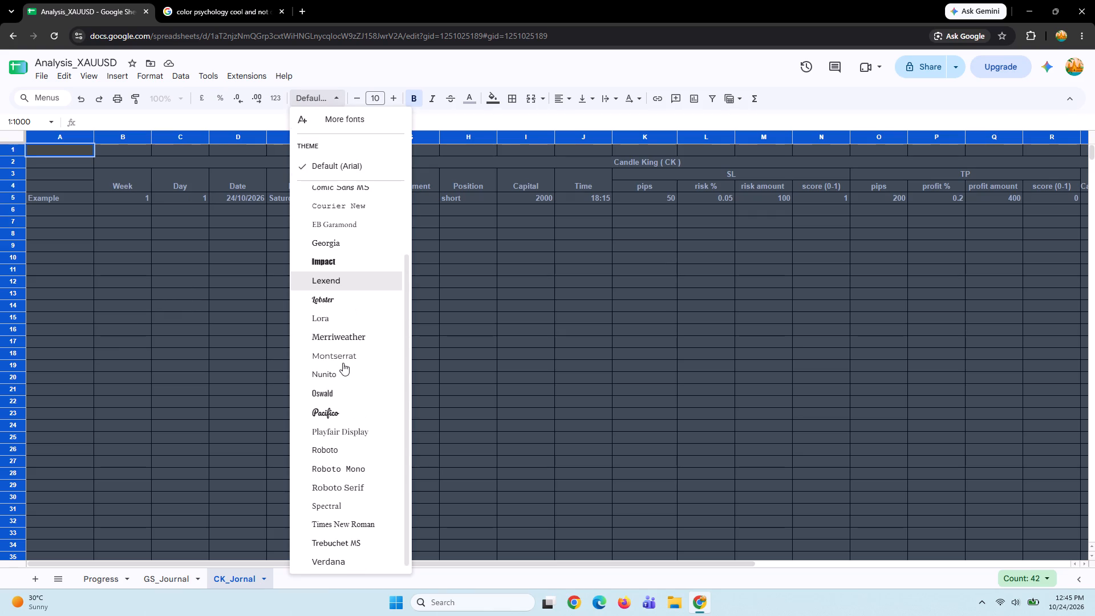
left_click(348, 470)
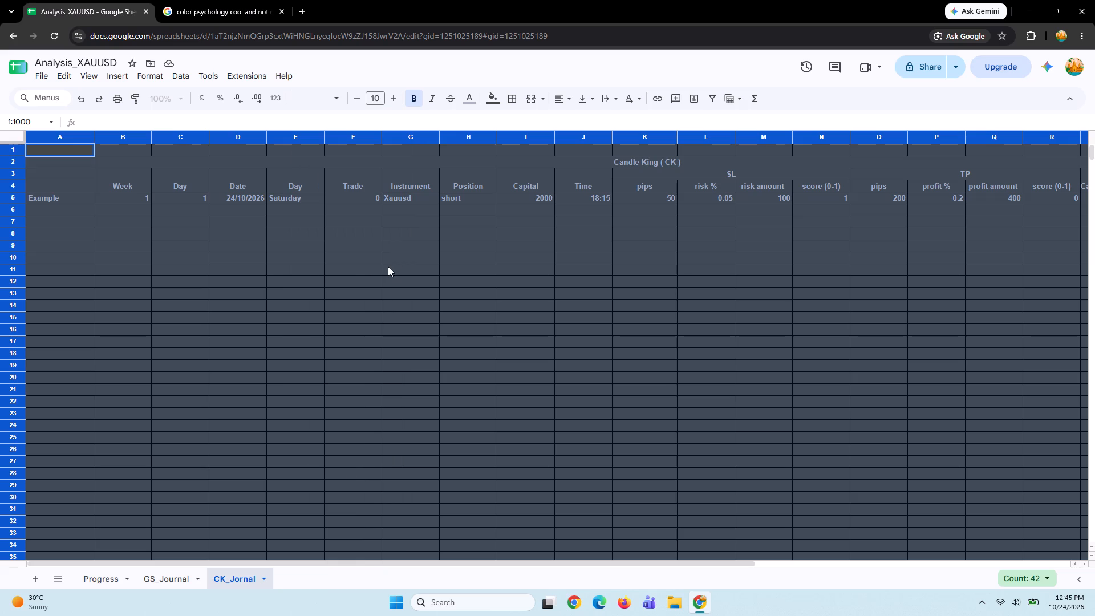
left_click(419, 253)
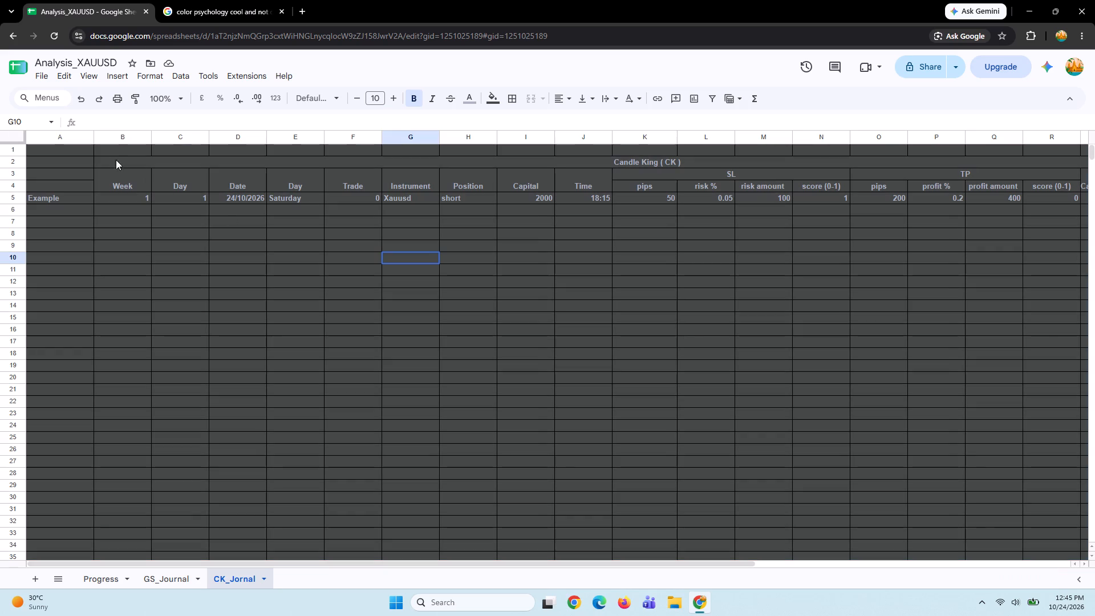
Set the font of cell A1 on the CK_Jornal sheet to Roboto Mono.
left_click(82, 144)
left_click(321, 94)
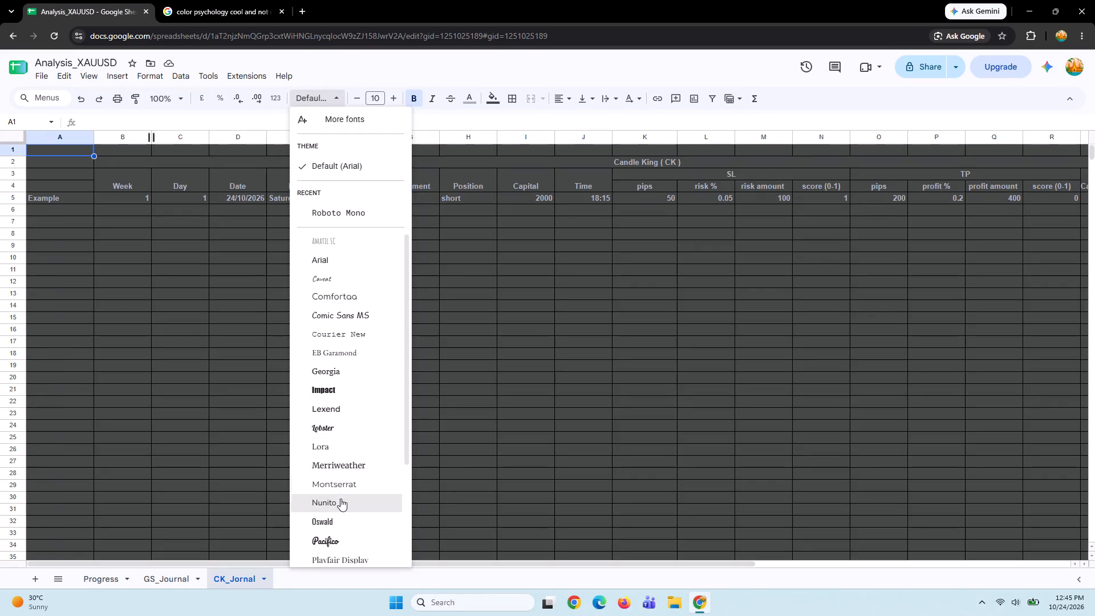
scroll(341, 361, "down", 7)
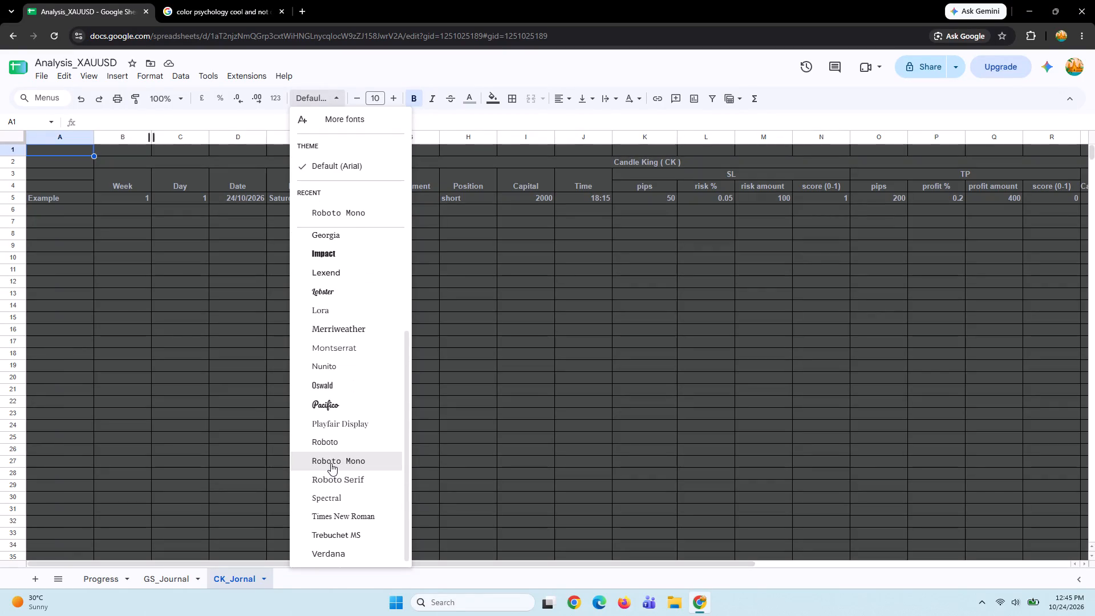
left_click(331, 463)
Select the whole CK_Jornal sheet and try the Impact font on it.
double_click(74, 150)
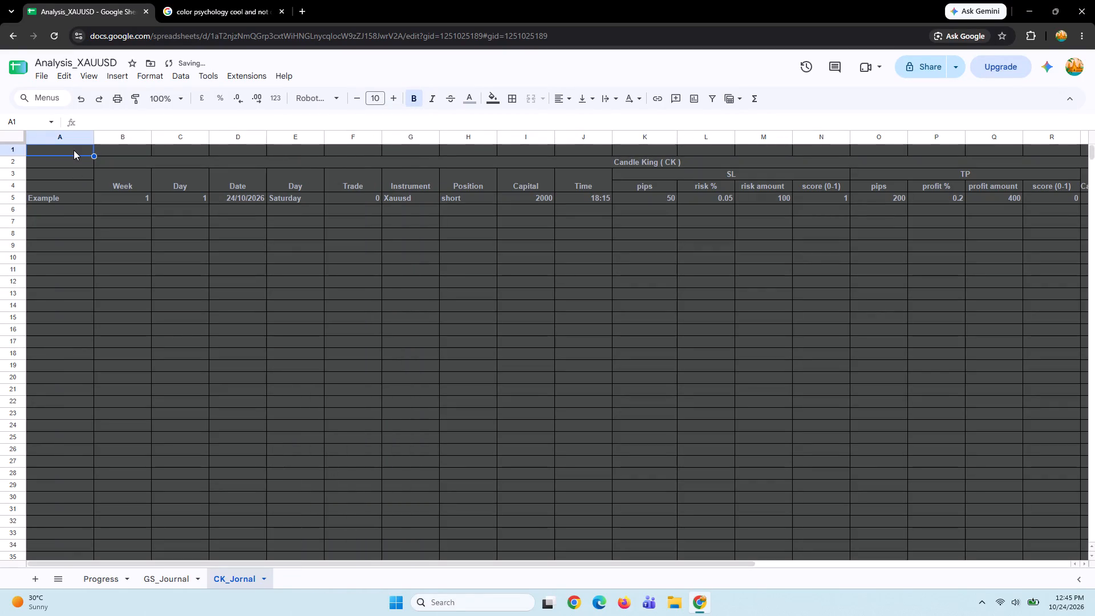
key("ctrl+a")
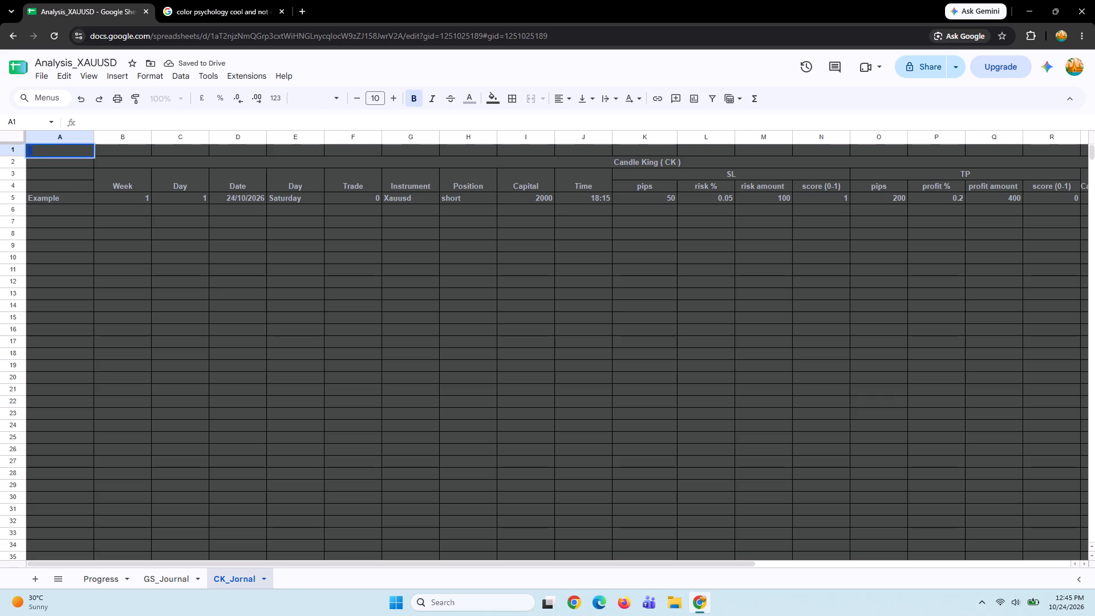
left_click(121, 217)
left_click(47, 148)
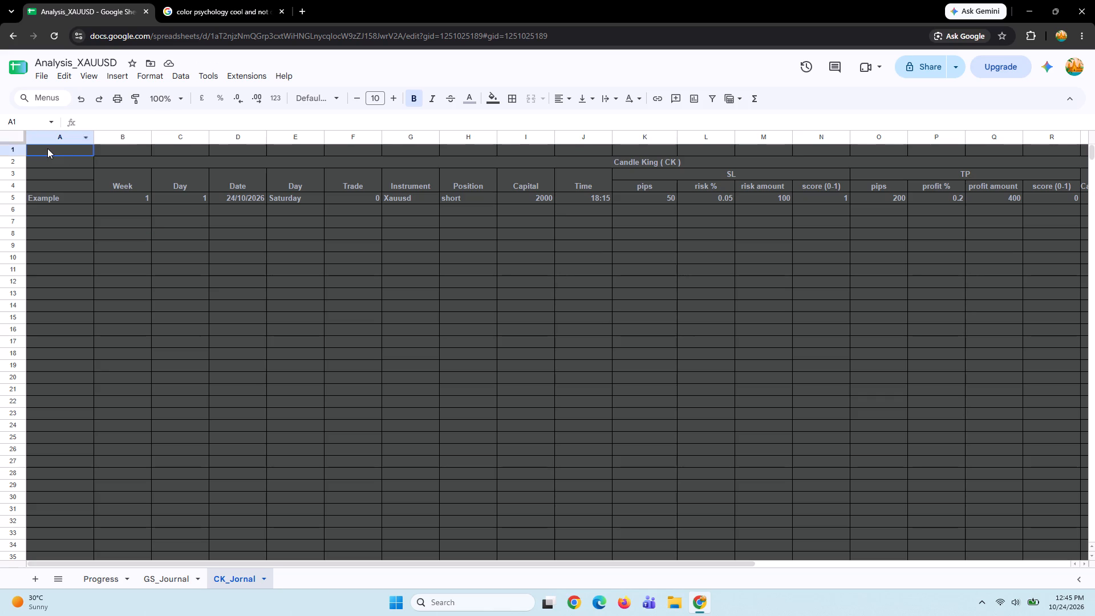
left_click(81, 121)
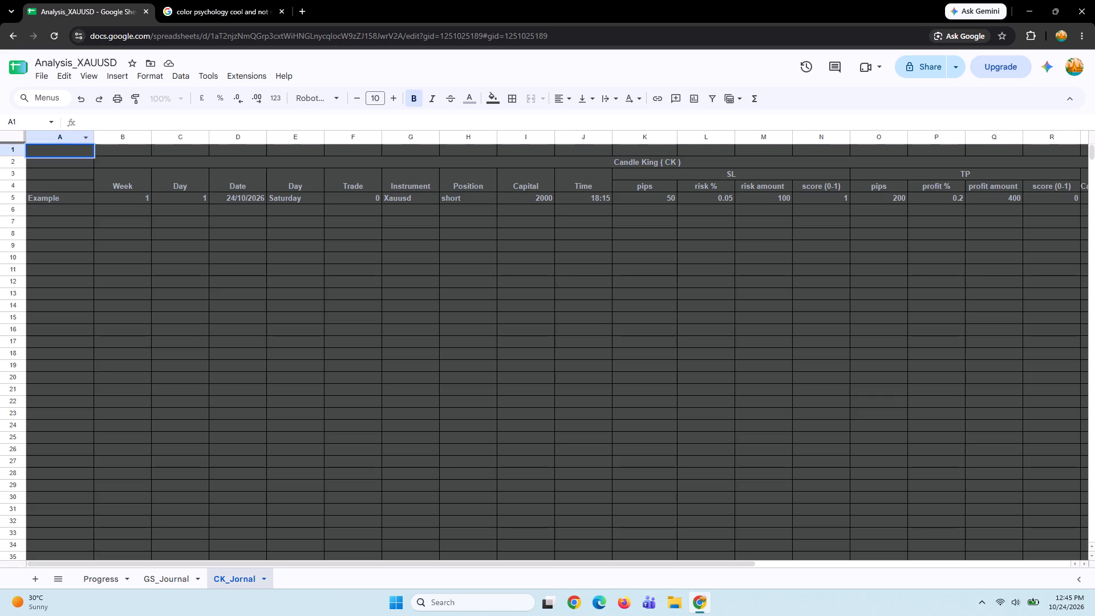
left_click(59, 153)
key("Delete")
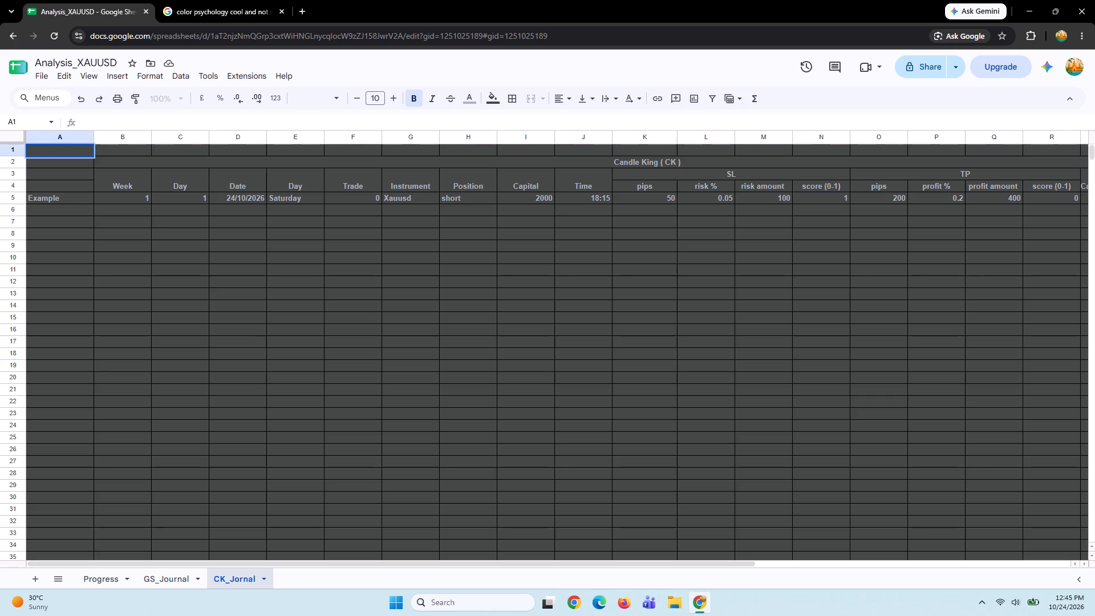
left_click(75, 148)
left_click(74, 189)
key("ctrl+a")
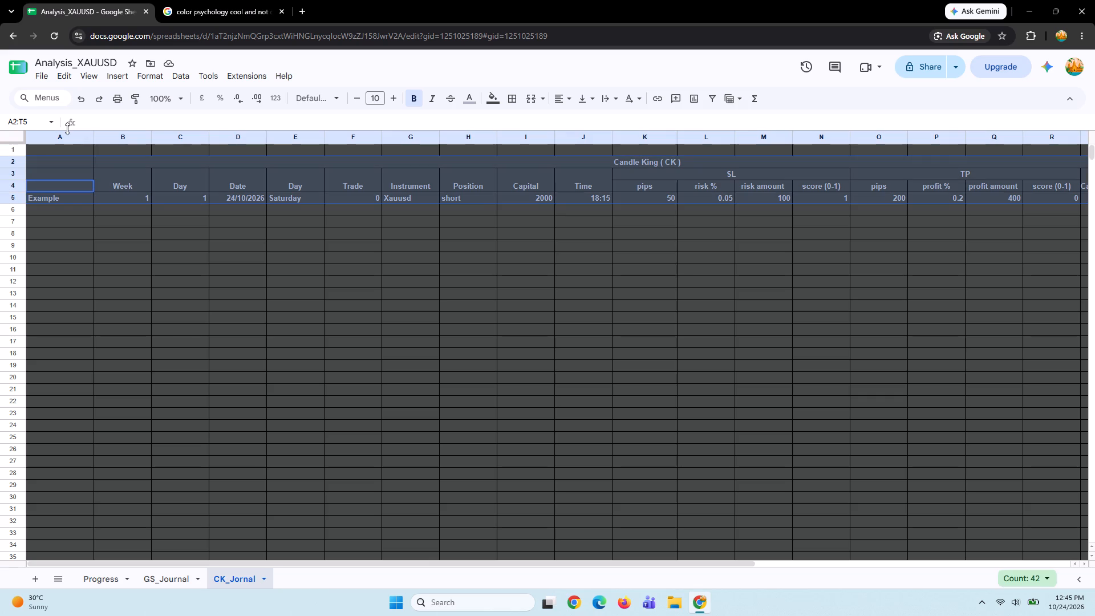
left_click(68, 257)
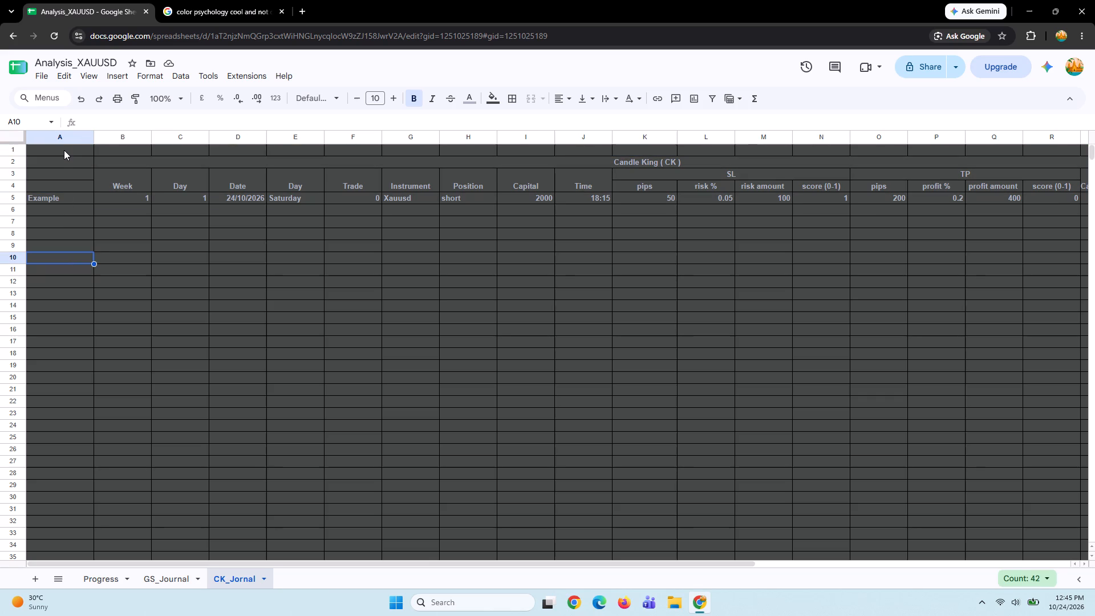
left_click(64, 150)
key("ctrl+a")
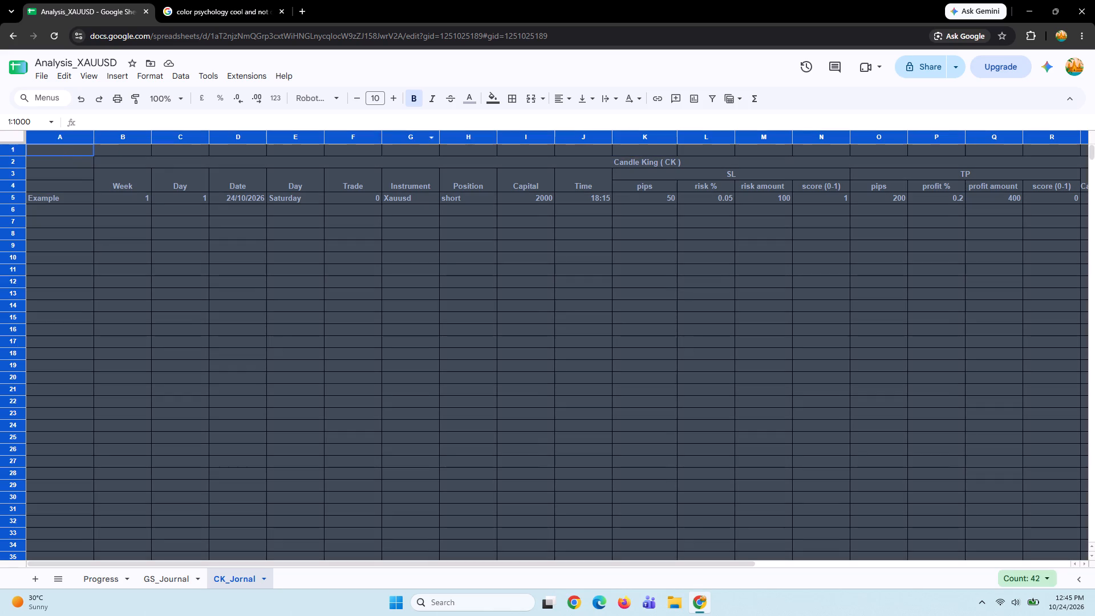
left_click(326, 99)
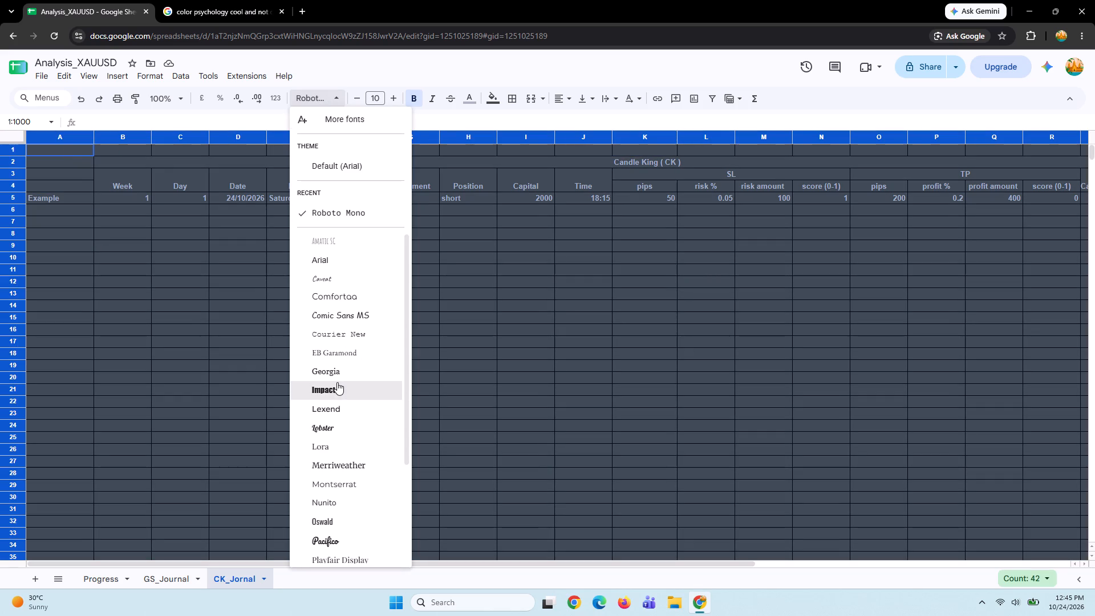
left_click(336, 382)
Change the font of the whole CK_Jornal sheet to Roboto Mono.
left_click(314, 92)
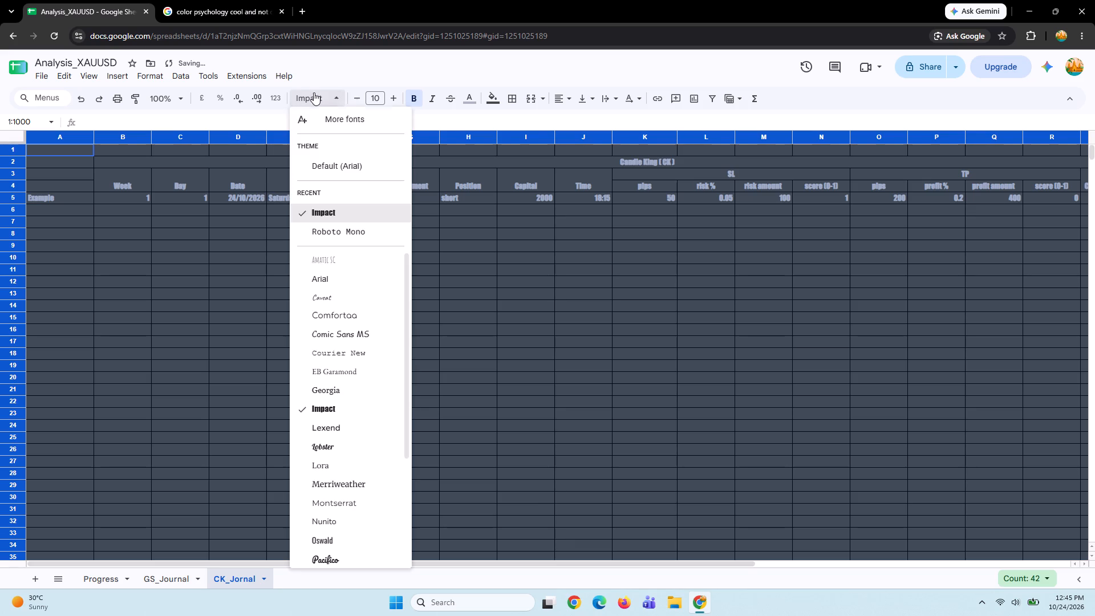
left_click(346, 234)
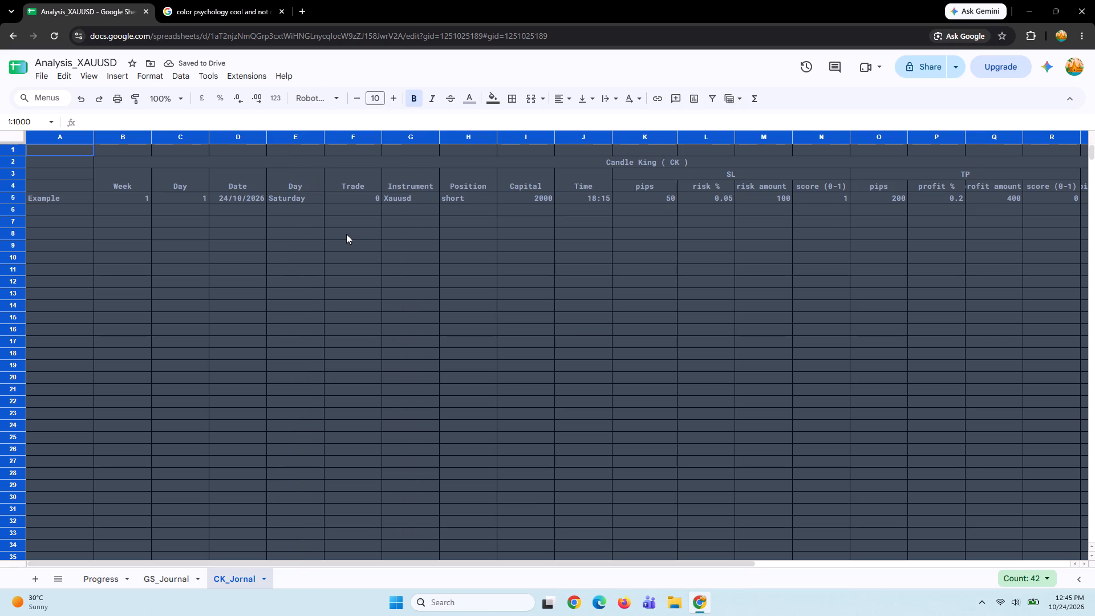
Set the font of the whole CK_Jornal sheet to Verdana.
left_click(330, 96)
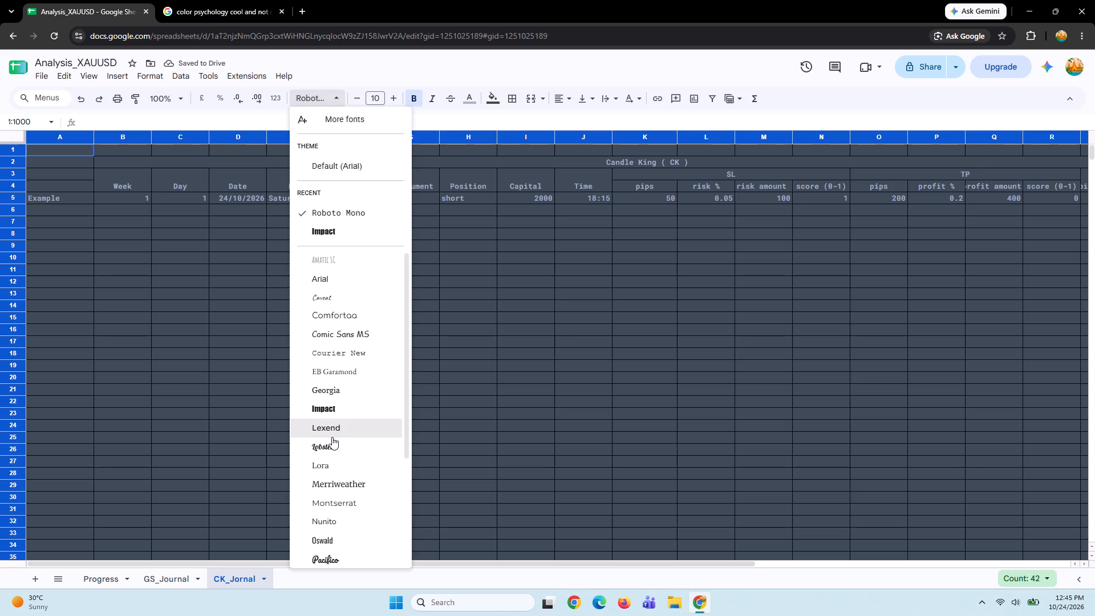
scroll(332, 437, "down", 5)
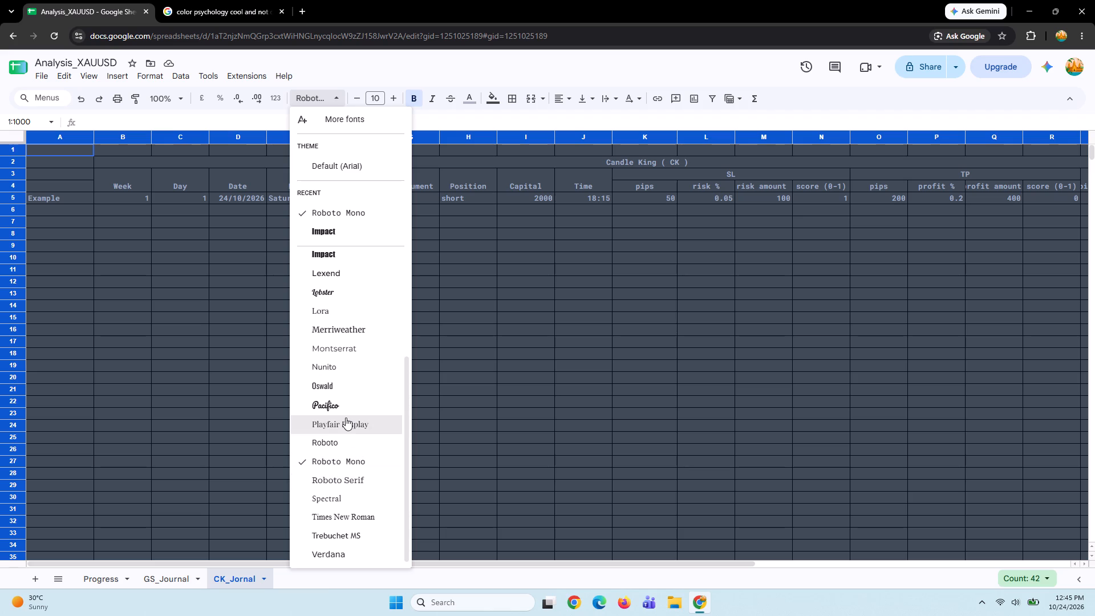
left_click(340, 549)
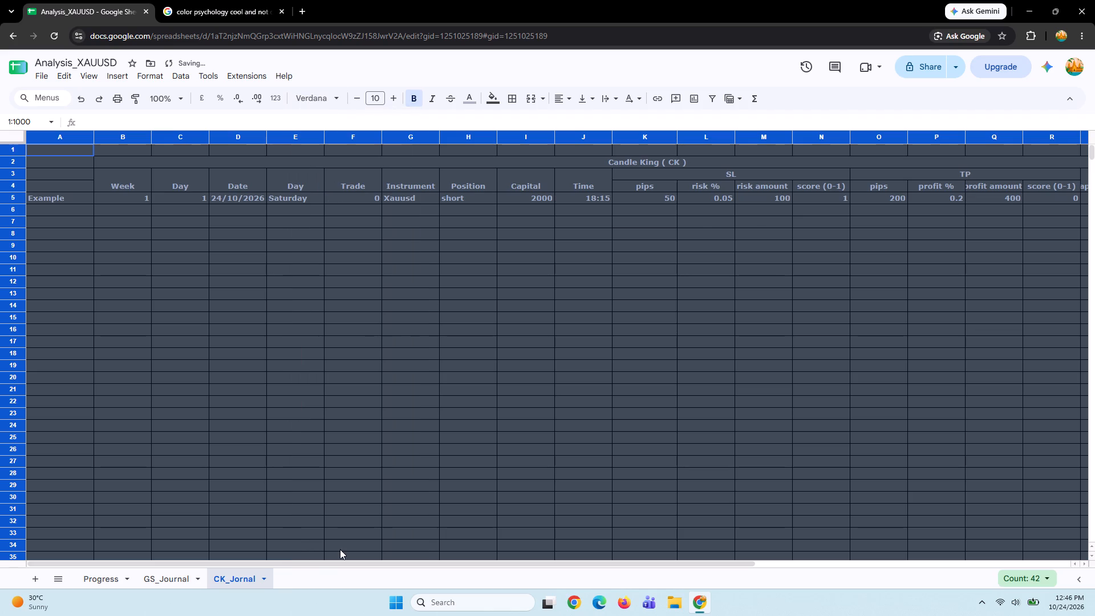
Change the font of the whole CK_Jornal sheet back to Roboto Mono.
left_click(315, 94)
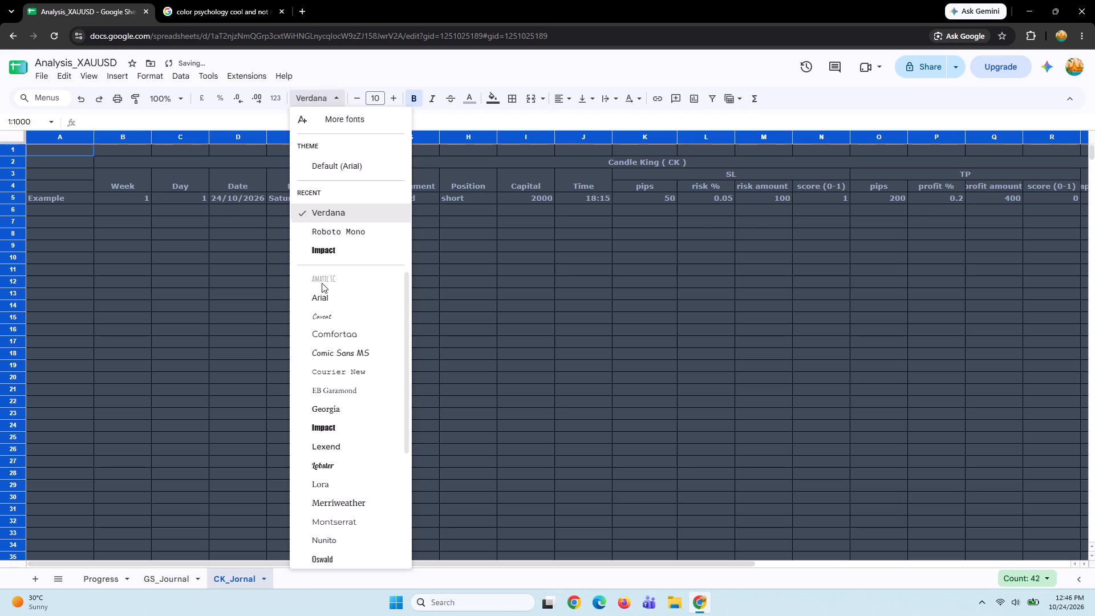
scroll(347, 492, "down", 4)
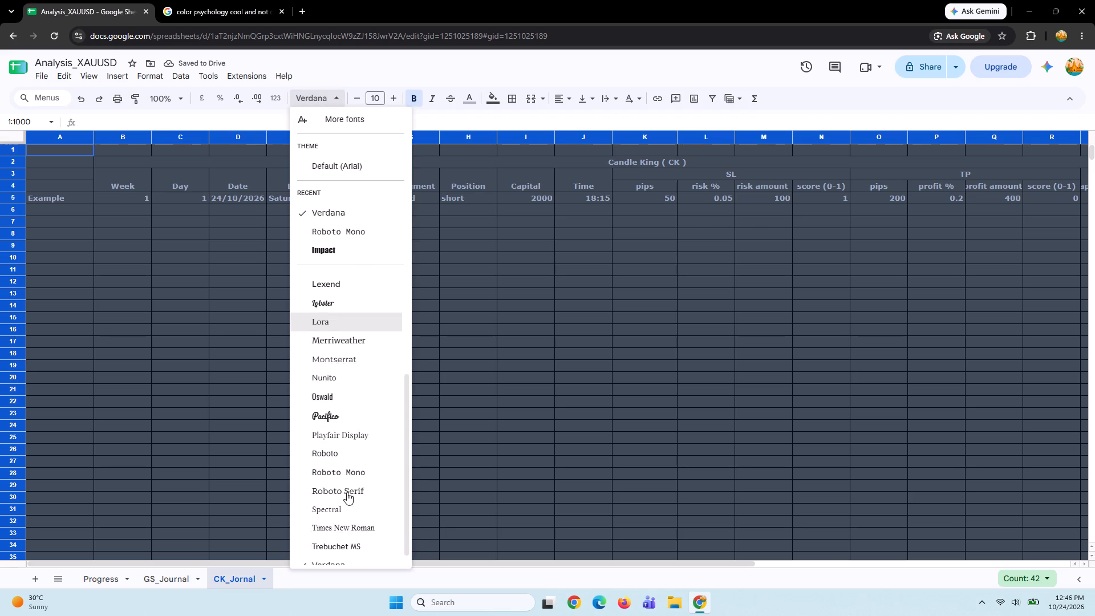
scroll(347, 492, "up", 6)
left_click(338, 238)
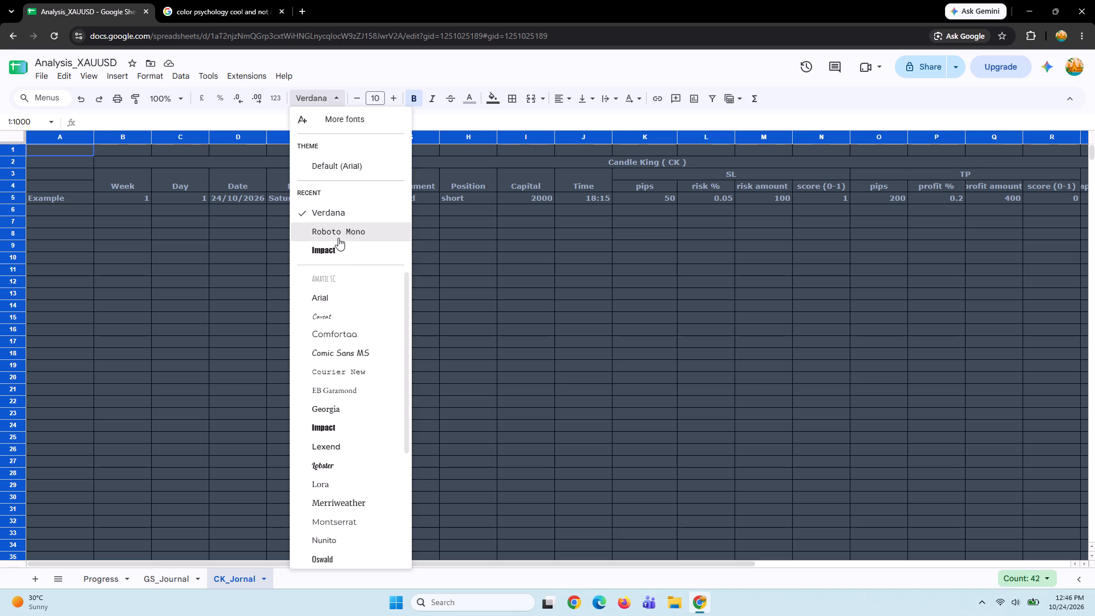
left_click(338, 238)
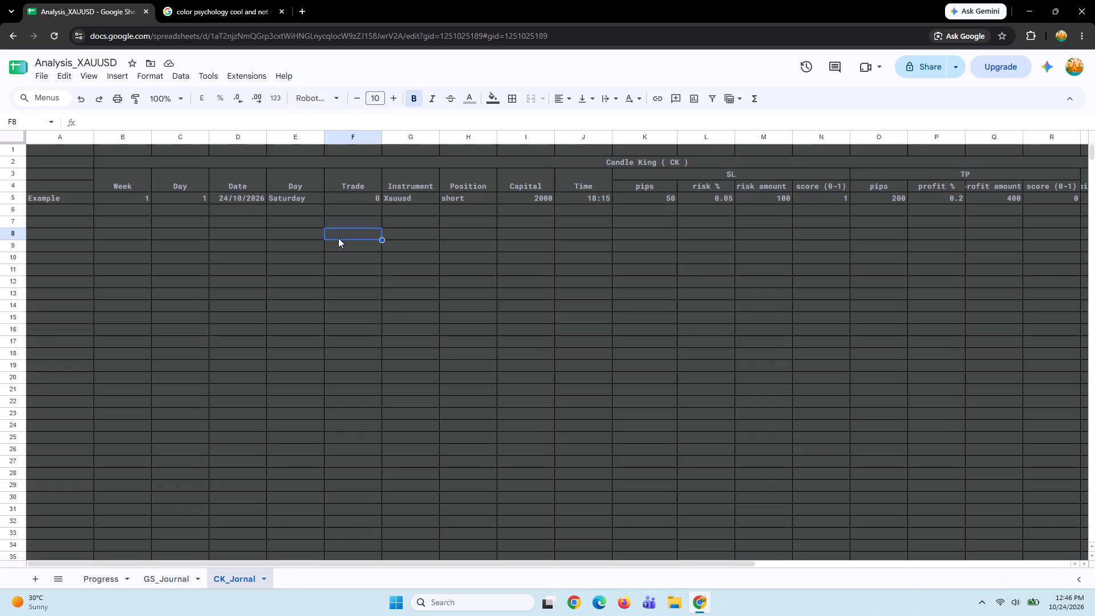
left_click(61, 147)
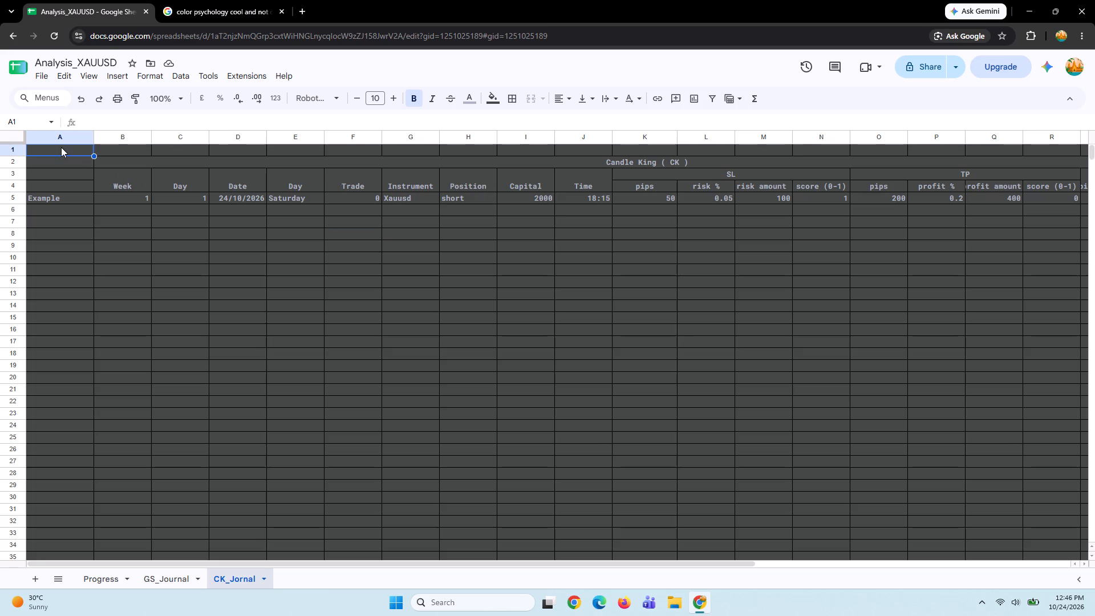
Try bright yellow text on the merged Candle King ( CK ) title in row 2, and settle on the palest yellow.
left_click(647, 161)
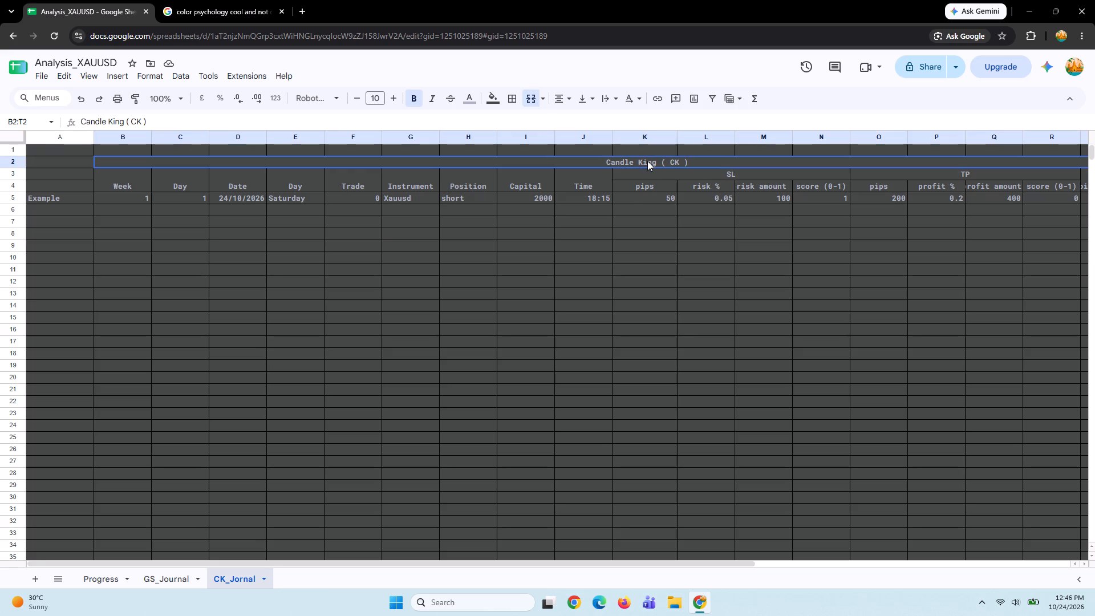
left_click(468, 99)
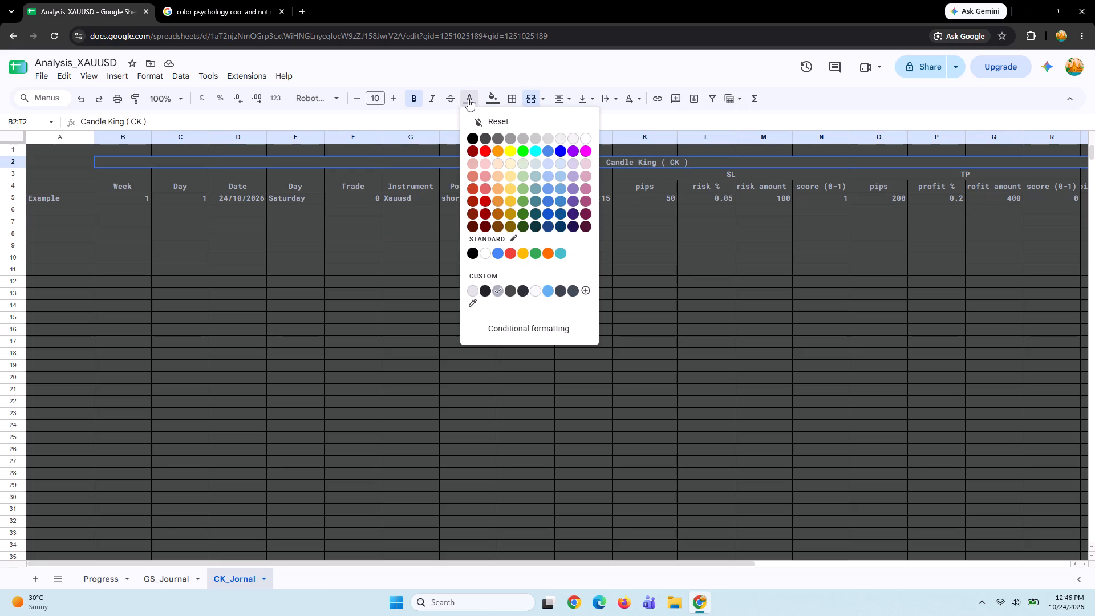
left_click(509, 151)
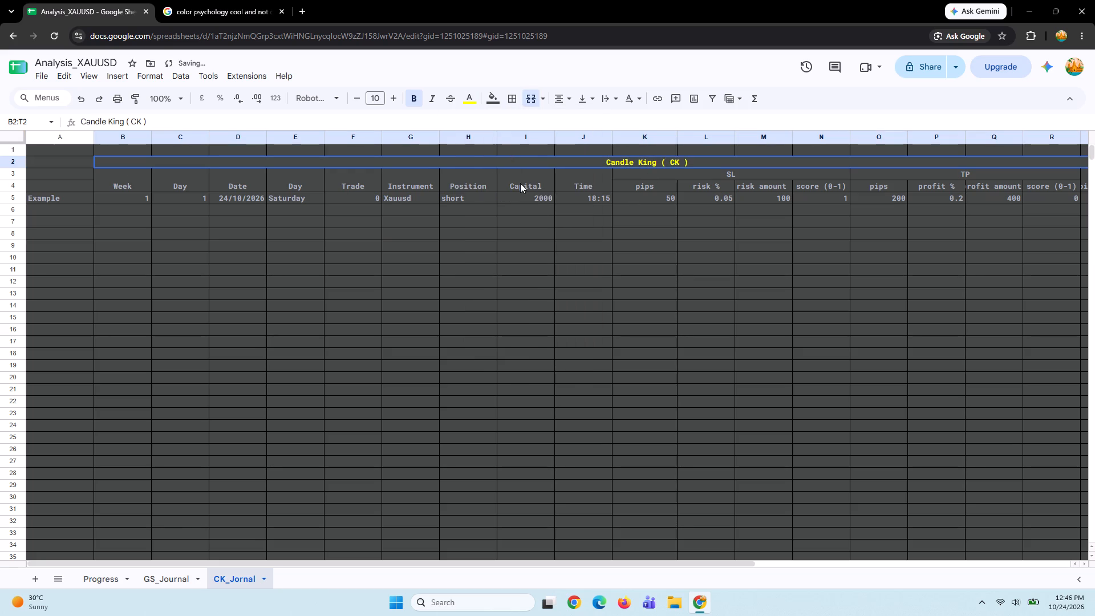
left_click(469, 94)
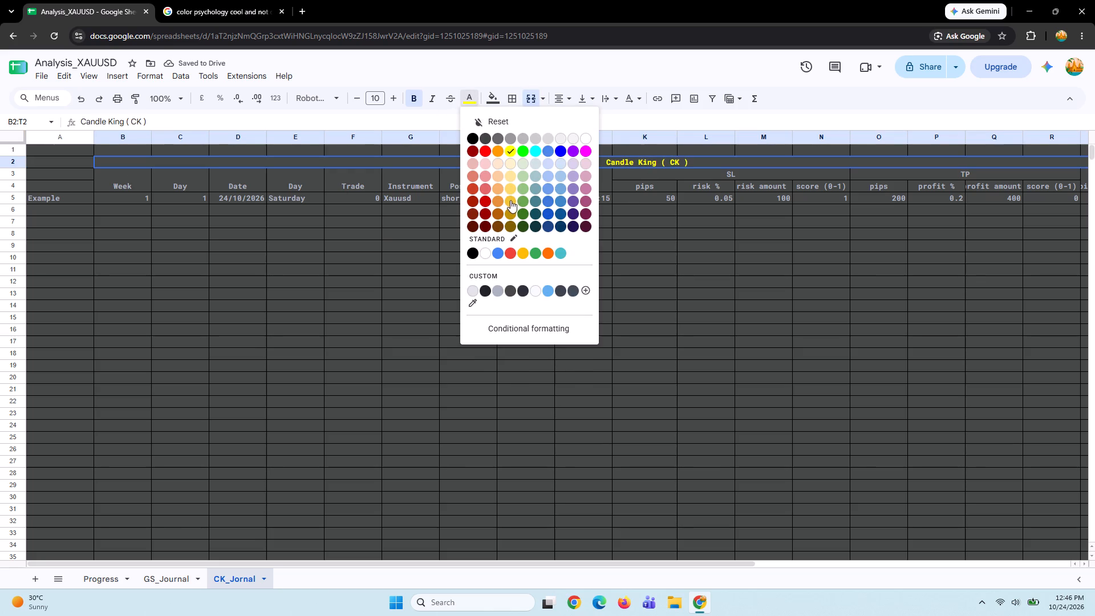
left_click(510, 160)
left_click(618, 217)
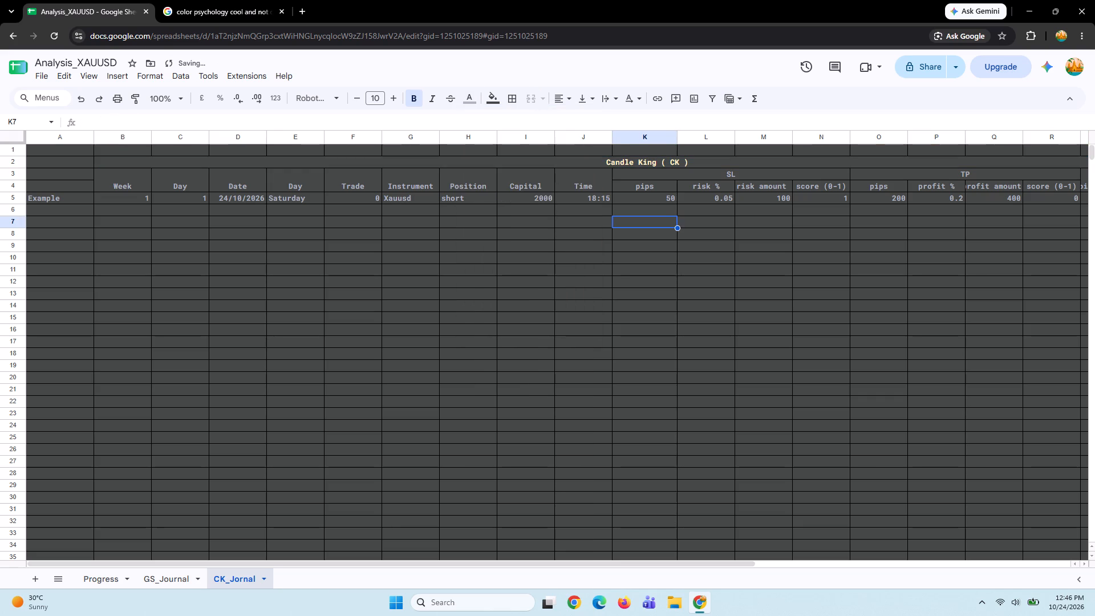
left_click(636, 161)
left_click(623, 242)
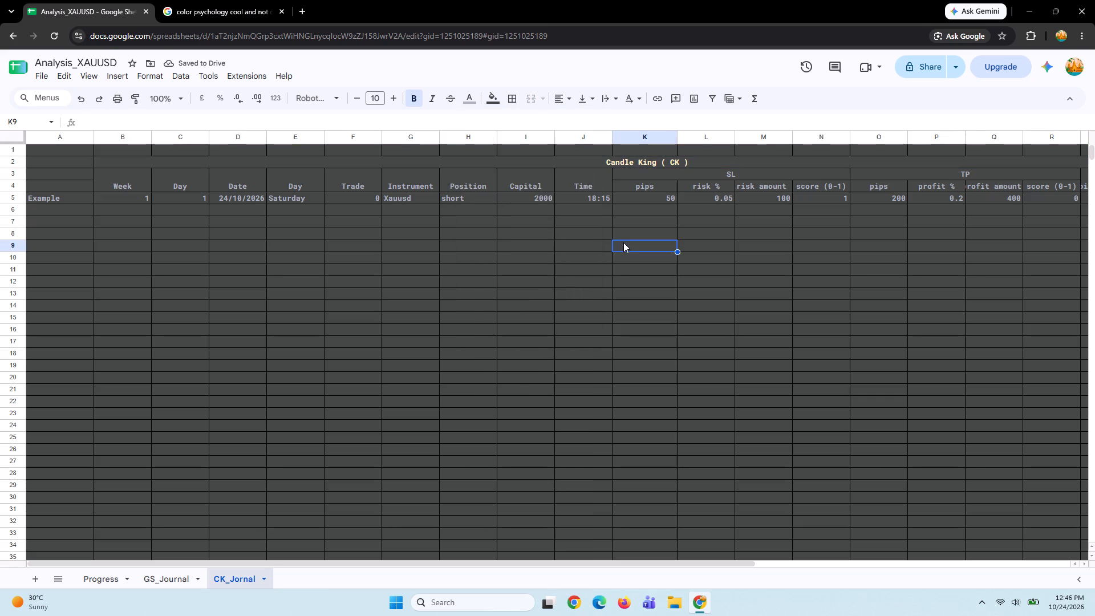
scroll(545, 244, "left", 5)
scroll(545, 244, "right", 4)
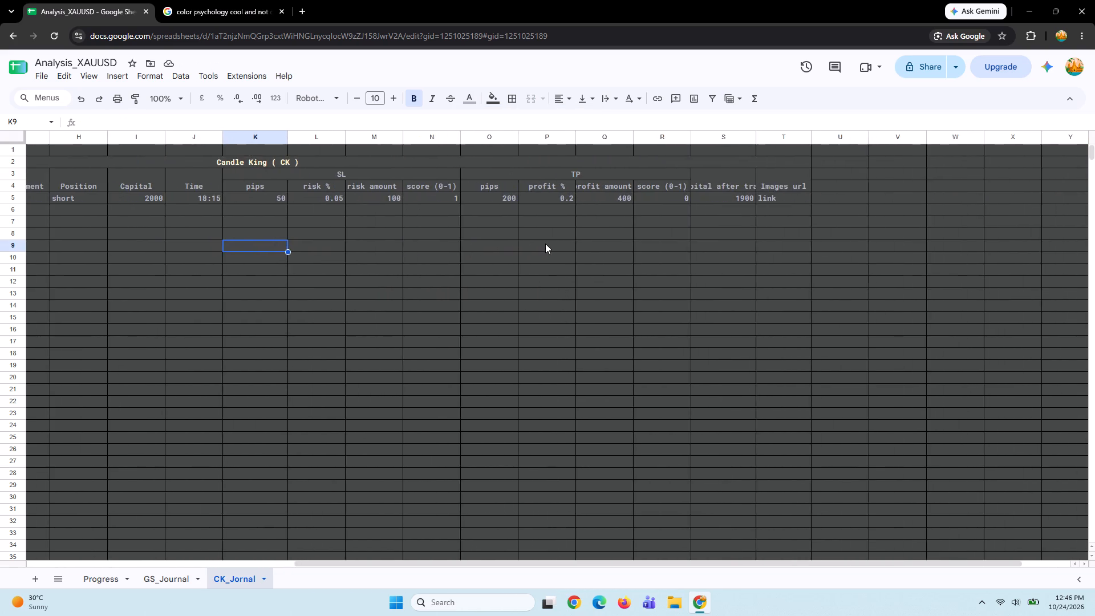
scroll(545, 244, "right", 4)
Cut the entire CK_Jornal sheet content and paste it into the GS_Journal sheet starting at cell A1.
left_click(68, 148)
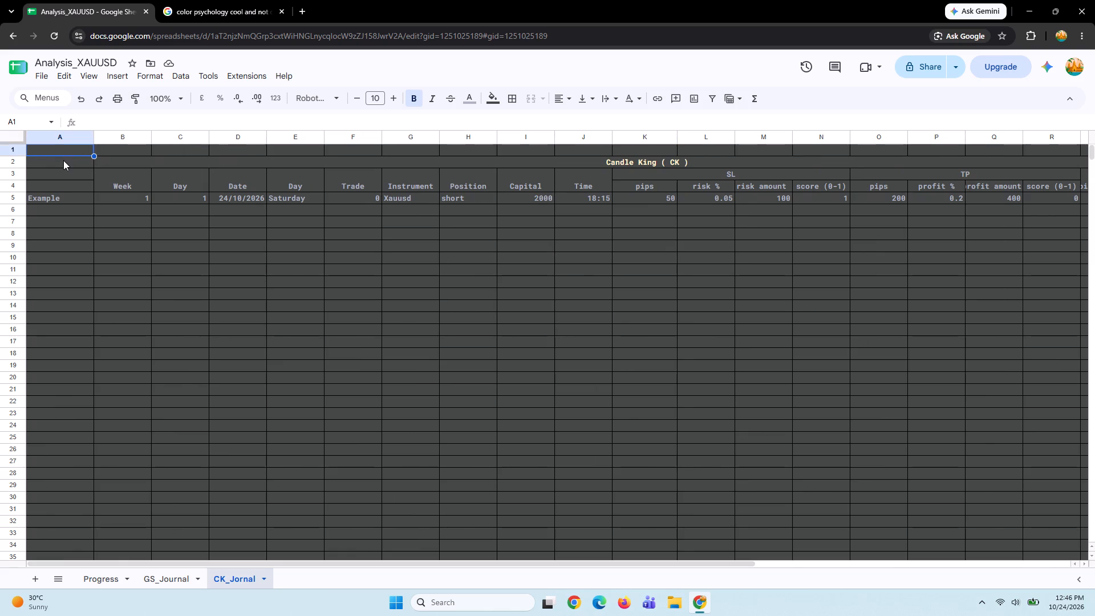
left_click(63, 160)
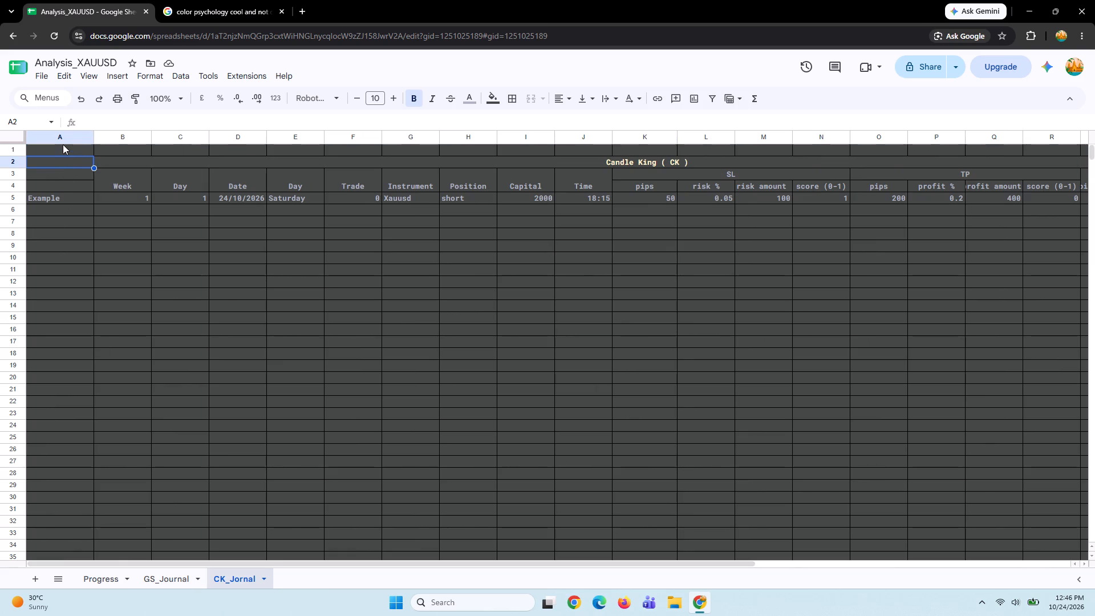
key("ctrl+a")
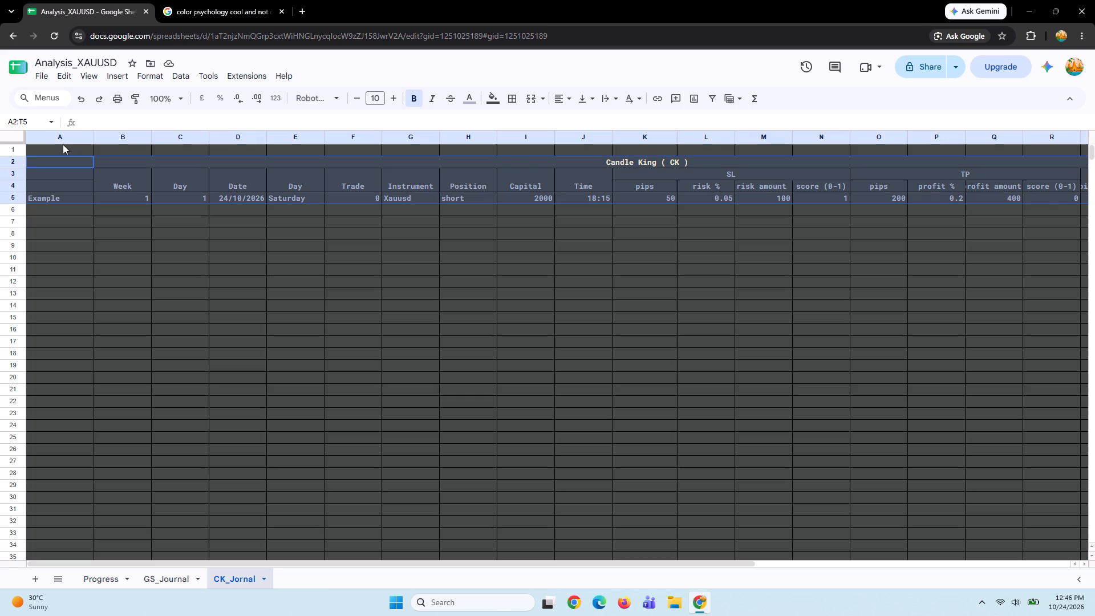
left_click(58, 151)
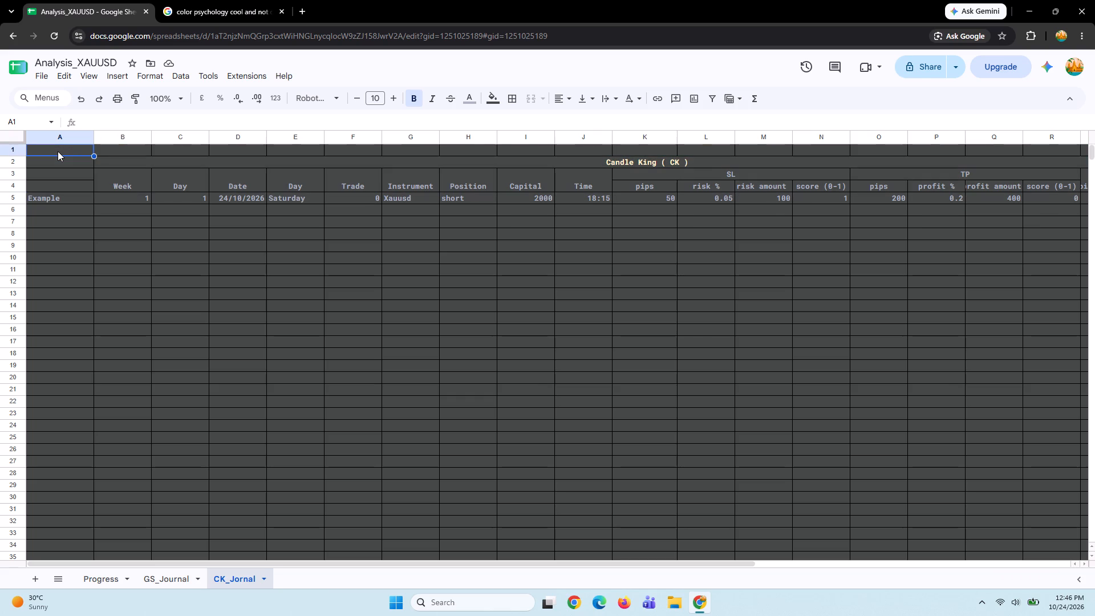
key("ctrl+a")
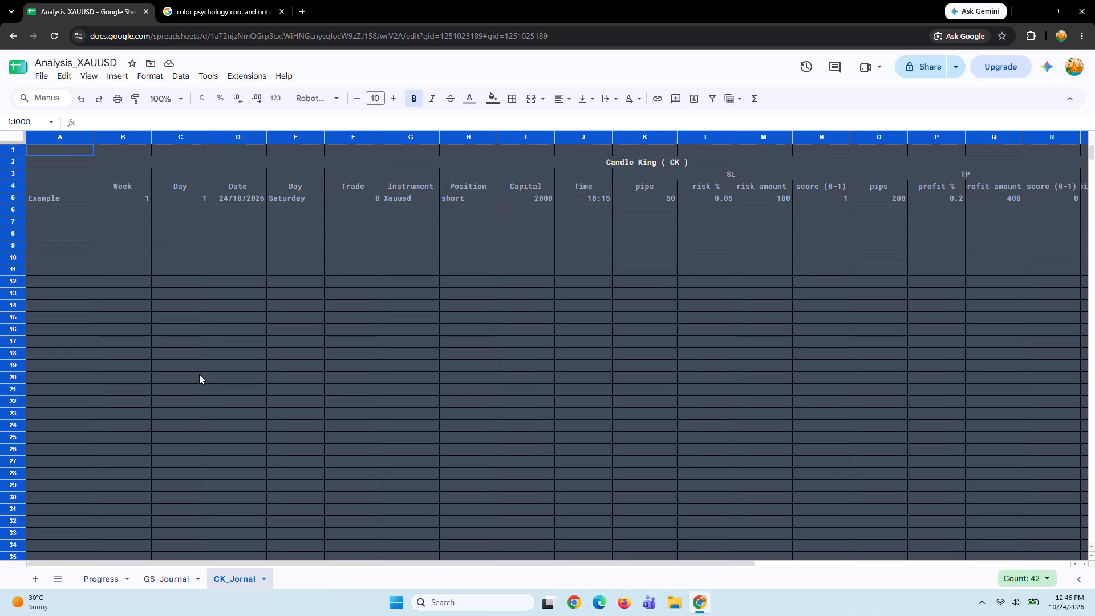
key("ctrl+x")
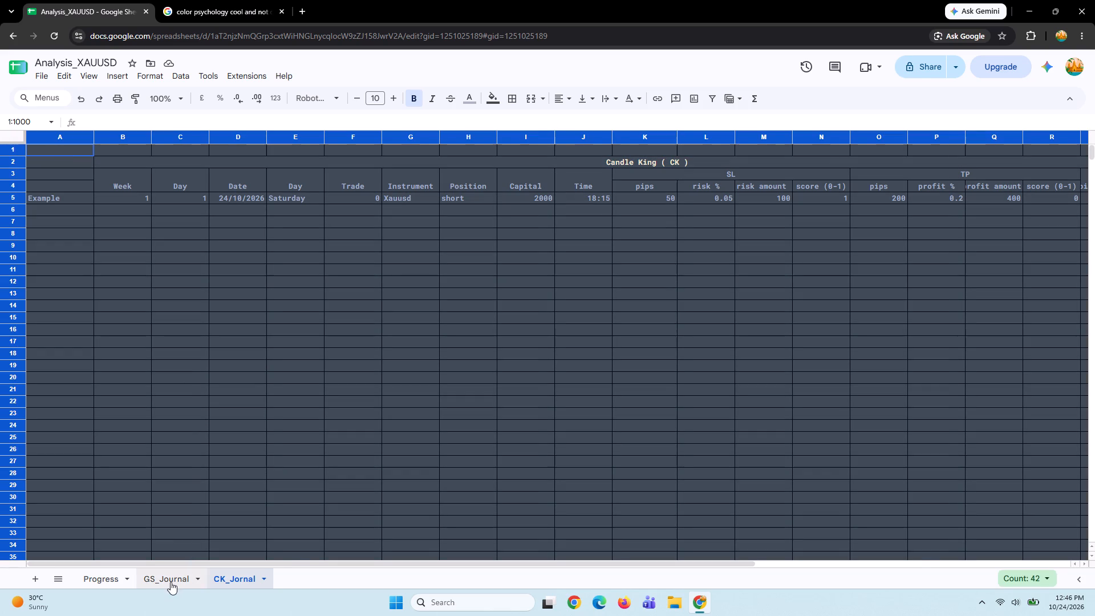
left_click(171, 582)
scroll(48, 147, "right", 2)
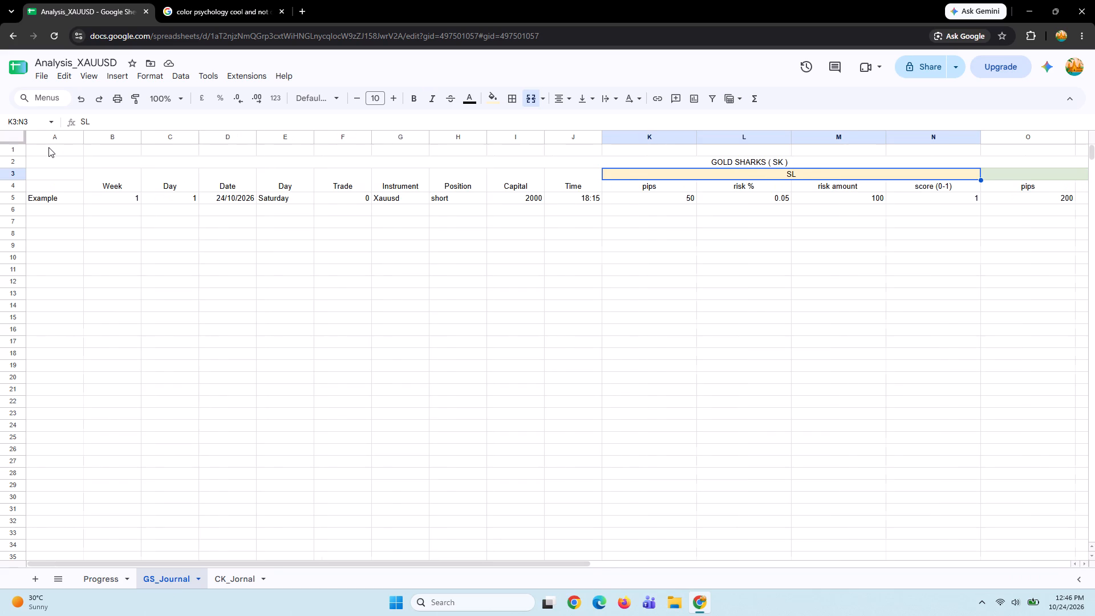
scroll(48, 147, "right", 2)
scroll(48, 147, "up", 1)
left_click(43, 145)
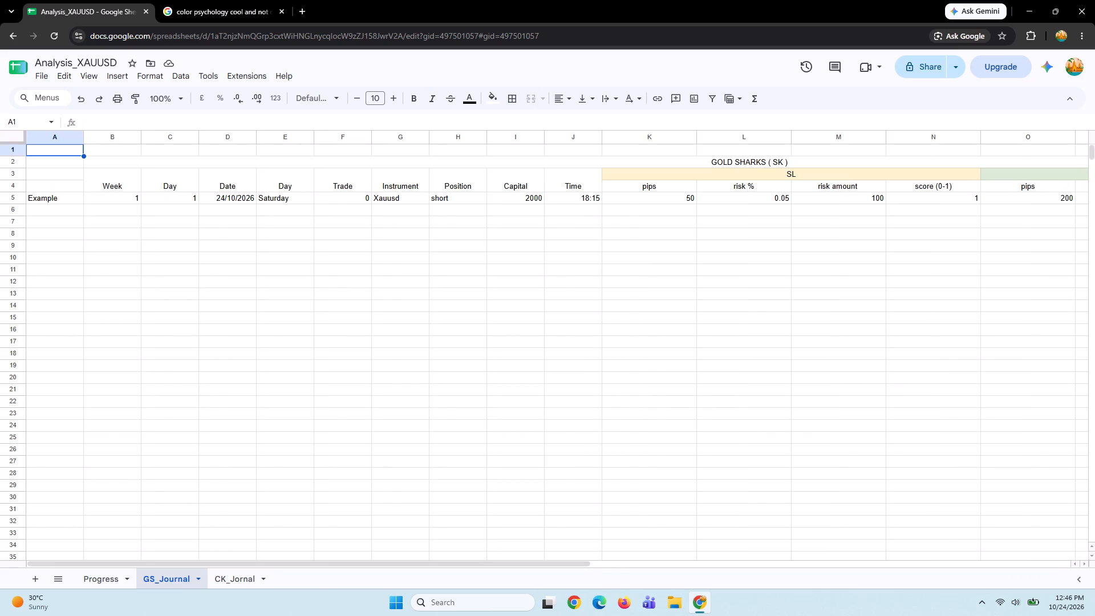
key("ctrl+v")
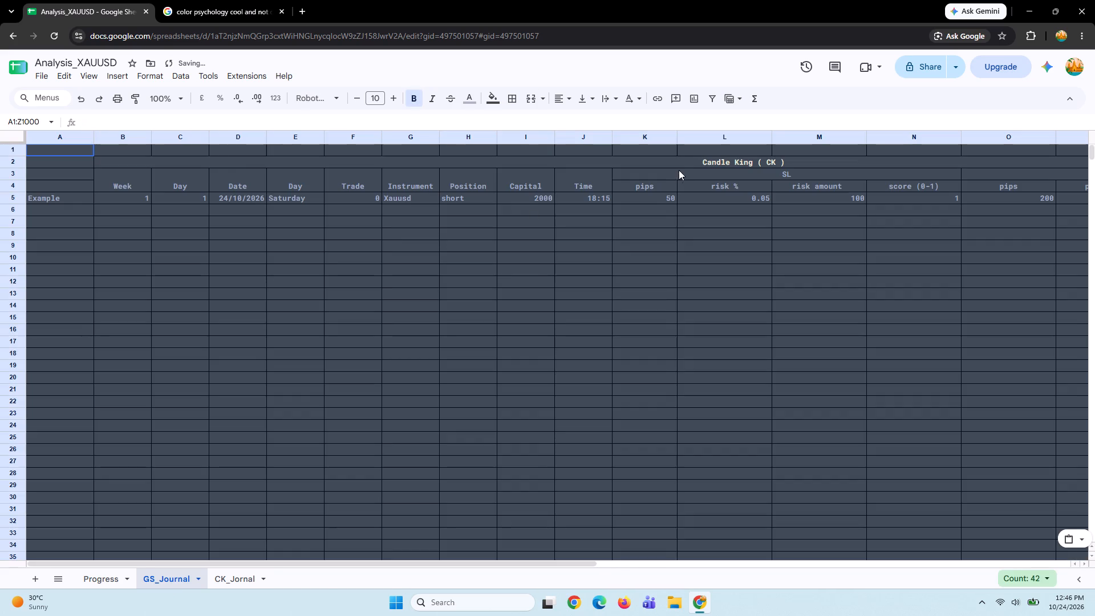
Change the merged title in row 2 of GS_Journal to Gold Sharks ( GS ).
left_click(726, 167)
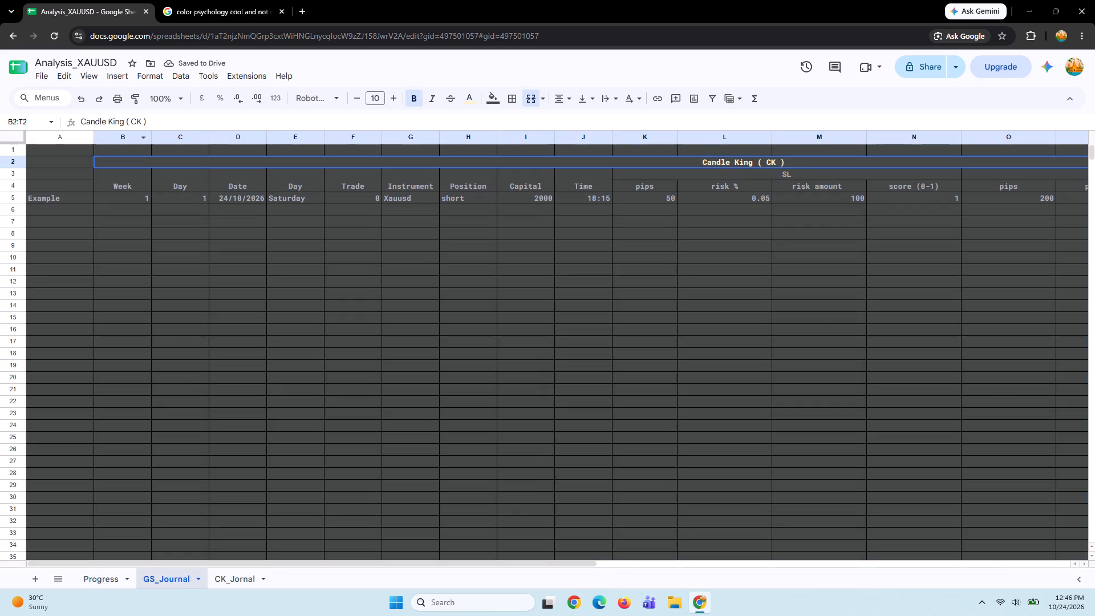
left_click_drag(123, 123, 59, 120)
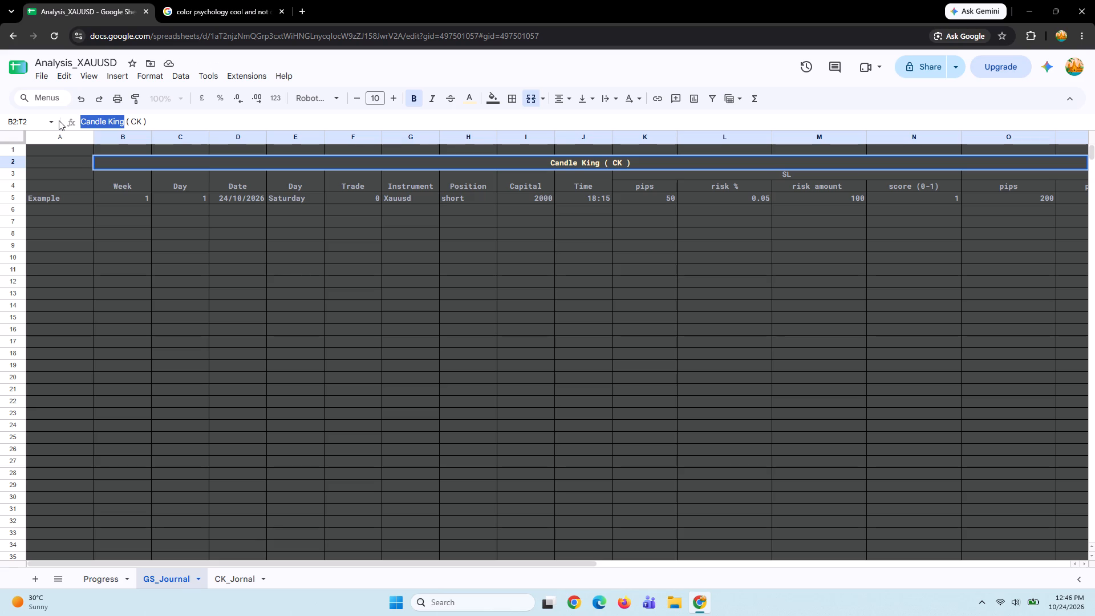
type("Gol")
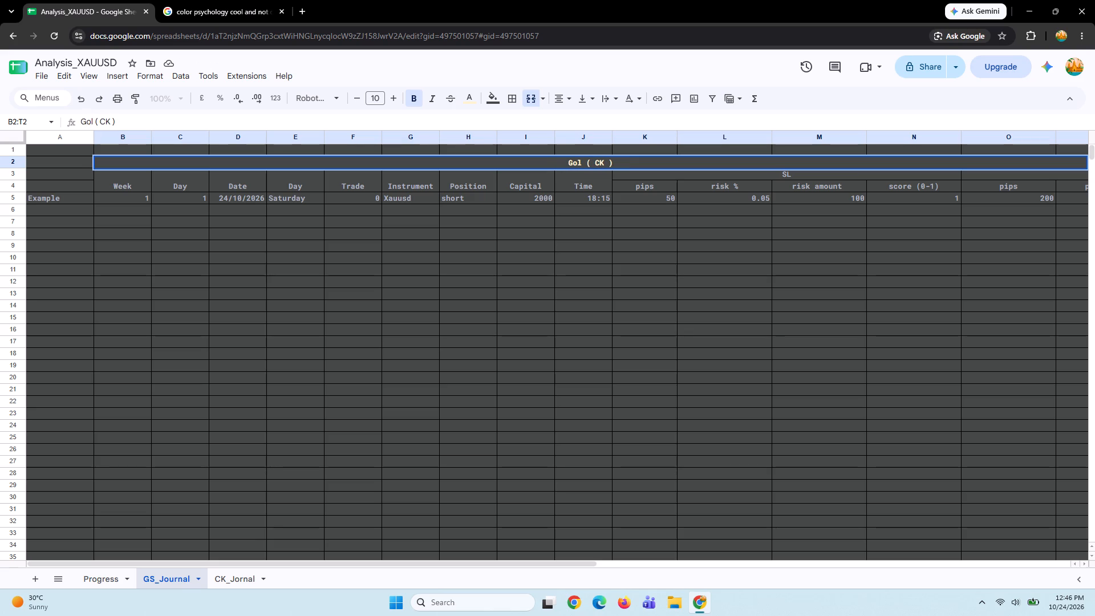
type("d S")
type("harks")
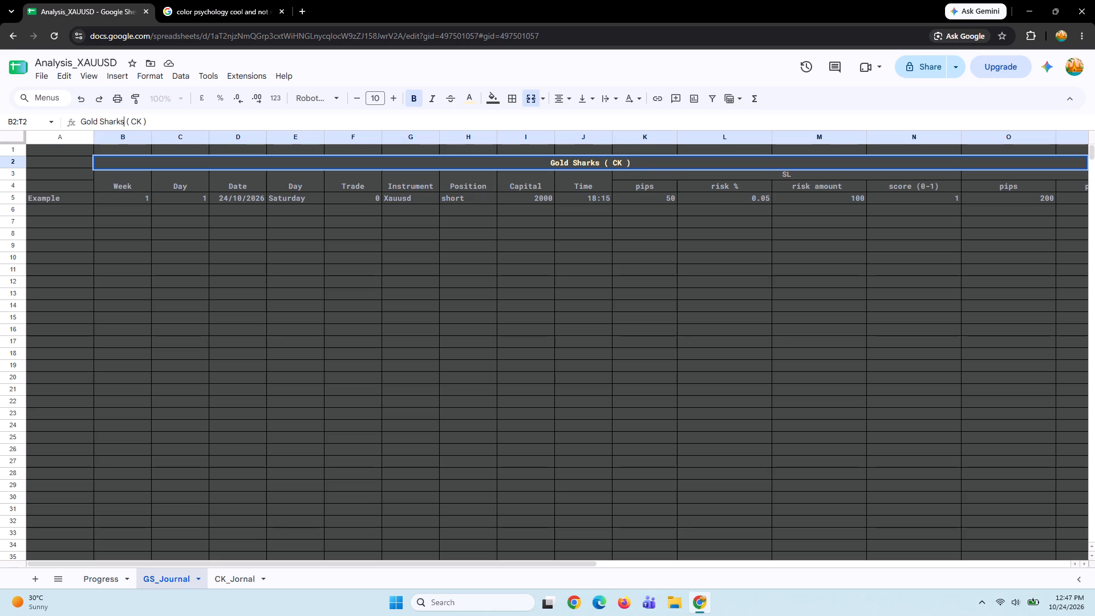
left_click(143, 121)
key("Left")
key("BackSpace")
key("BackSpace")
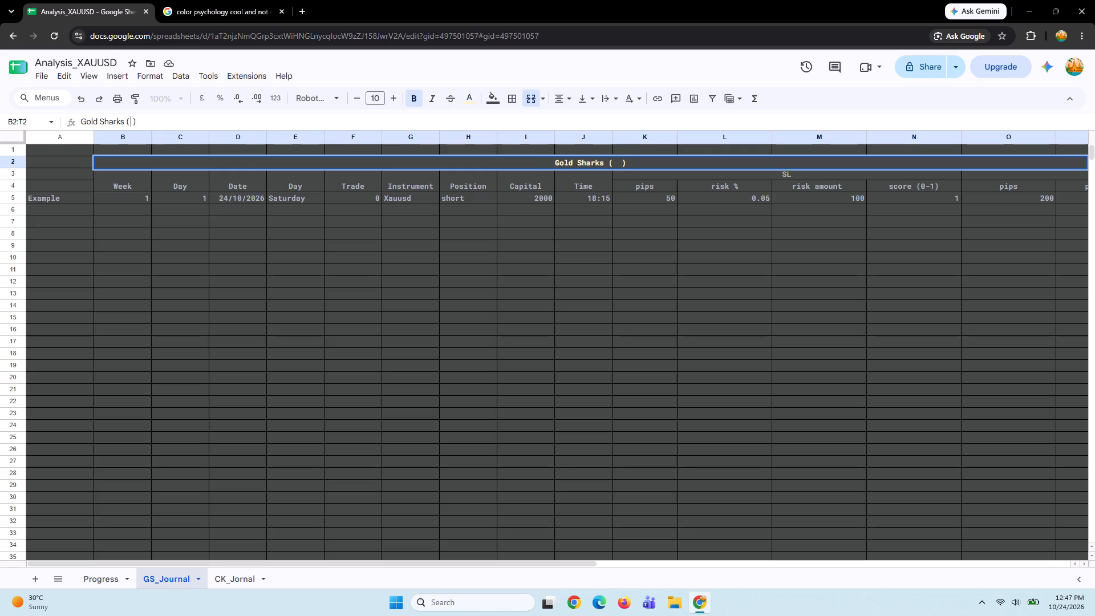
type("GH")
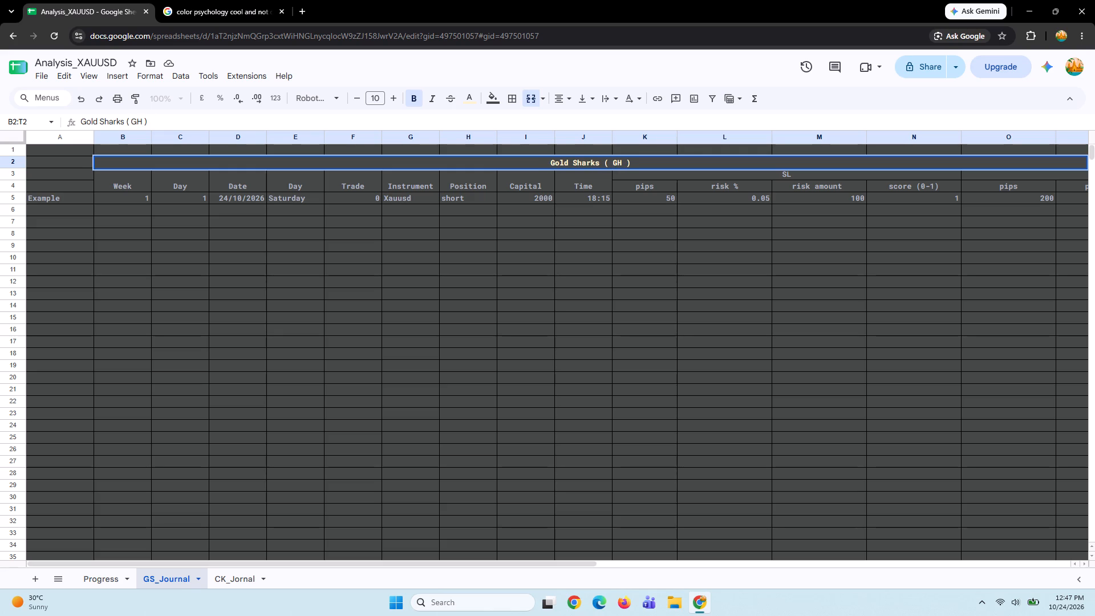
key("BackSpace")
key("shift+s")
left_click(236, 260)
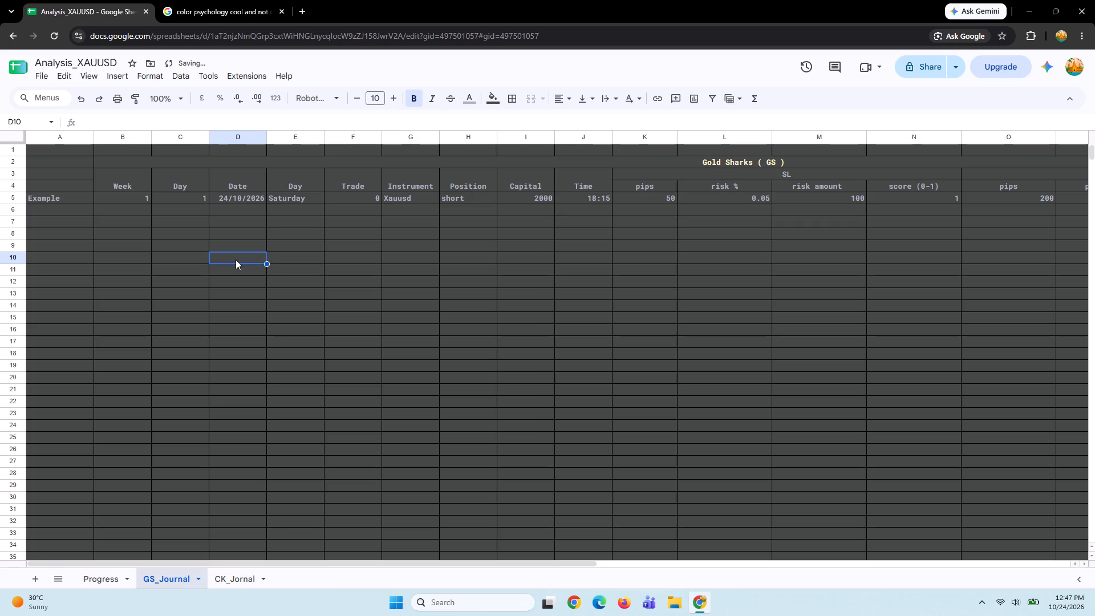
Fill cell M16 on the Progress sheet with the custom dark slate grey.
left_click(100, 577)
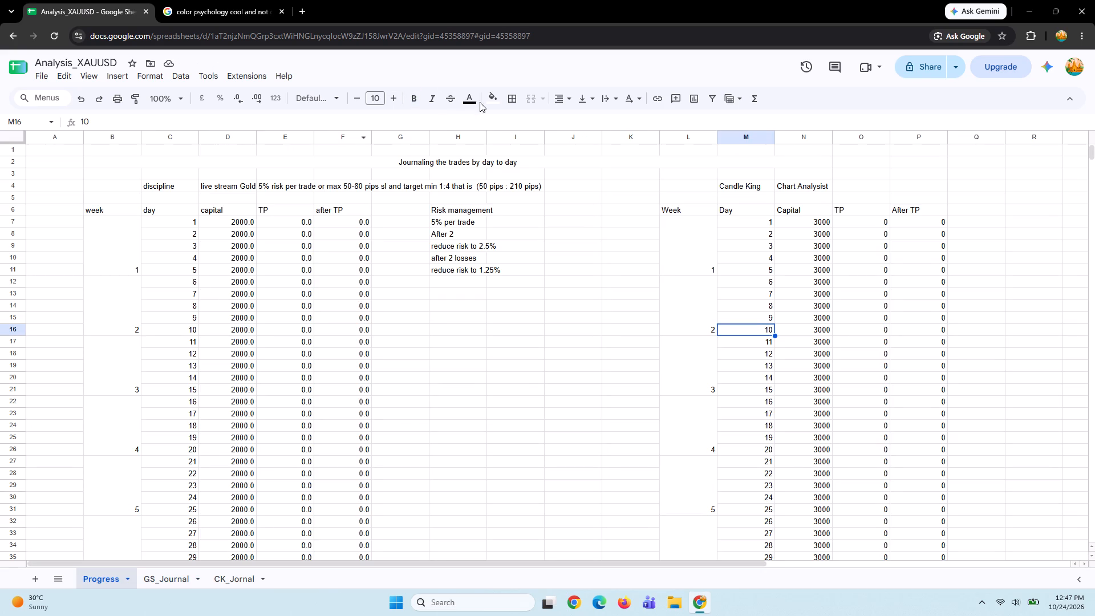
left_click(497, 98)
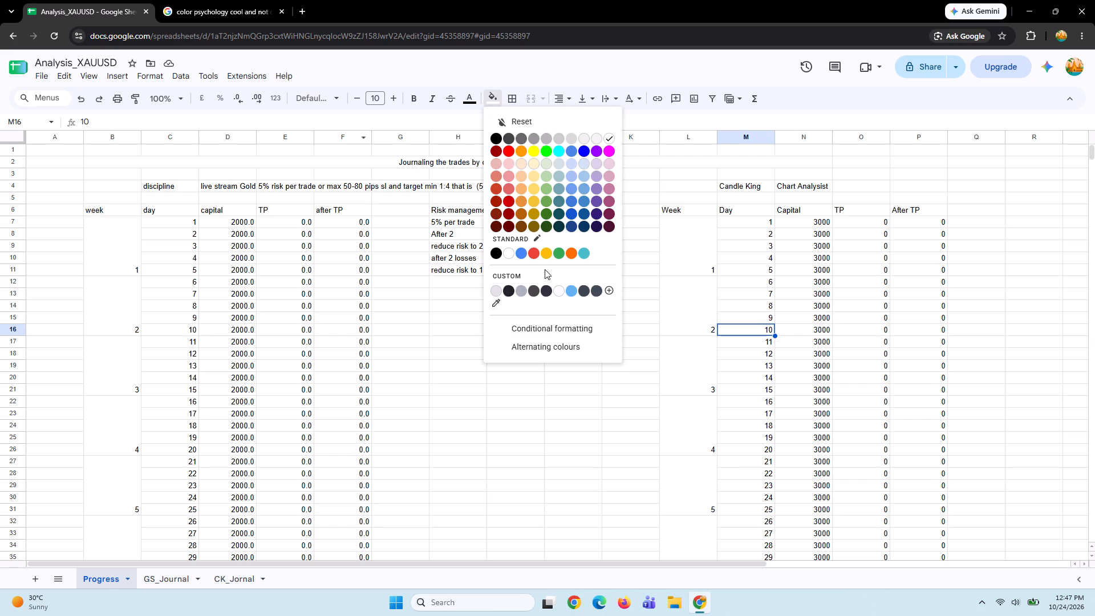
left_click(595, 290)
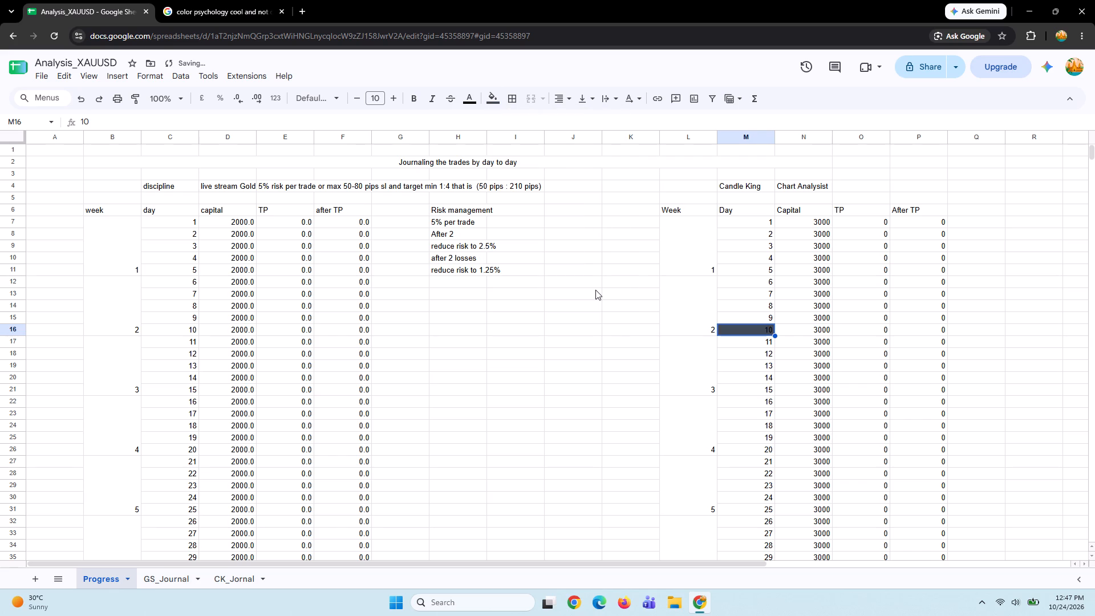
Fill the entire Progress sheet with the custom dark slate grey.
left_click(42, 152)
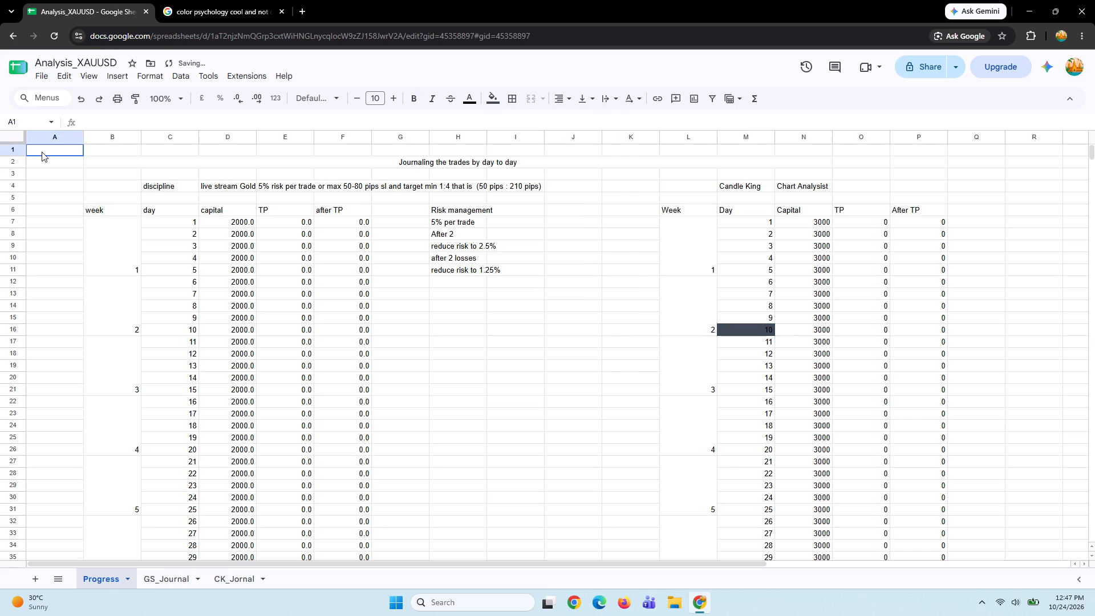
key("ctrl+a")
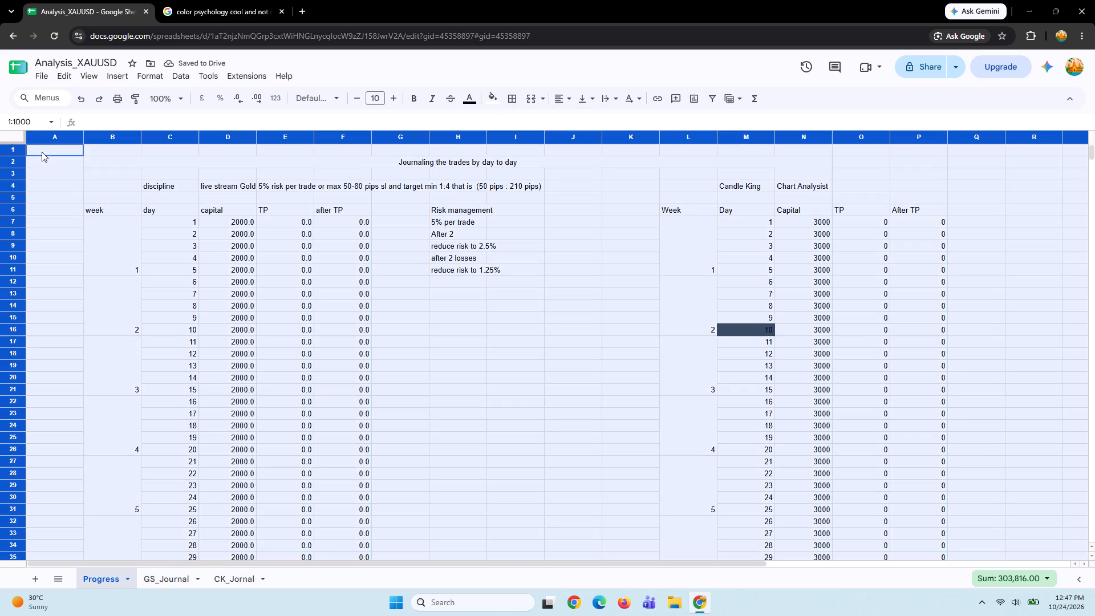
left_click(491, 100)
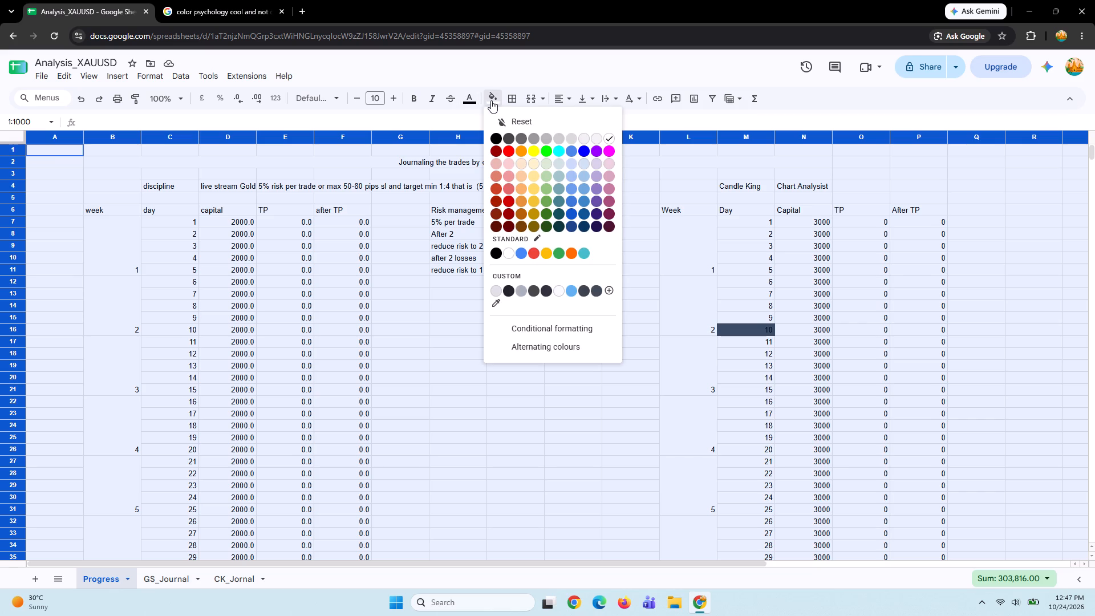
left_click(597, 291)
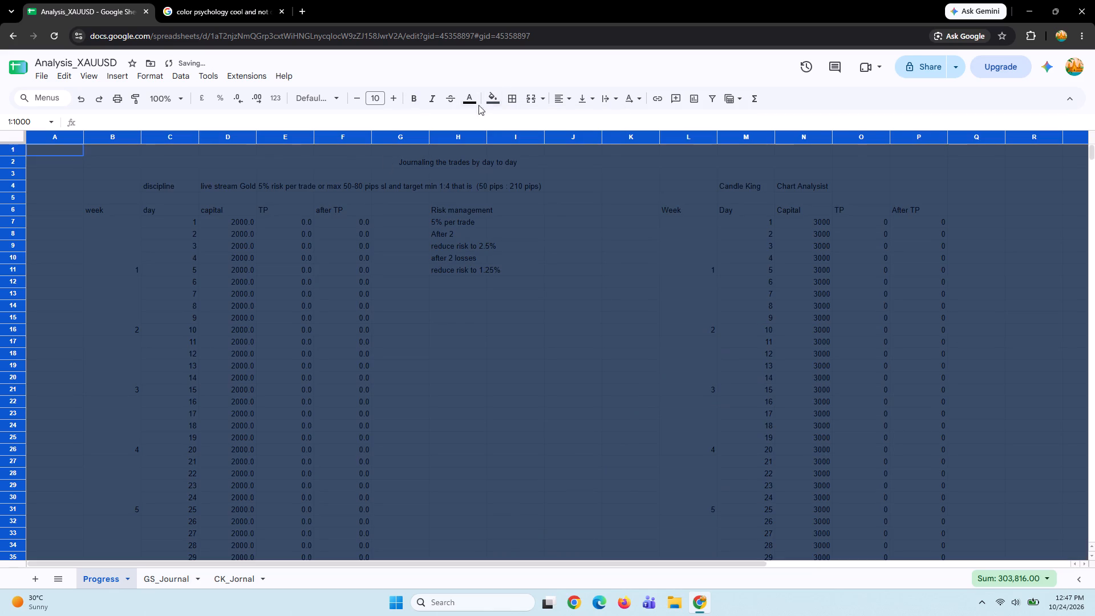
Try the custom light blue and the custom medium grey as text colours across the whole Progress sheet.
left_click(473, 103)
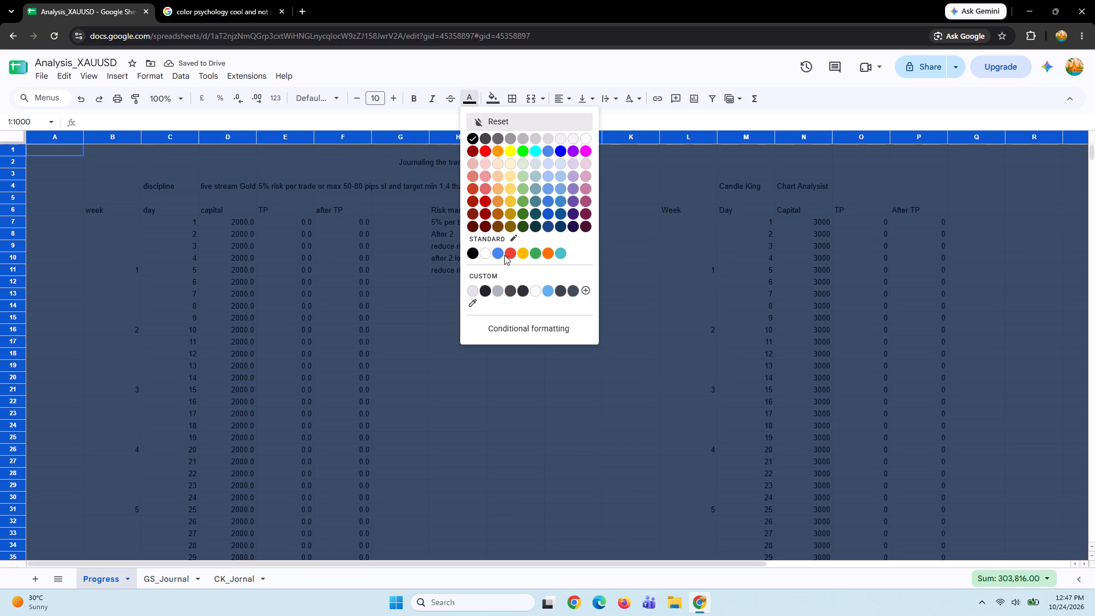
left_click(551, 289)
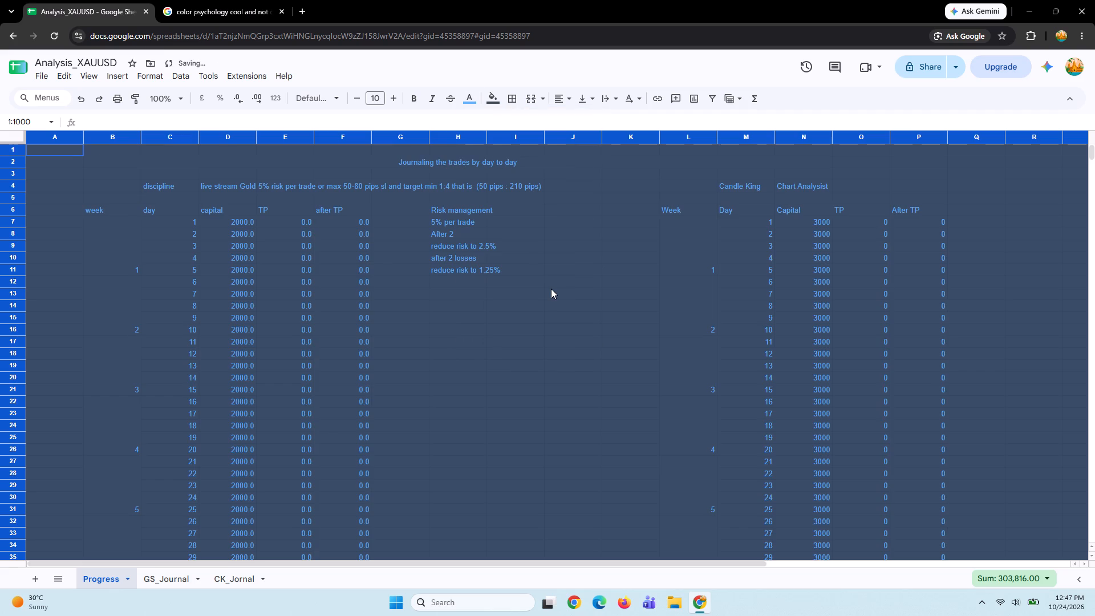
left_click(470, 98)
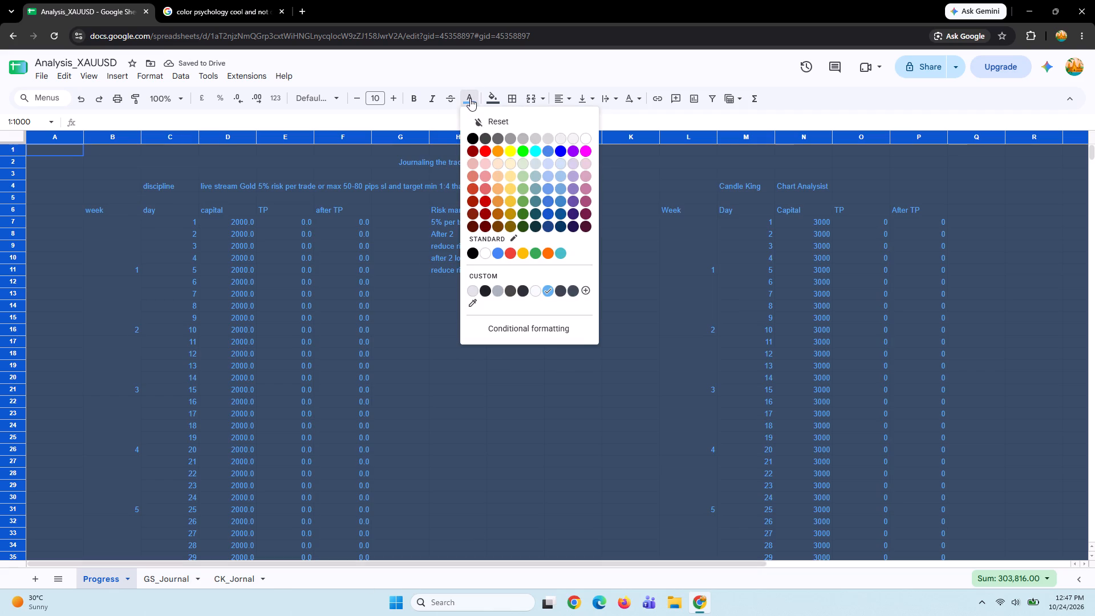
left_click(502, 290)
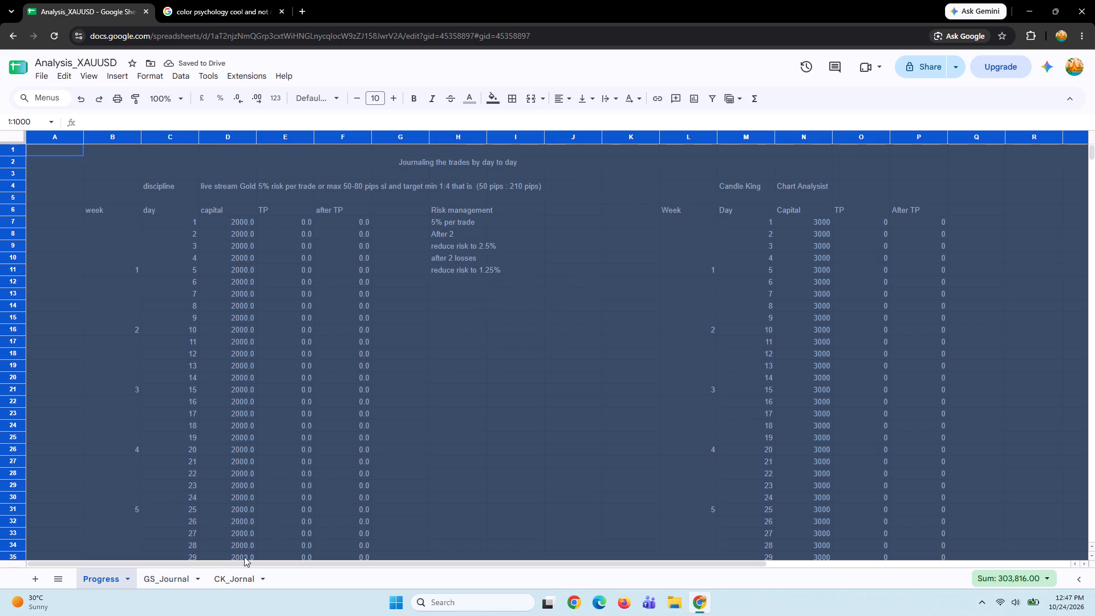
Compare with the GS_Journal styling and refill the whole Progress sheet, trying the other custom slate grey and settling on the custom near-black.
left_click_drag(157, 595, 168, 576)
left_click(168, 576)
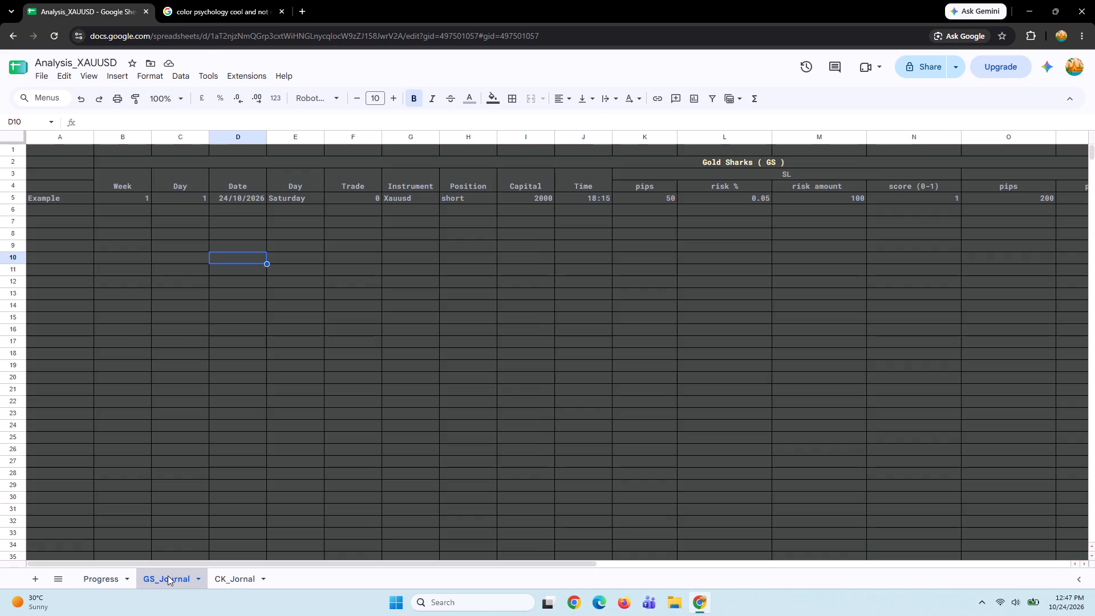
left_click(116, 576)
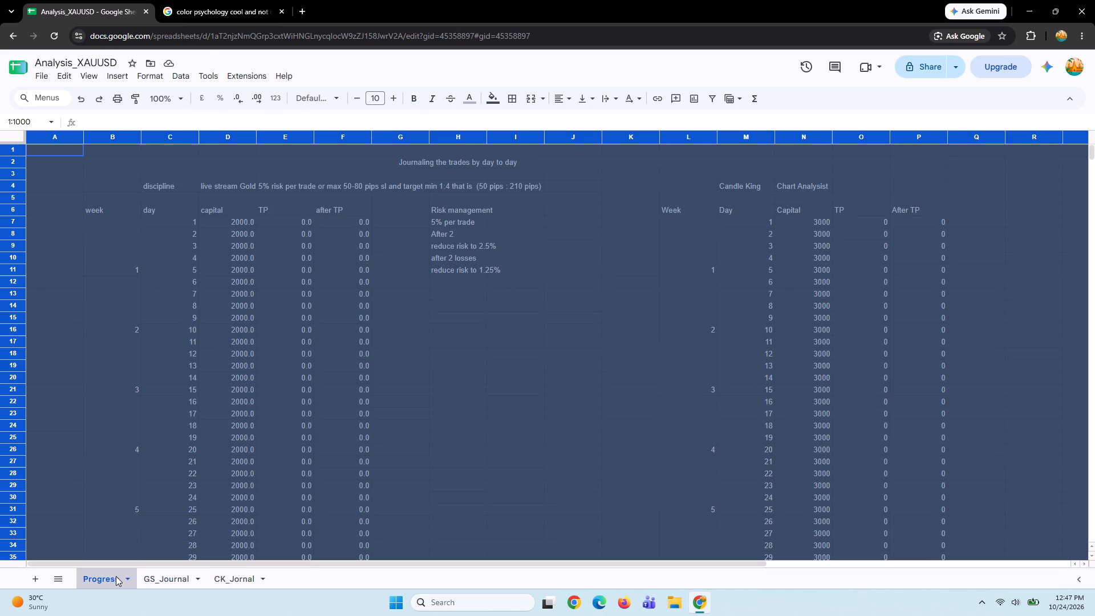
left_click(492, 94)
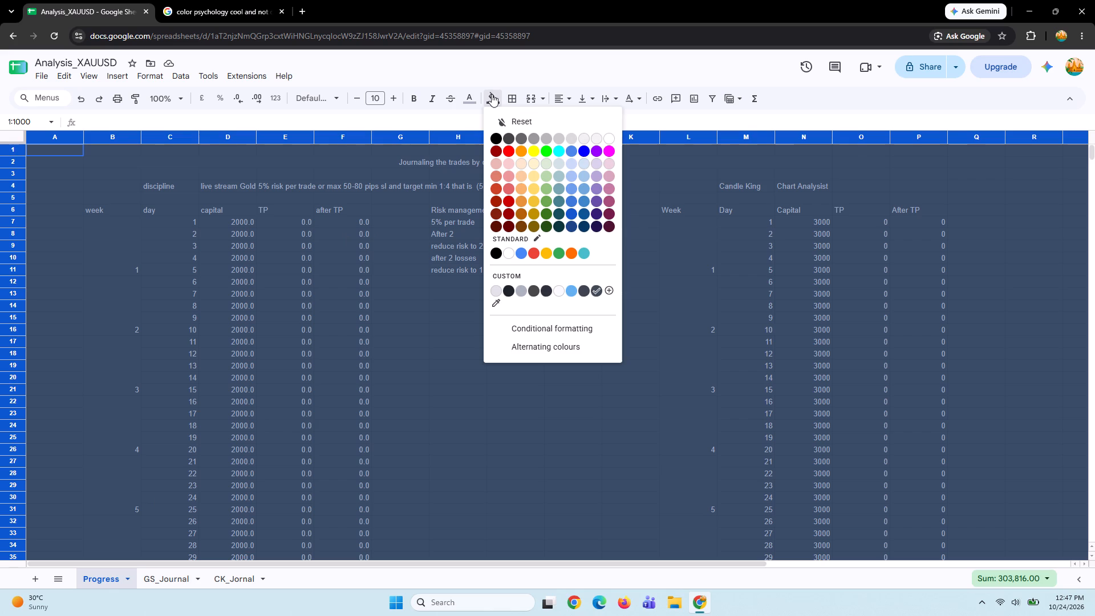
left_click(584, 286)
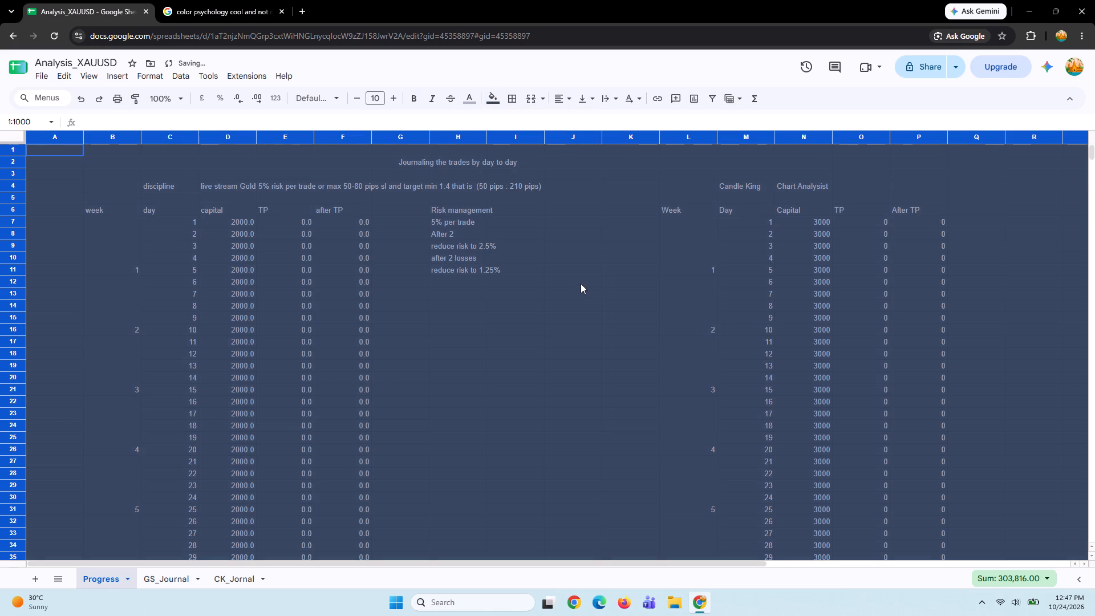
left_click(497, 104)
left_click(510, 288)
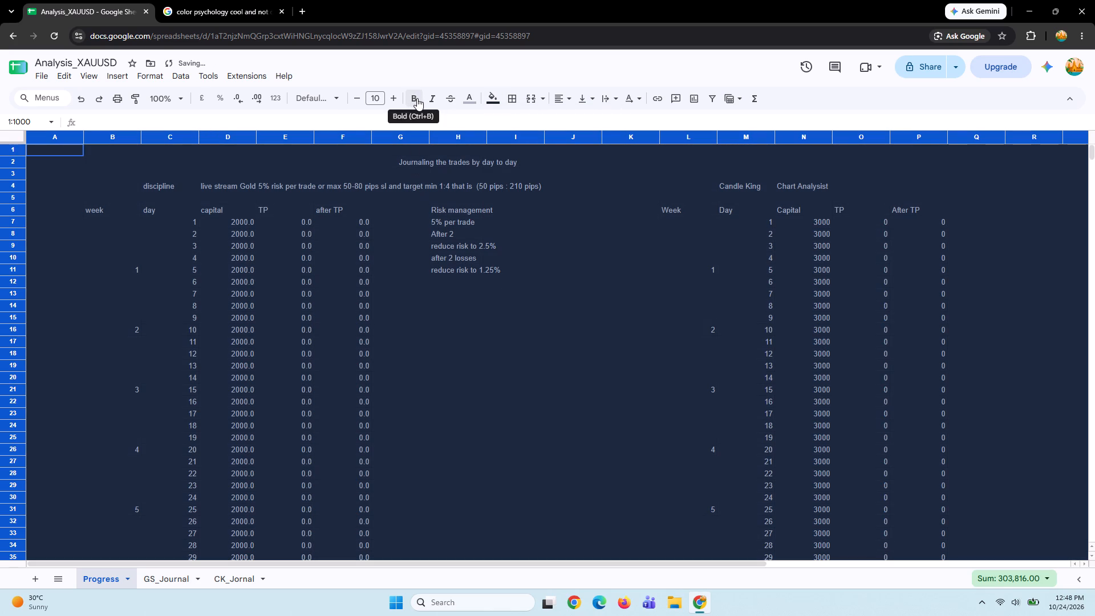
Set all text on the Progress sheet to the custom very light grey.
left_click(465, 98)
left_click(473, 287)
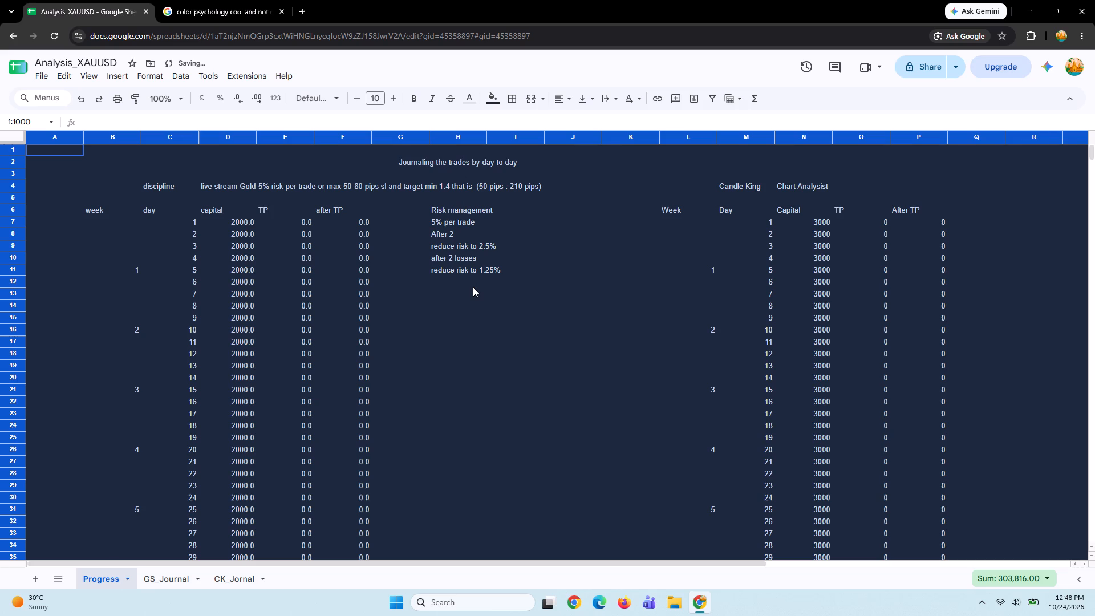
Change the font of the entire Progress sheet to Roboto Mono.
left_click(321, 94)
scroll(342, 412, "down", 1)
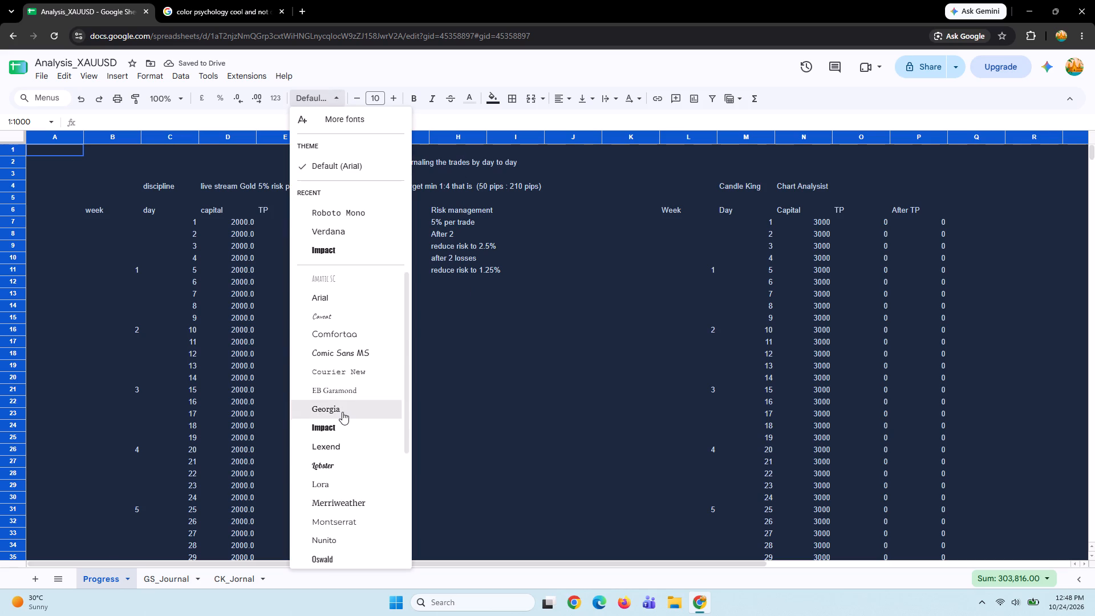
scroll(342, 412, "down", 2)
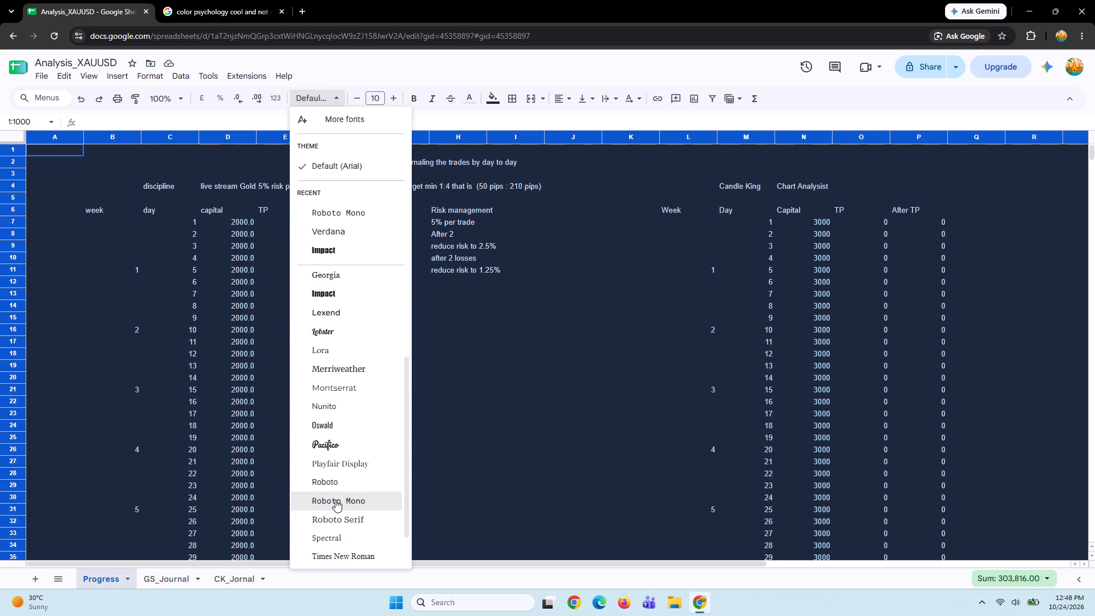
left_click(335, 500)
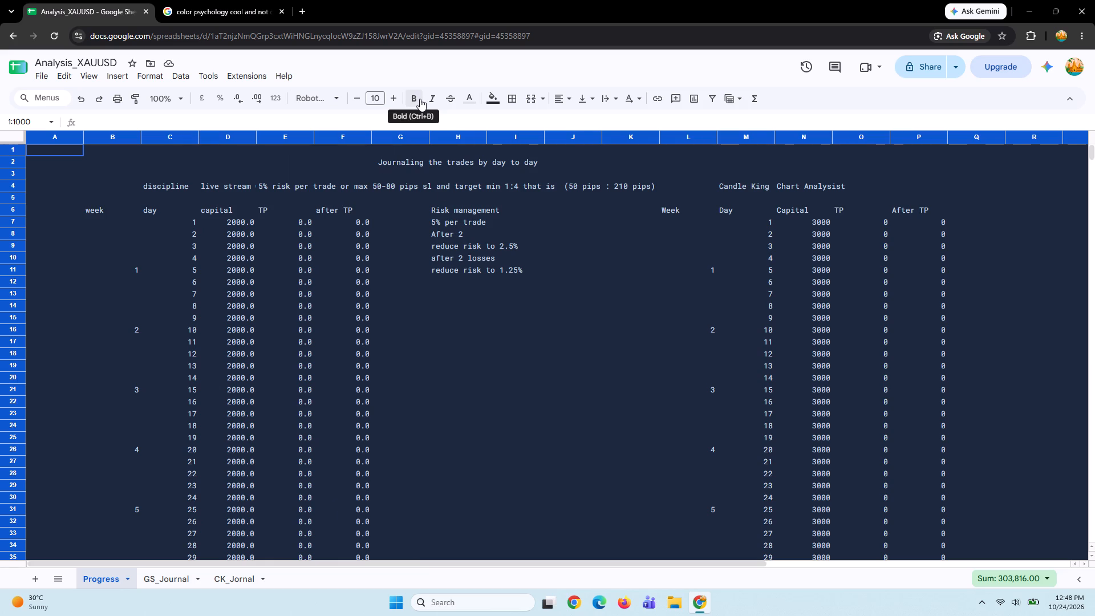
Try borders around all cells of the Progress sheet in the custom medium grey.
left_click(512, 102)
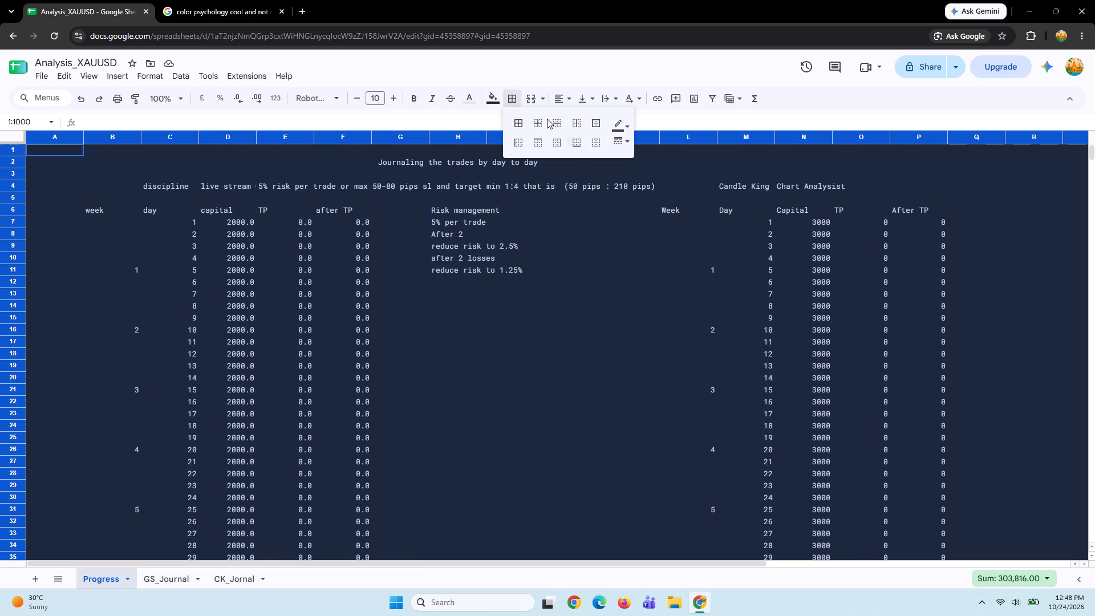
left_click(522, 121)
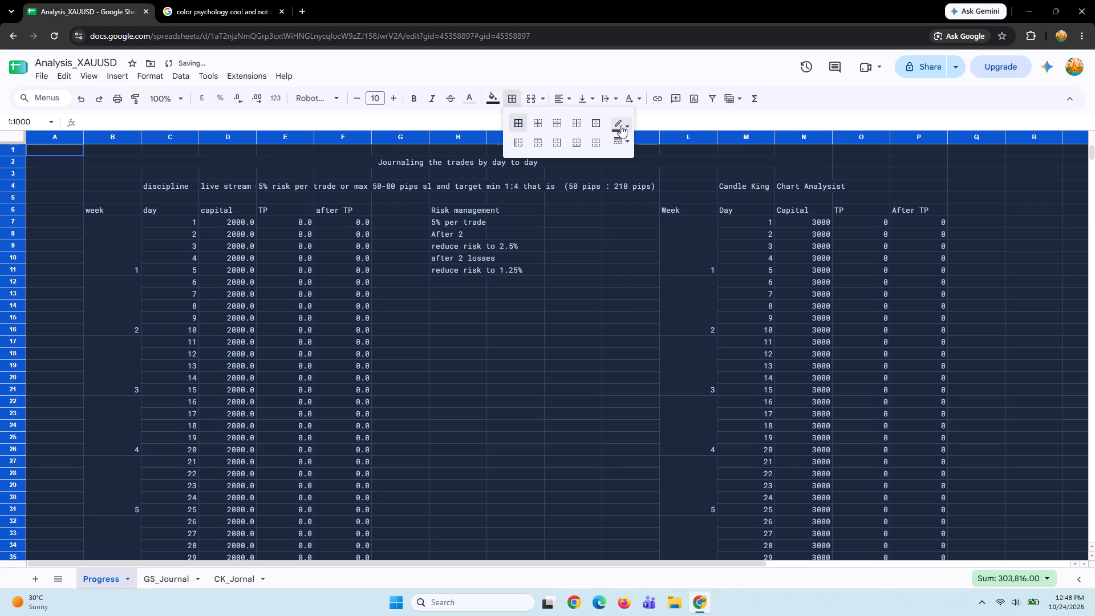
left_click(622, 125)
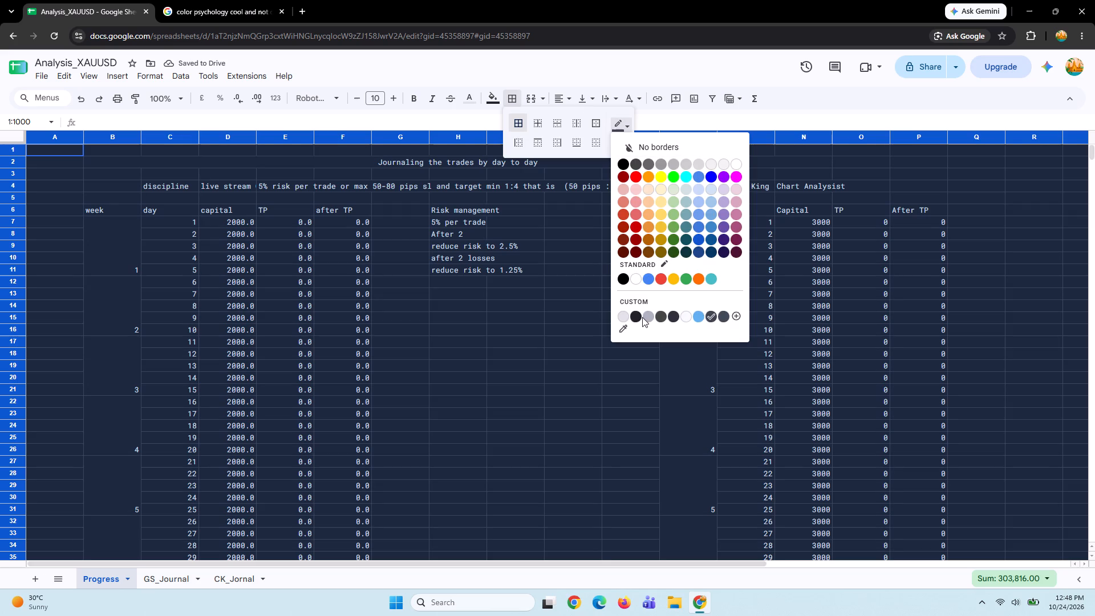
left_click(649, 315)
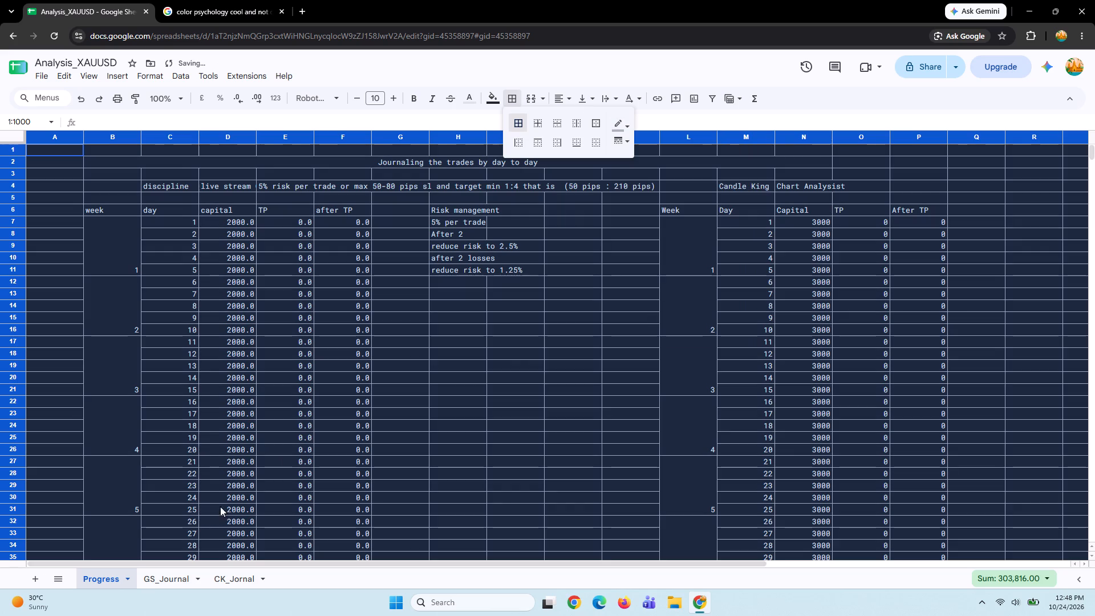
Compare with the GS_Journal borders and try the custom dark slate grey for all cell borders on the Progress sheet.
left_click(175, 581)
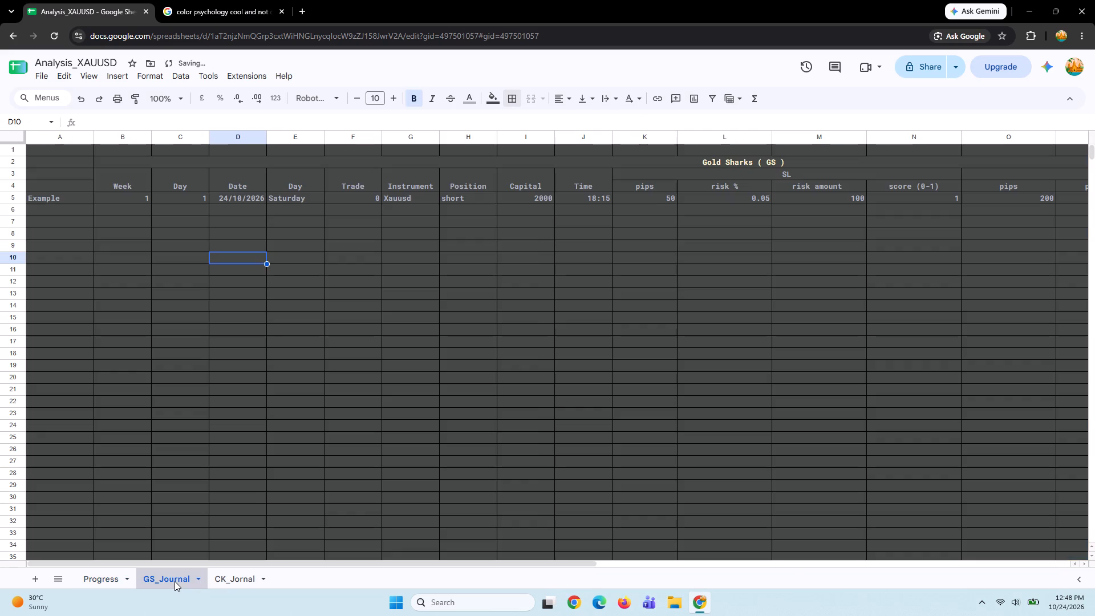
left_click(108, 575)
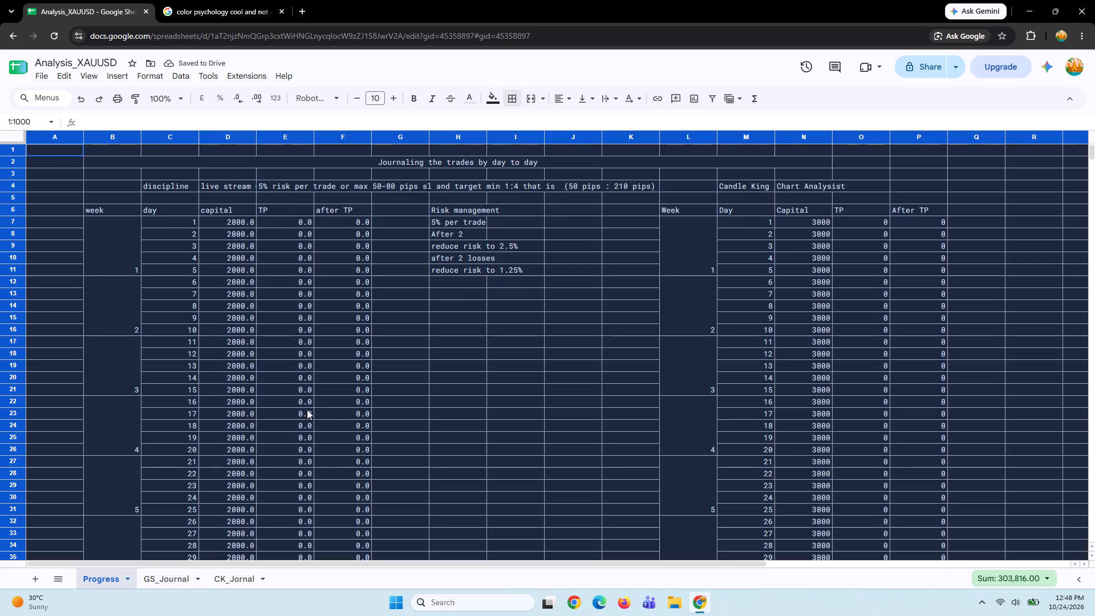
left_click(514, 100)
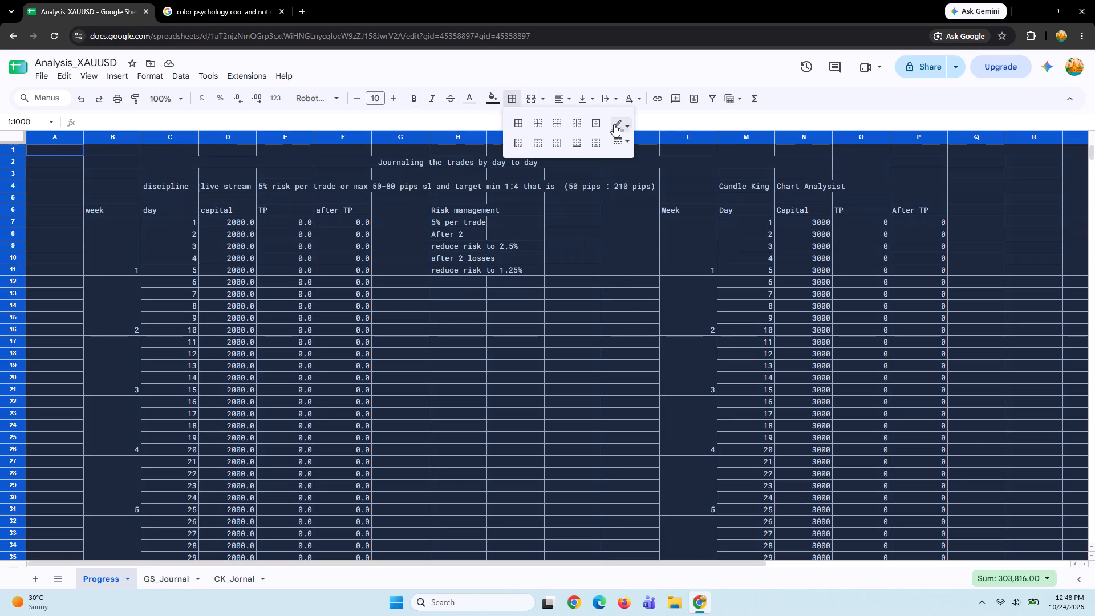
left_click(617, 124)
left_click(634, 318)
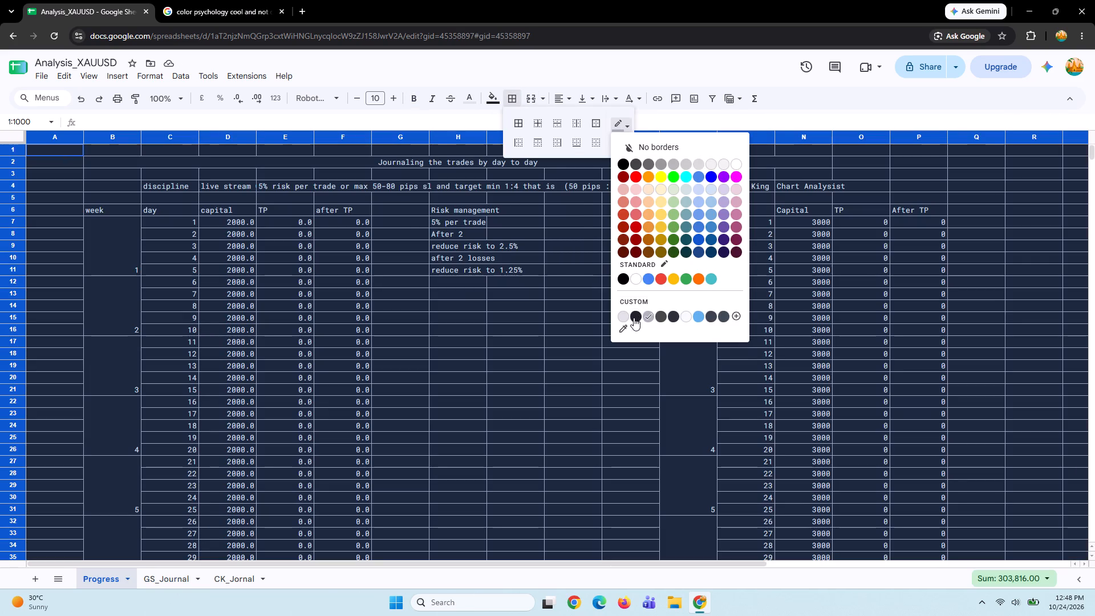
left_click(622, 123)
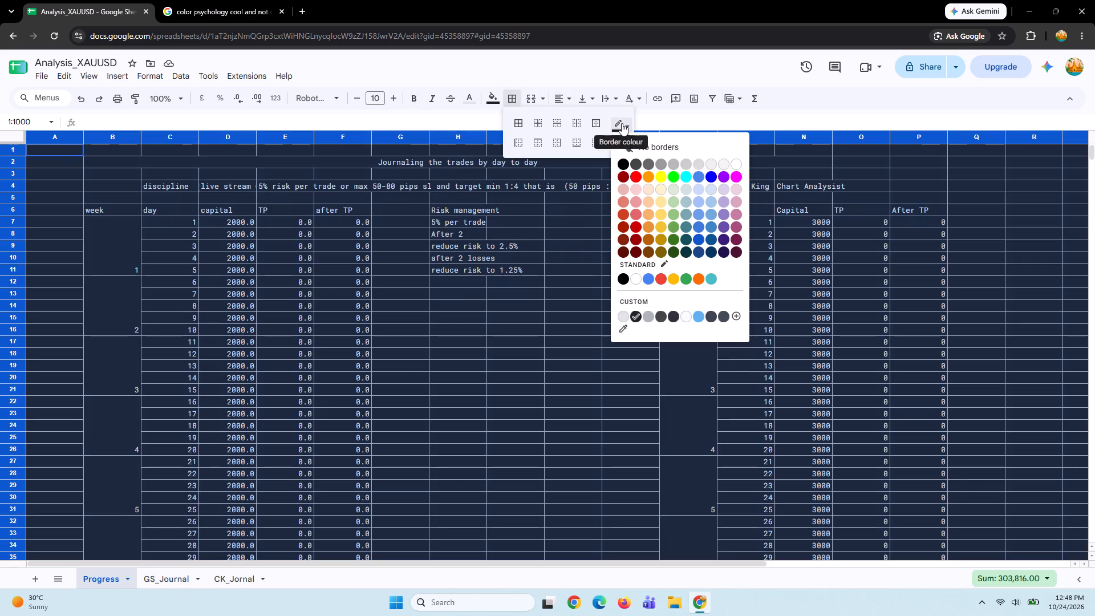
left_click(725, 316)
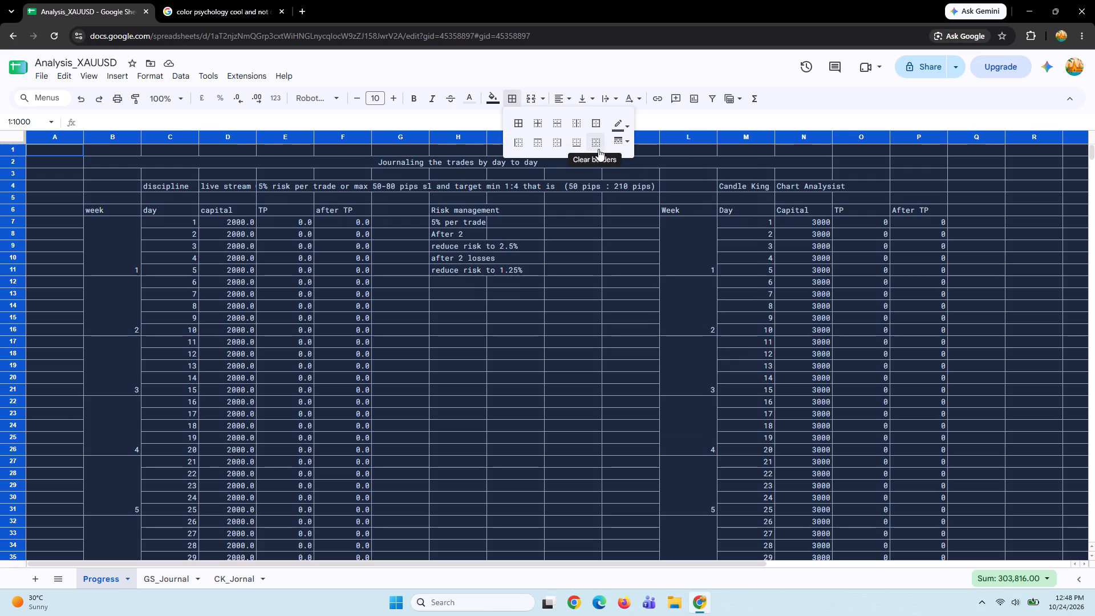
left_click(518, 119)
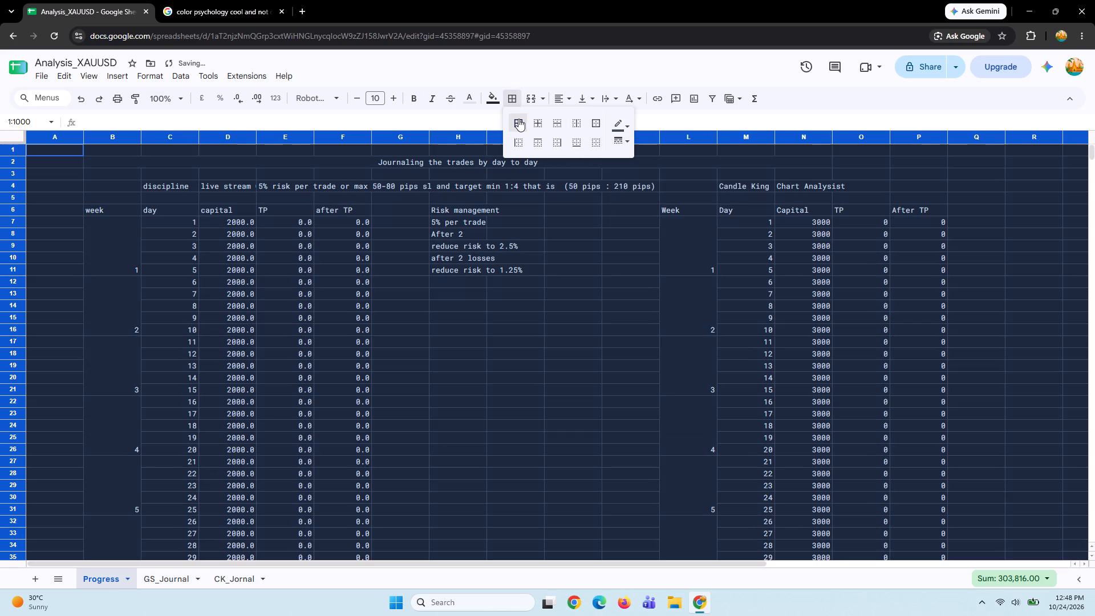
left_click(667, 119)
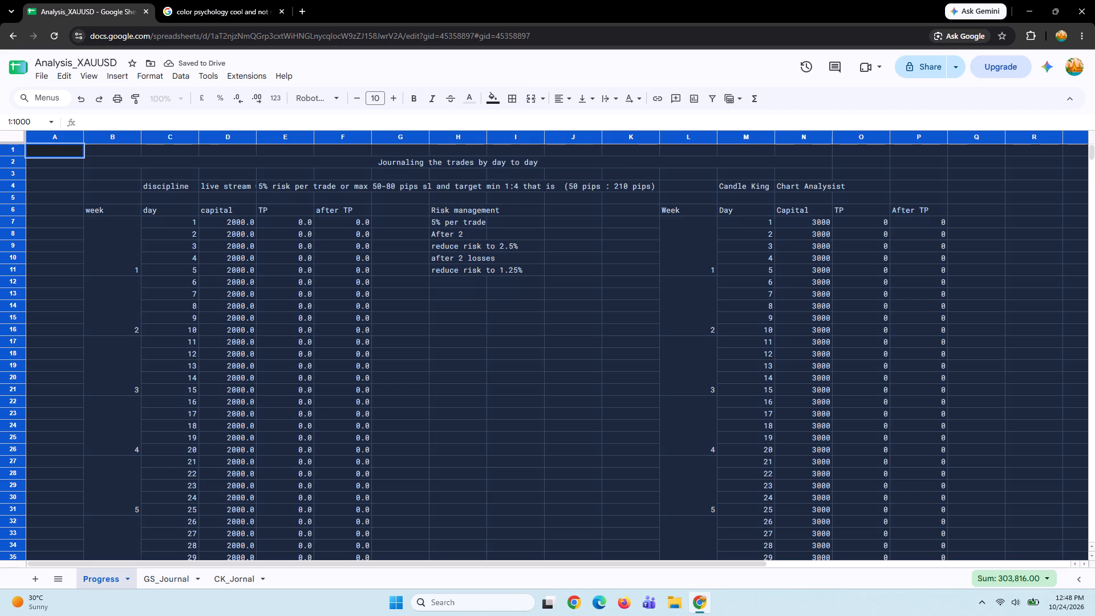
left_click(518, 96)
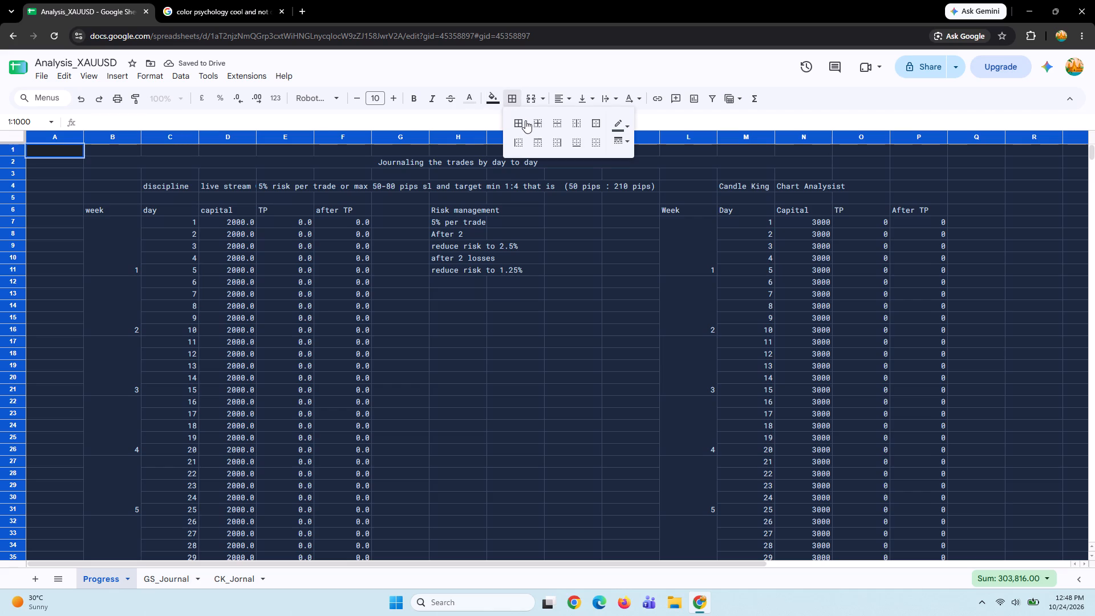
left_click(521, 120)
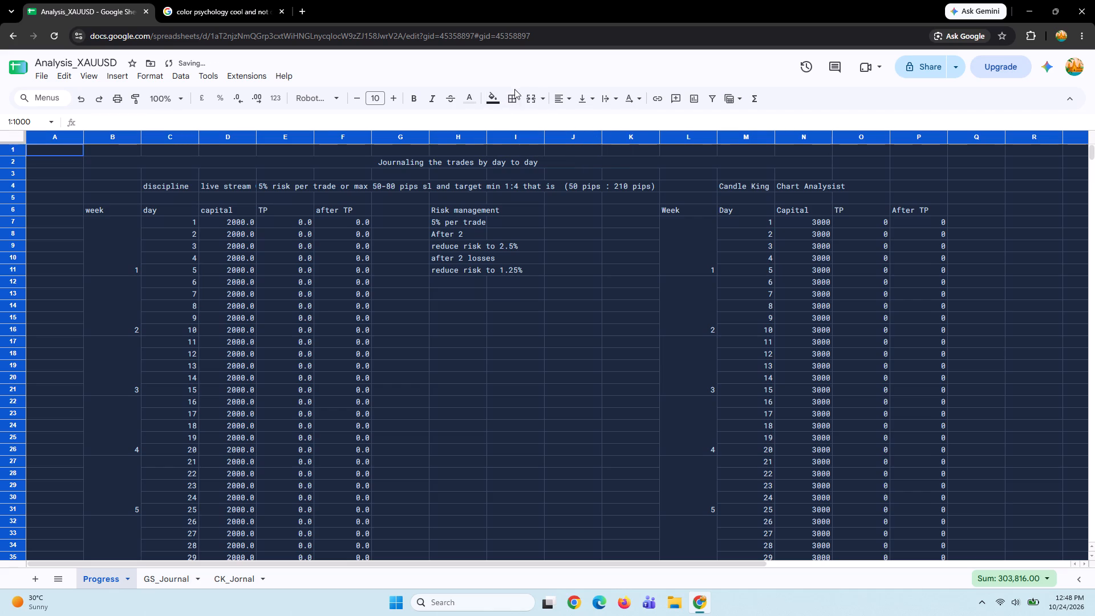
Apply borders to all cells of the Progress sheet in the darker custom charcoal.
left_click(512, 95)
left_click(617, 127)
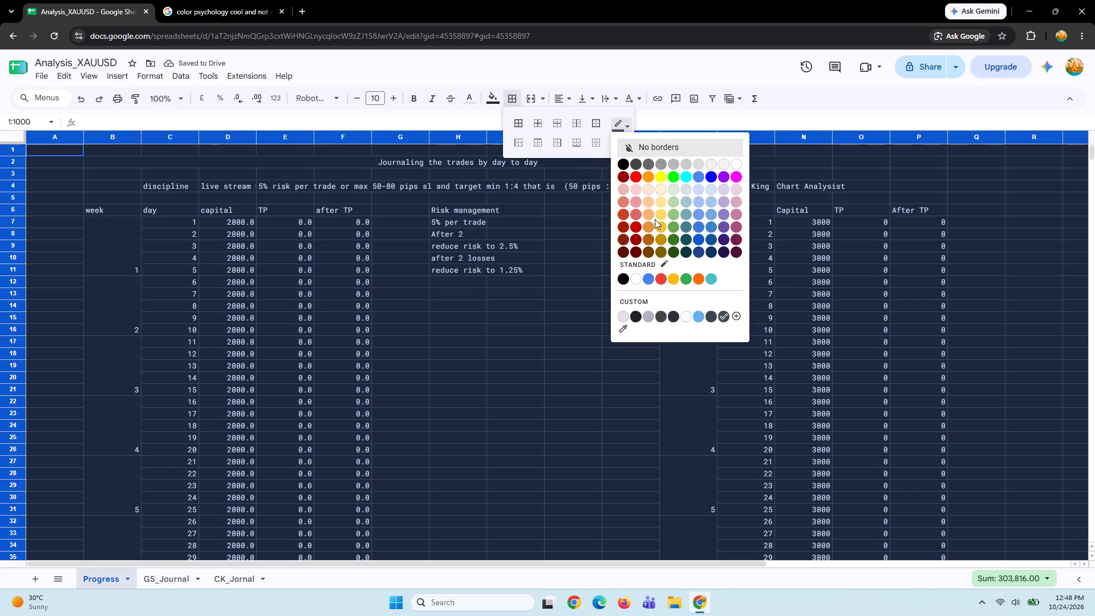
left_click(671, 315)
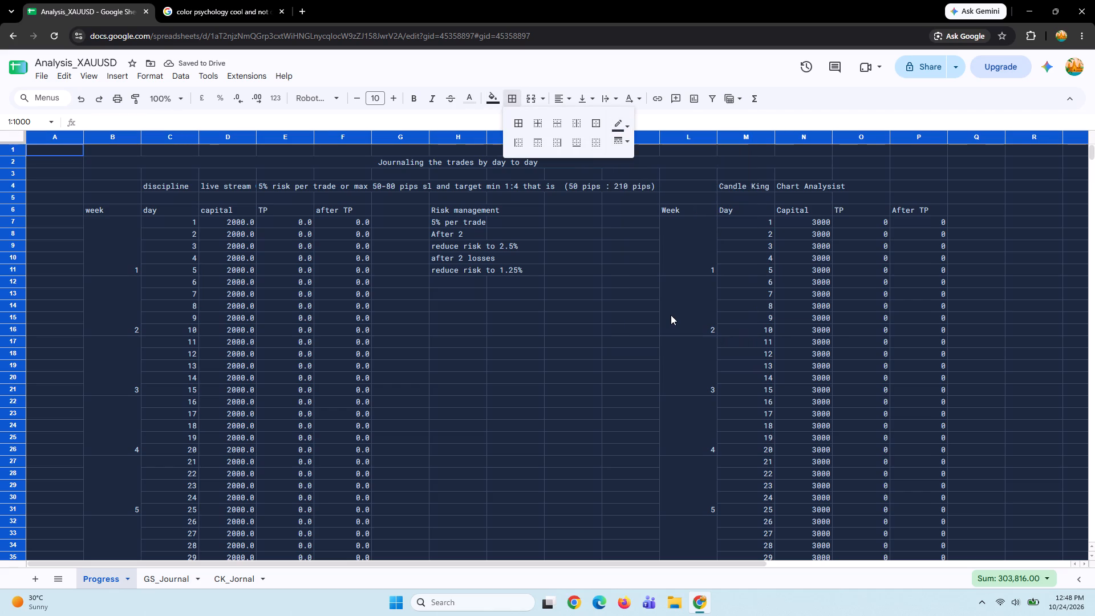
left_click(516, 126)
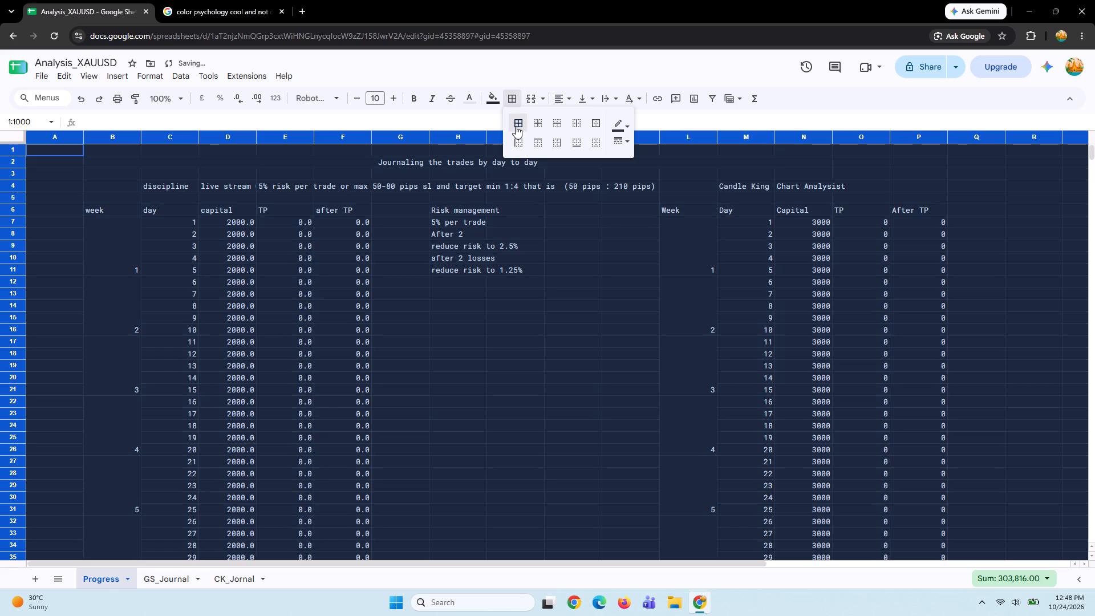
left_click(465, 124)
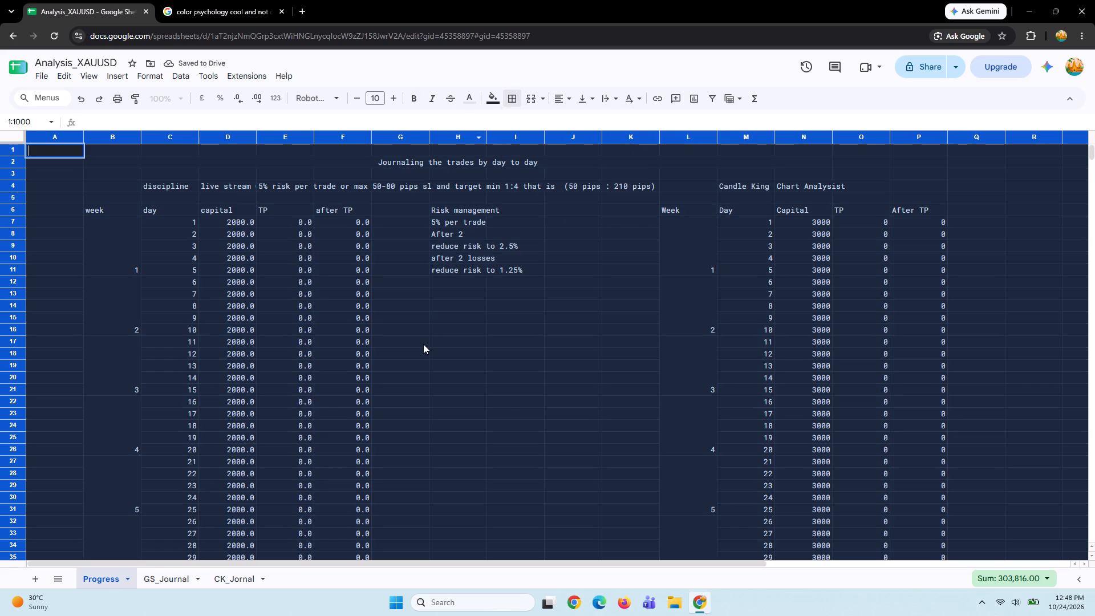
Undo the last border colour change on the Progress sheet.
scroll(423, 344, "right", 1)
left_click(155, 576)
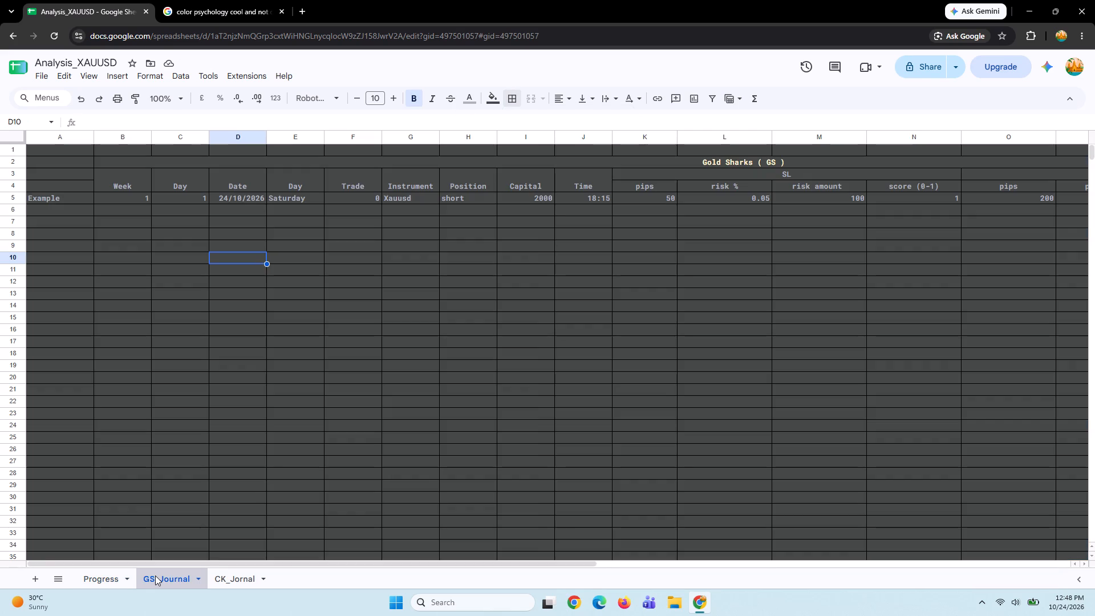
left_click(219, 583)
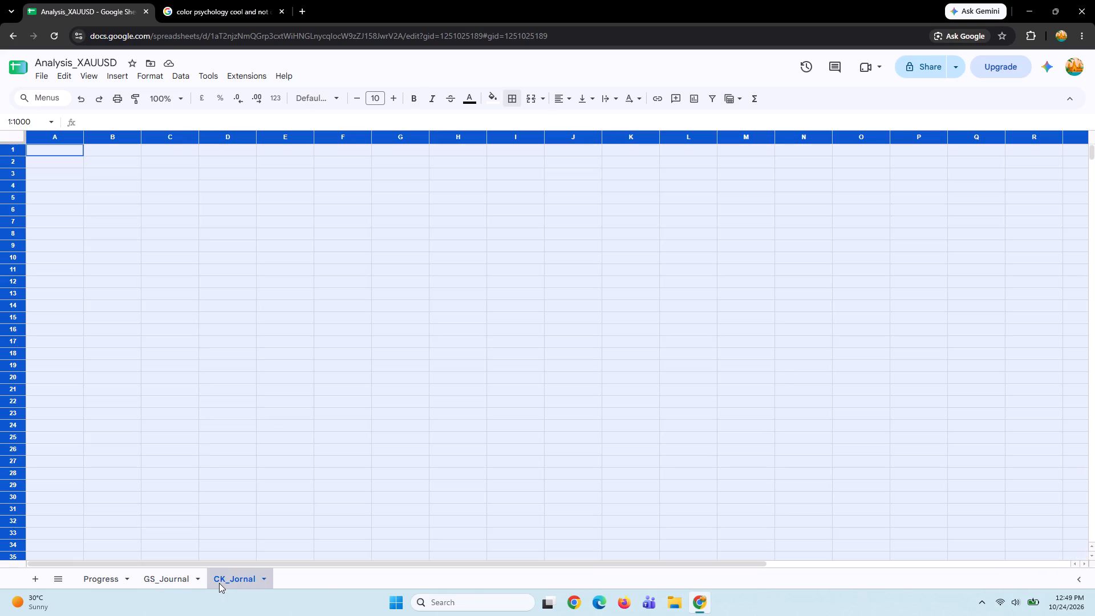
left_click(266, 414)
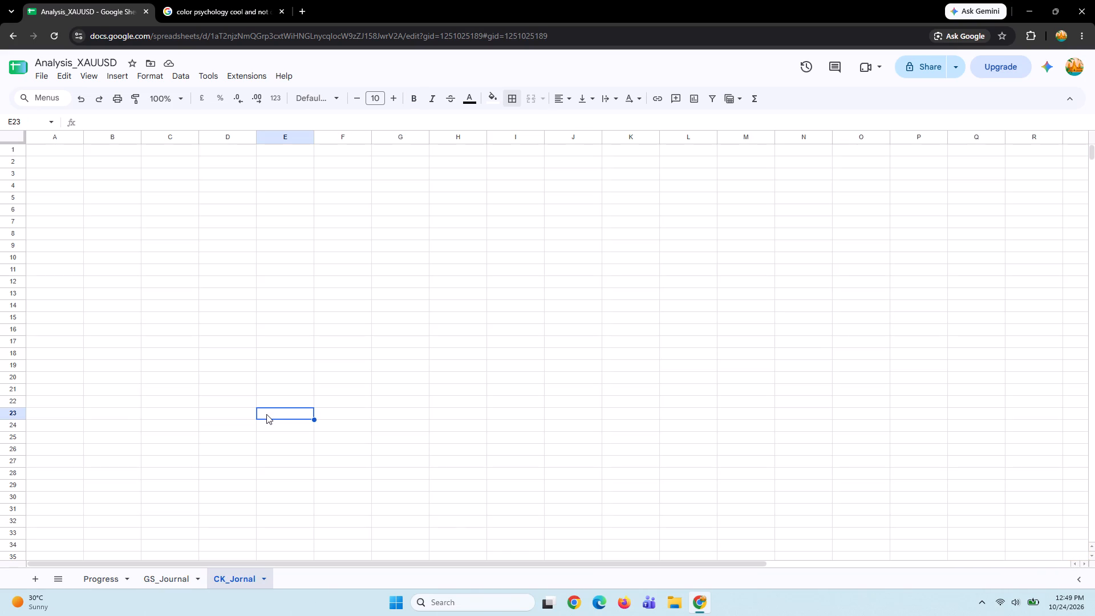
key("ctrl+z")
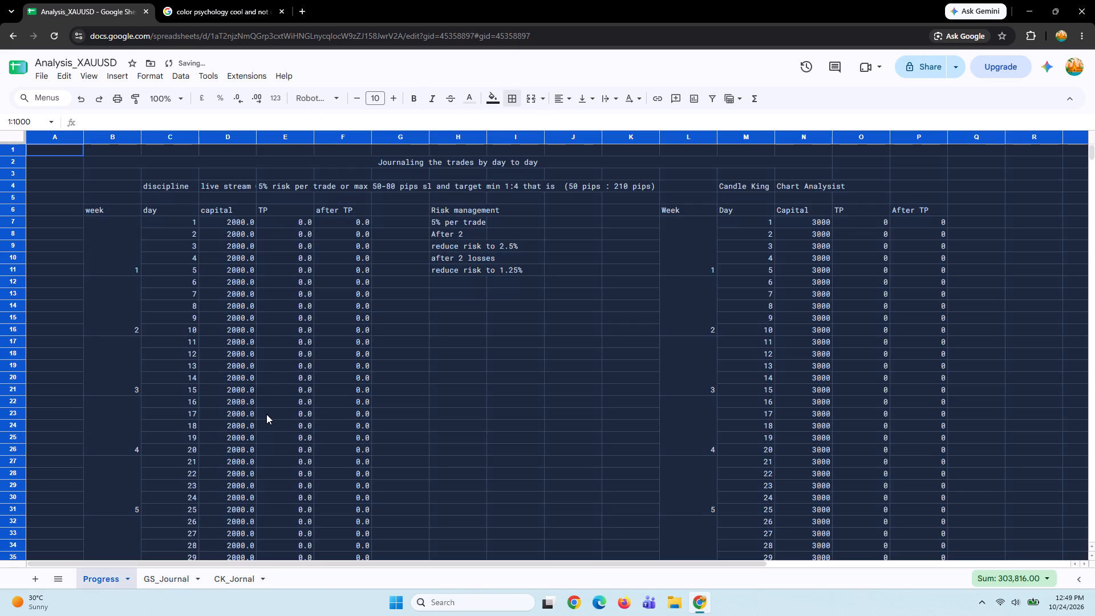
Copy the entire GS_Journal sheet and paste it into CK_Jornal starting at cell A1.
left_click(176, 574)
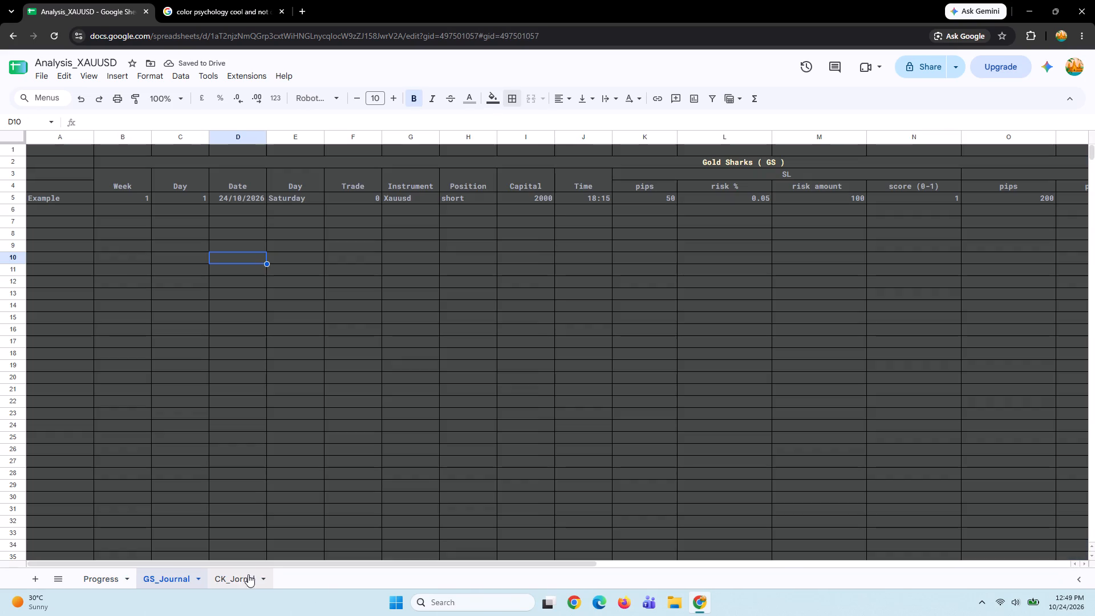
left_click(238, 581)
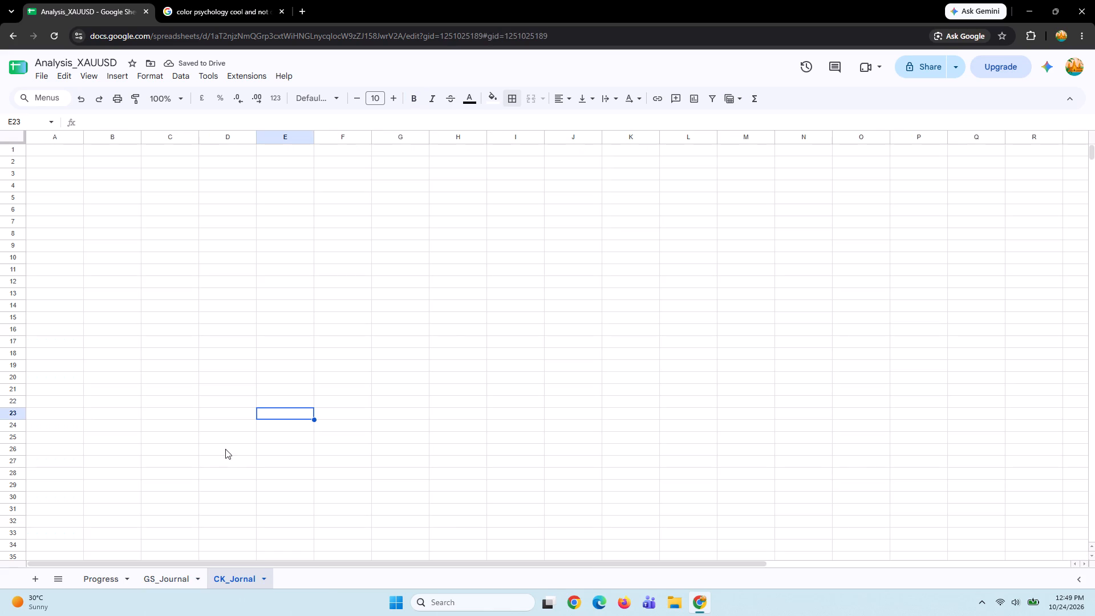
scroll(225, 449, "up", 3)
left_click(158, 568)
left_click(162, 575)
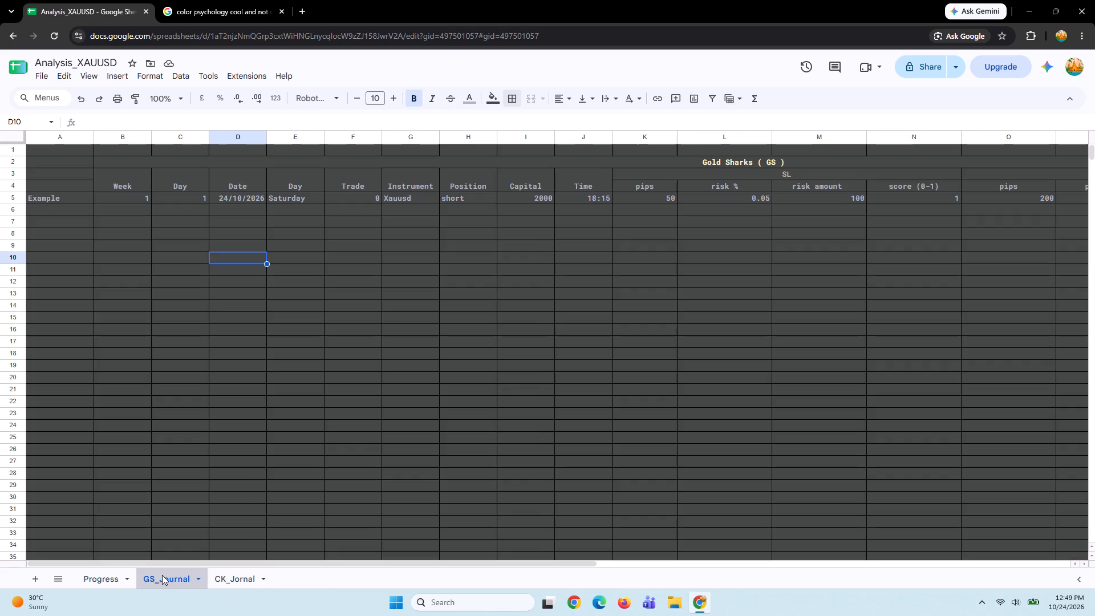
left_click(42, 149)
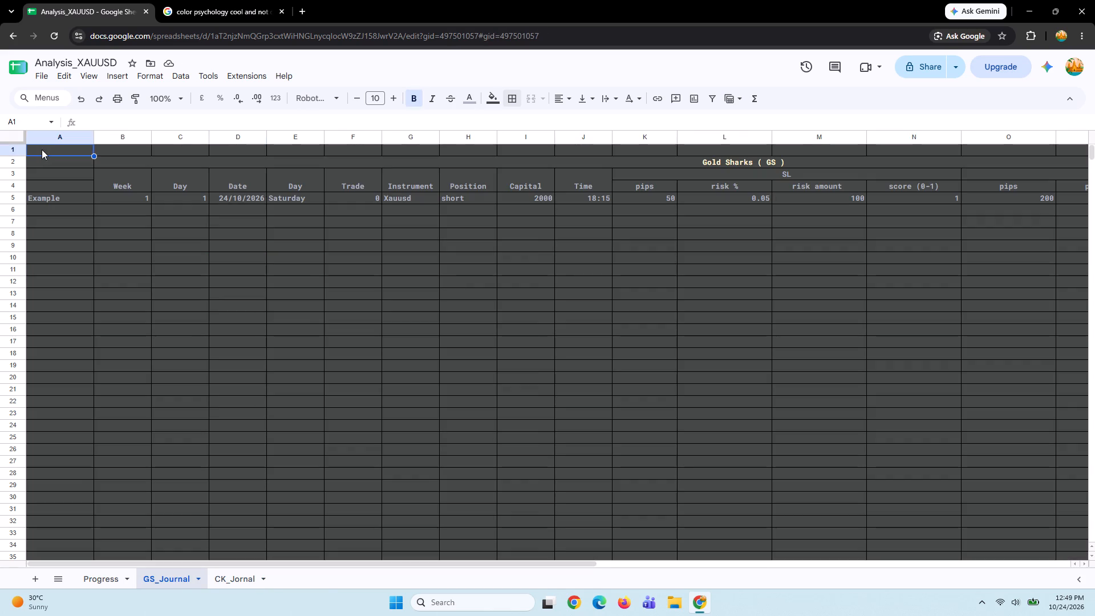
key("ctrl+a")
key("ctrl+c")
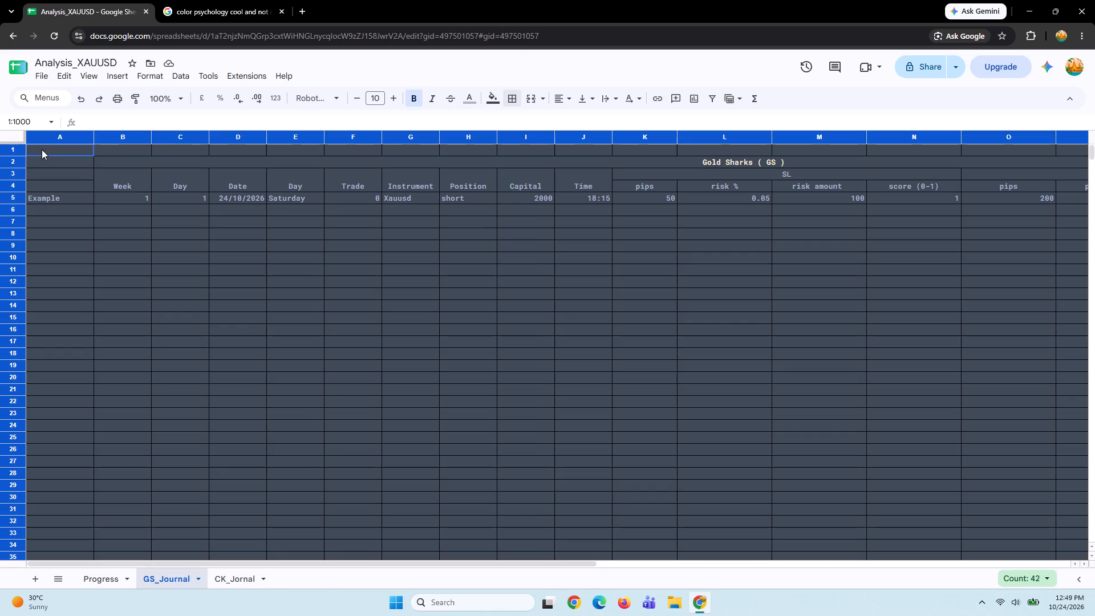
left_click(237, 578)
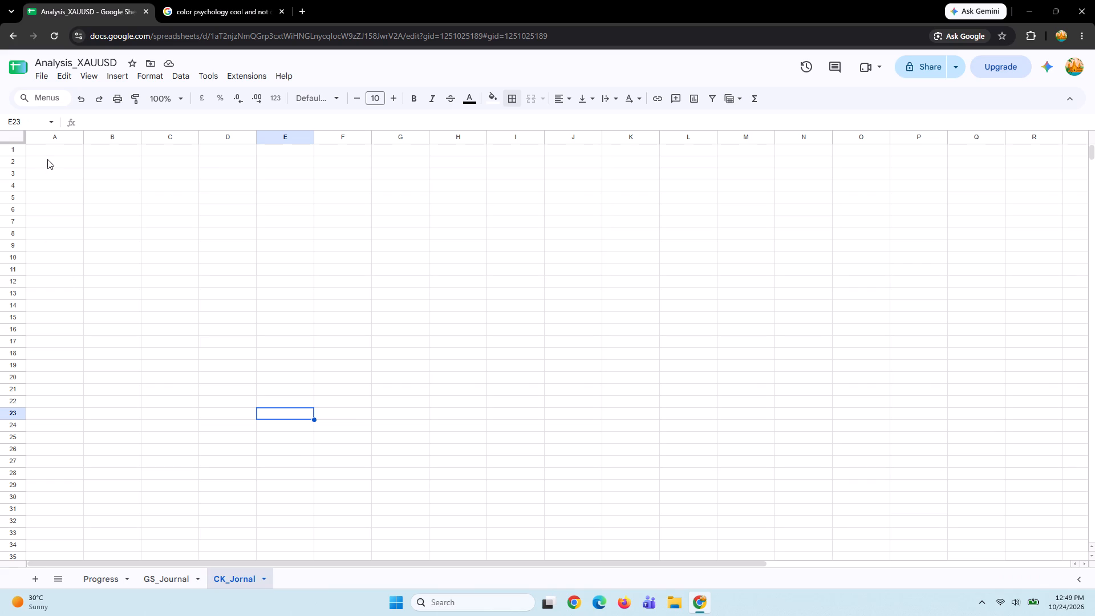
left_click(48, 152)
key("ctrl+v")
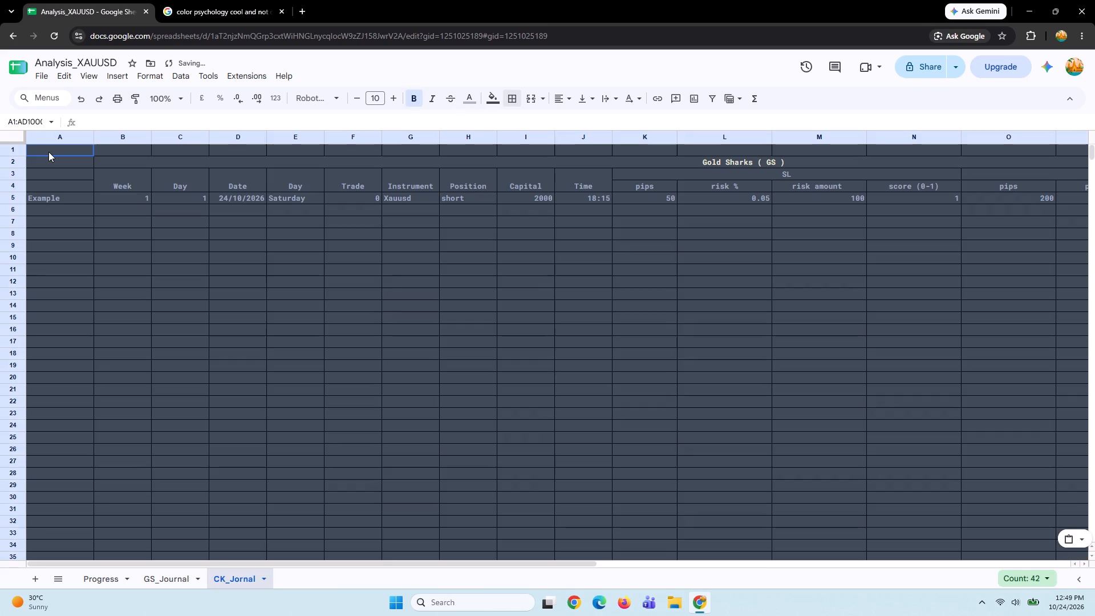
Change the merged title in row 2 of CK_Jornal to "Candle King ( CK )".
left_click(725, 163)
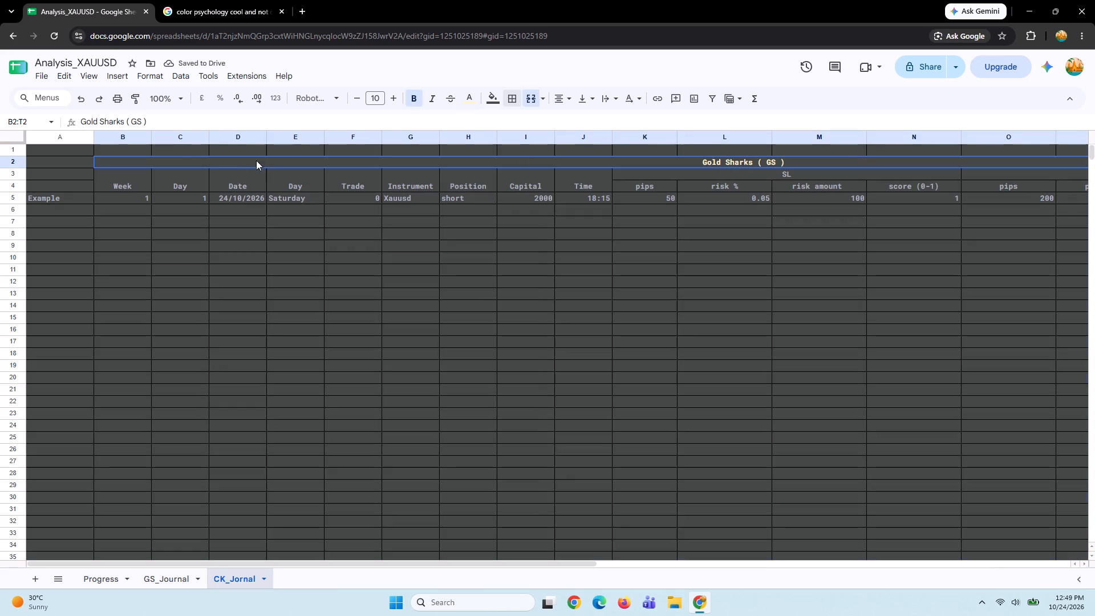
left_click_drag(123, 121, 76, 121)
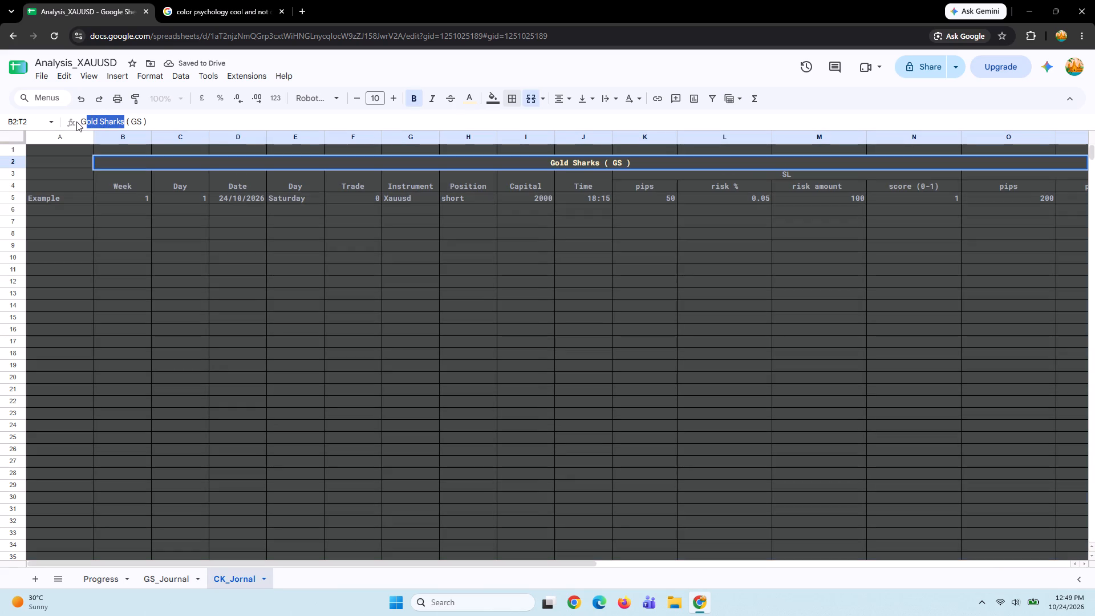
type("CAndle")
key("space")
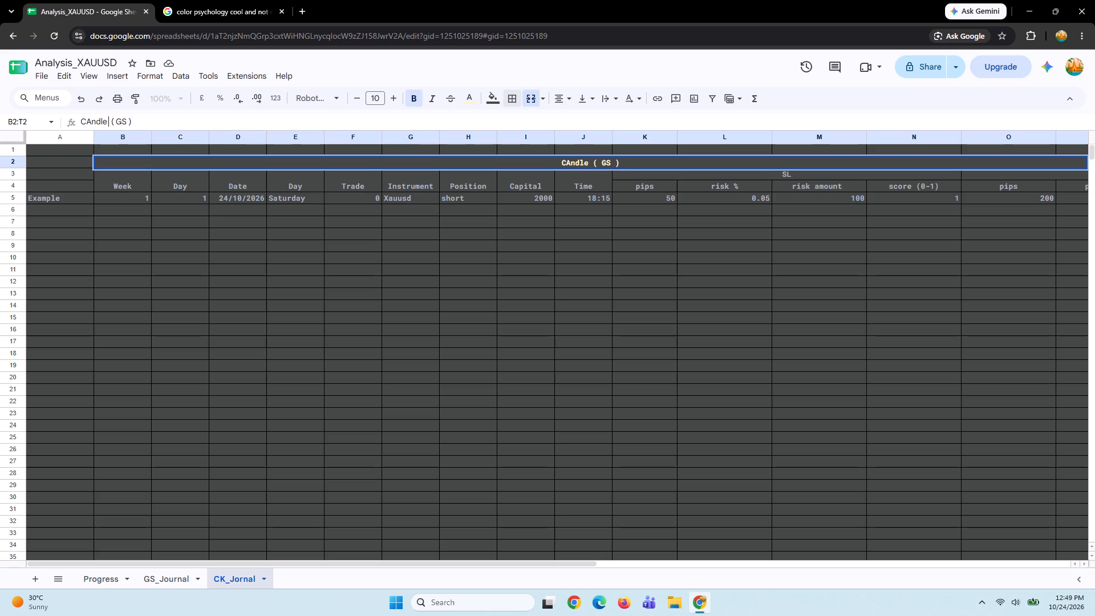
key("BackSpace")
key("BackSpace")
key("BackSpace")
key("BackSpace")
key("BackSpace")
key("BackSpace")
type("andle")
key("space")
type("1")
key("BackSpace")
type("King")
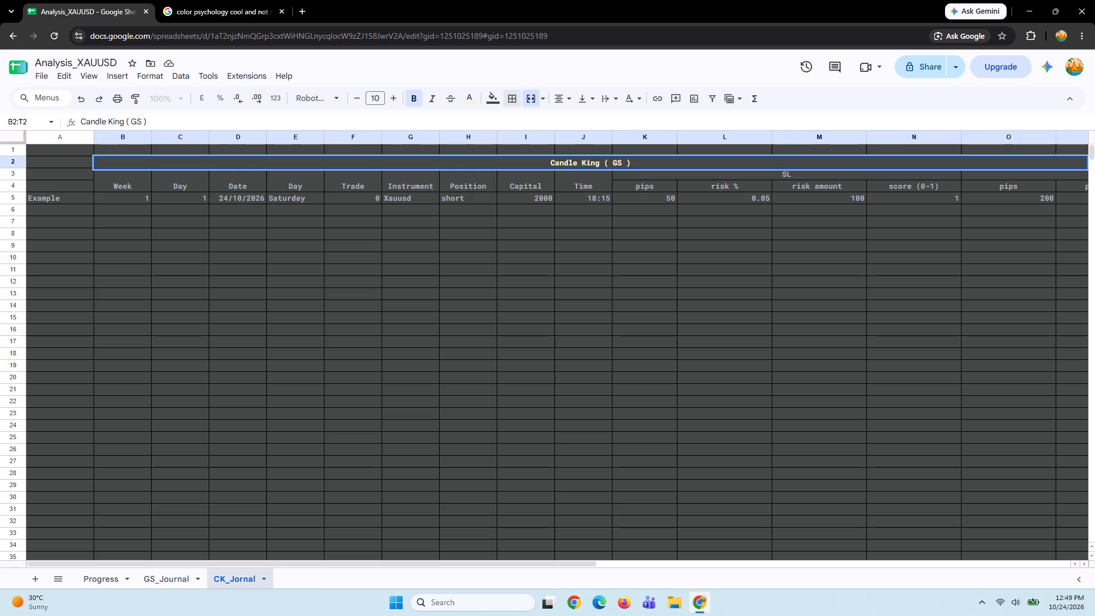
left_click(140, 123)
key("BackSpace")
key("BackSpace")
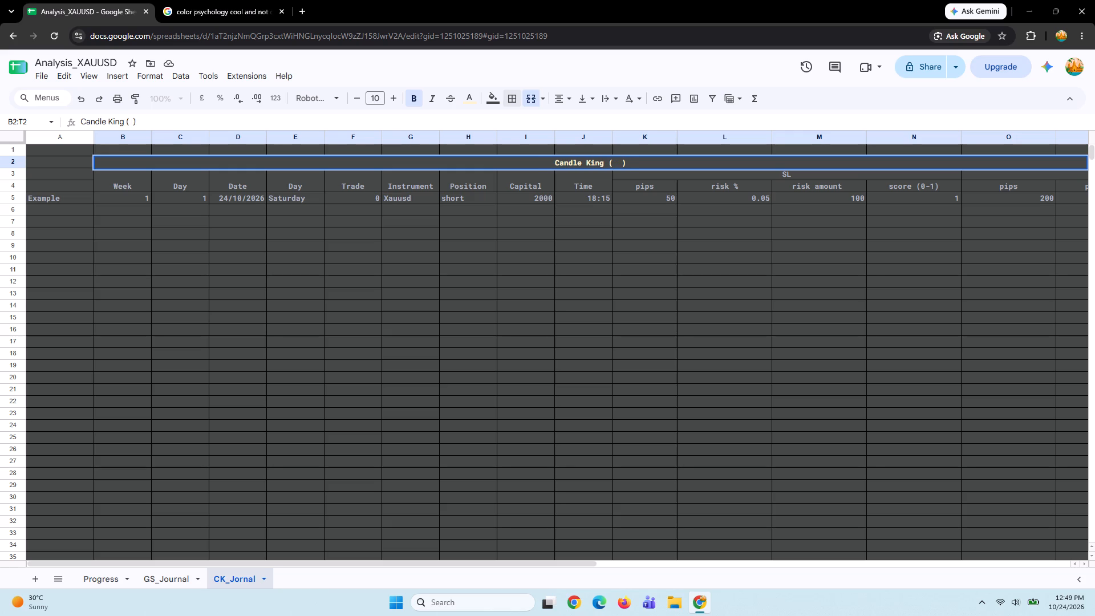
type("CK")
left_click(478, 284)
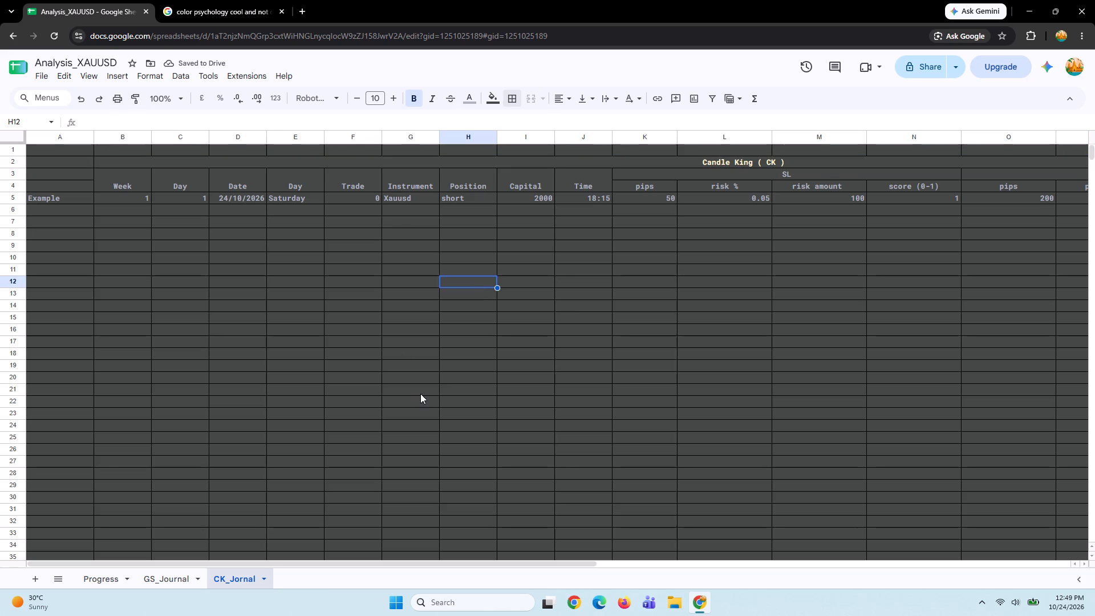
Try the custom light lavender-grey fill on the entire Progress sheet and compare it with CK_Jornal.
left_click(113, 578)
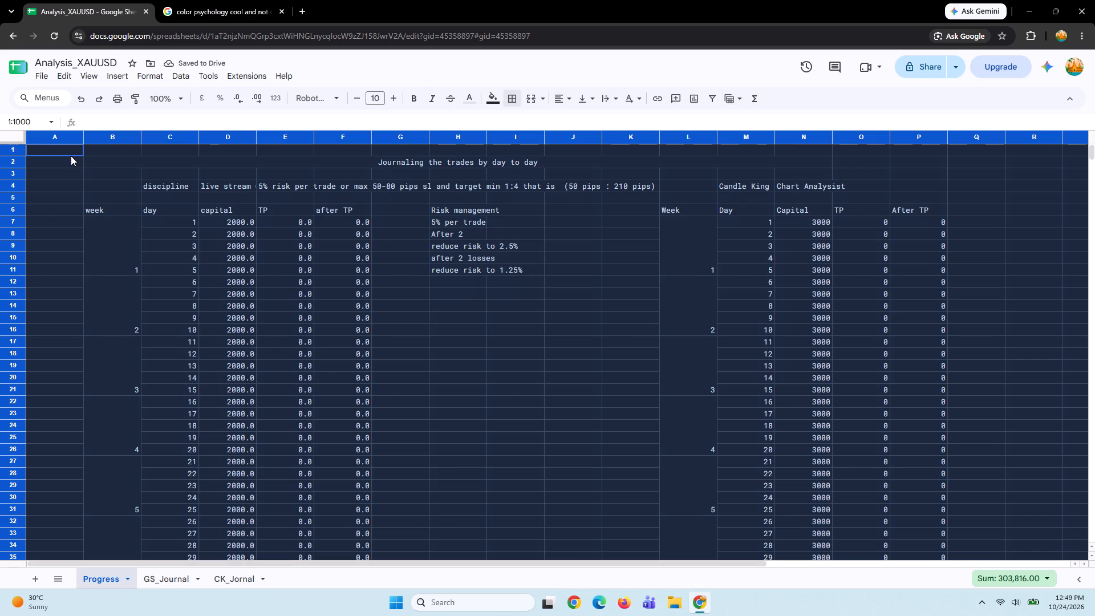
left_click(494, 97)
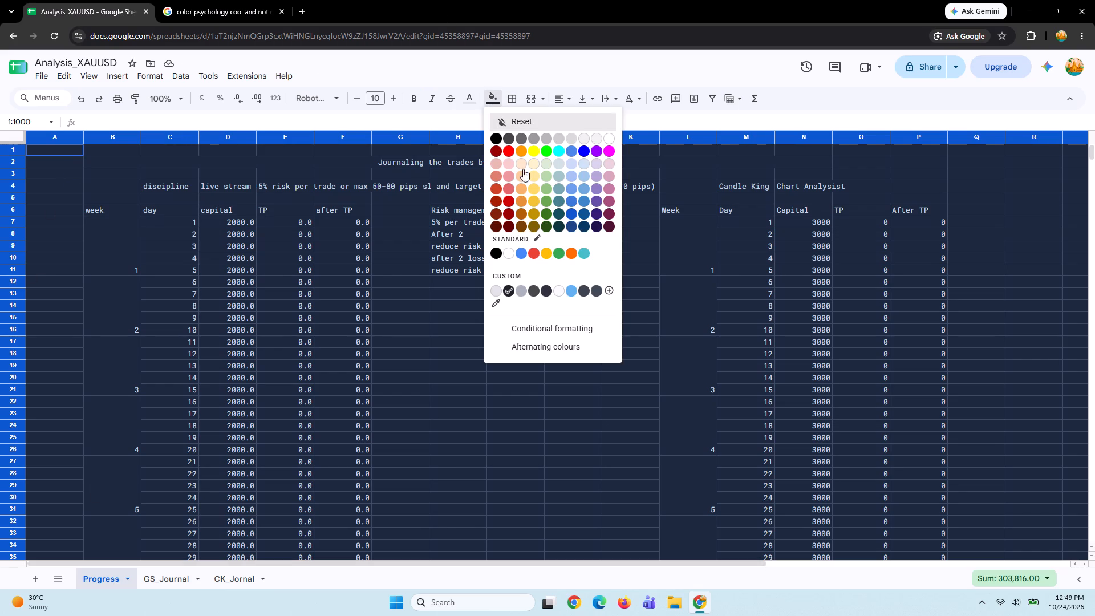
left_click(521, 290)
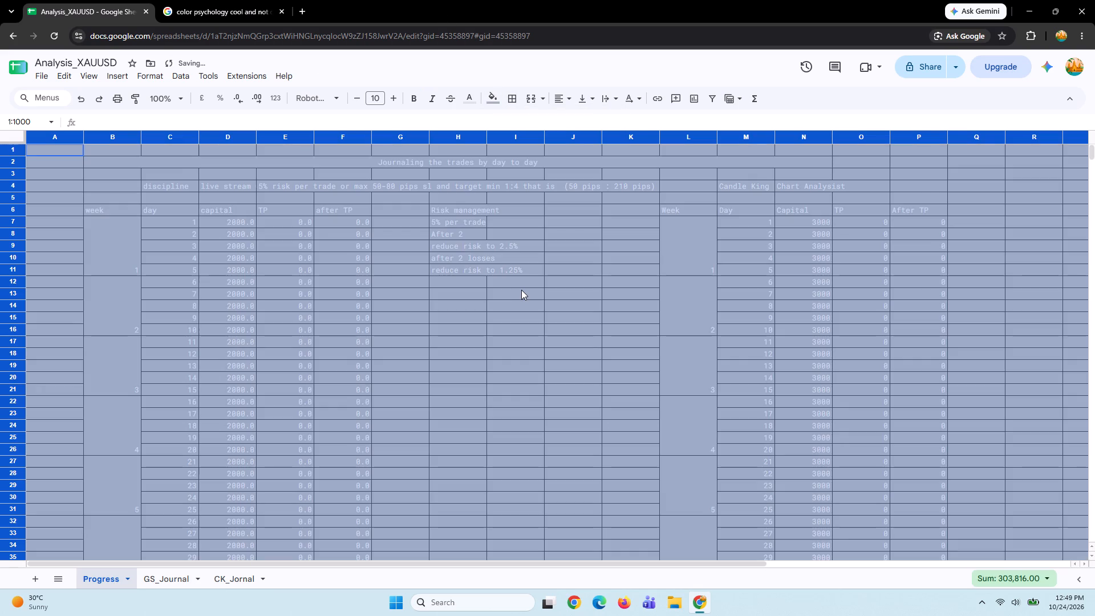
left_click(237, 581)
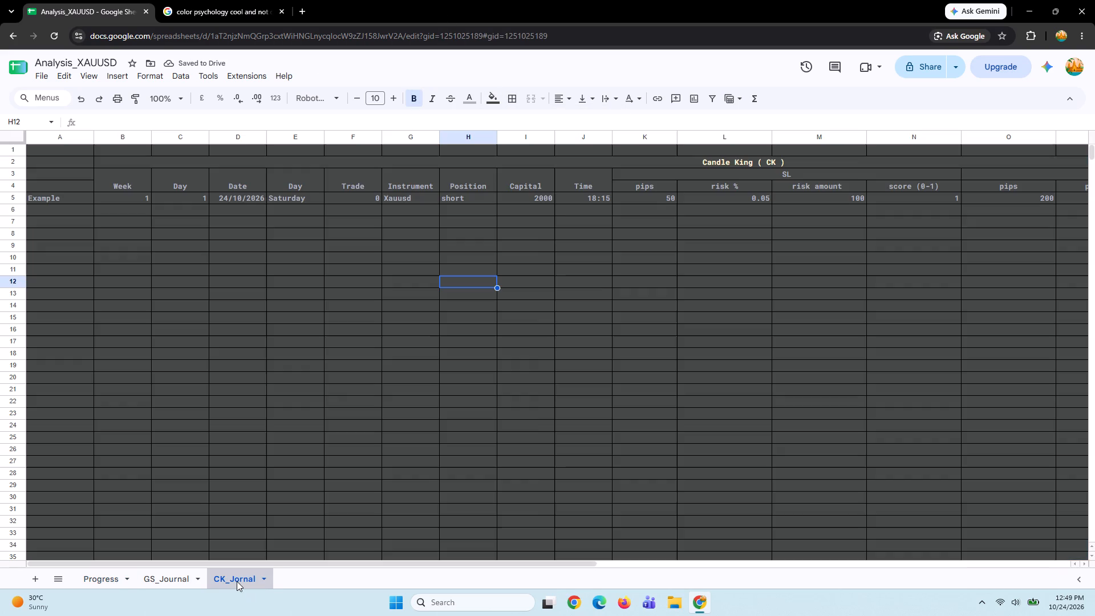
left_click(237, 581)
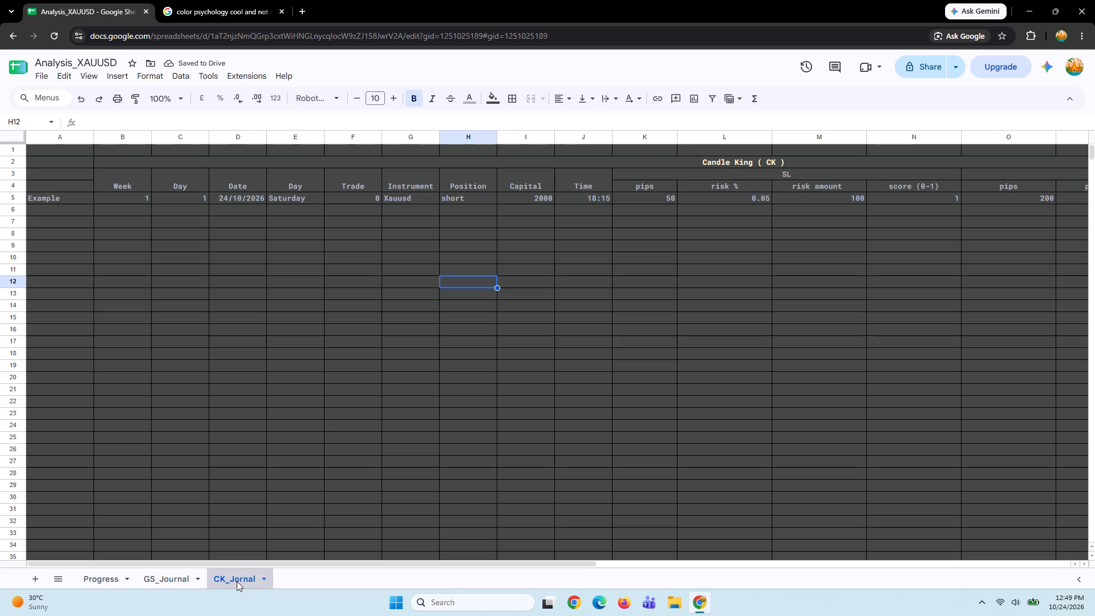
Fill the entire Progress sheet with the custom dark grey and compare it with the GS_Journal background.
left_click(103, 589)
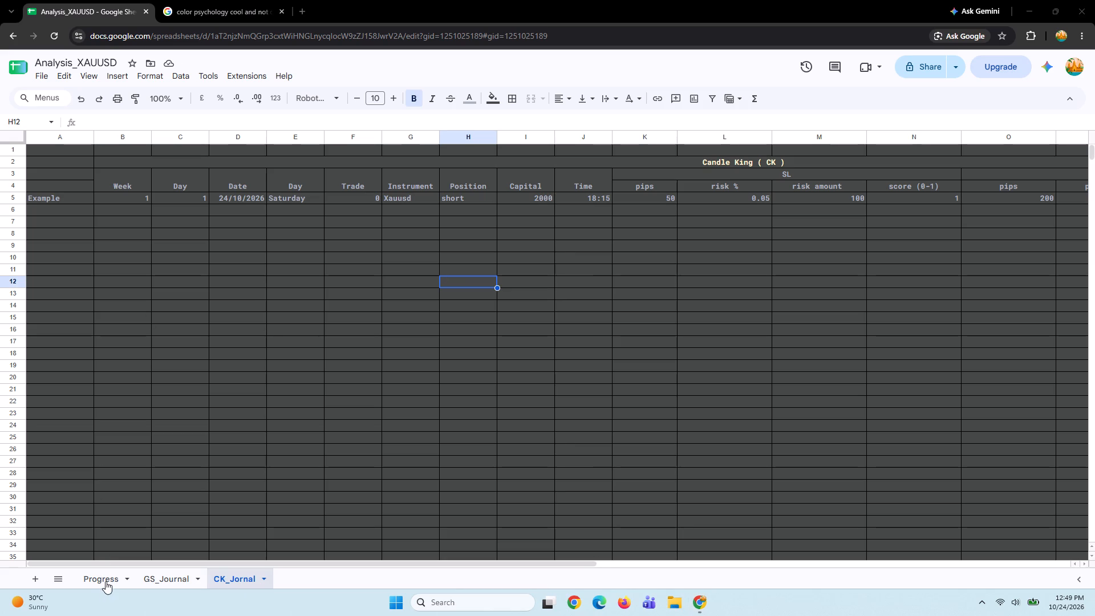
left_click(106, 577)
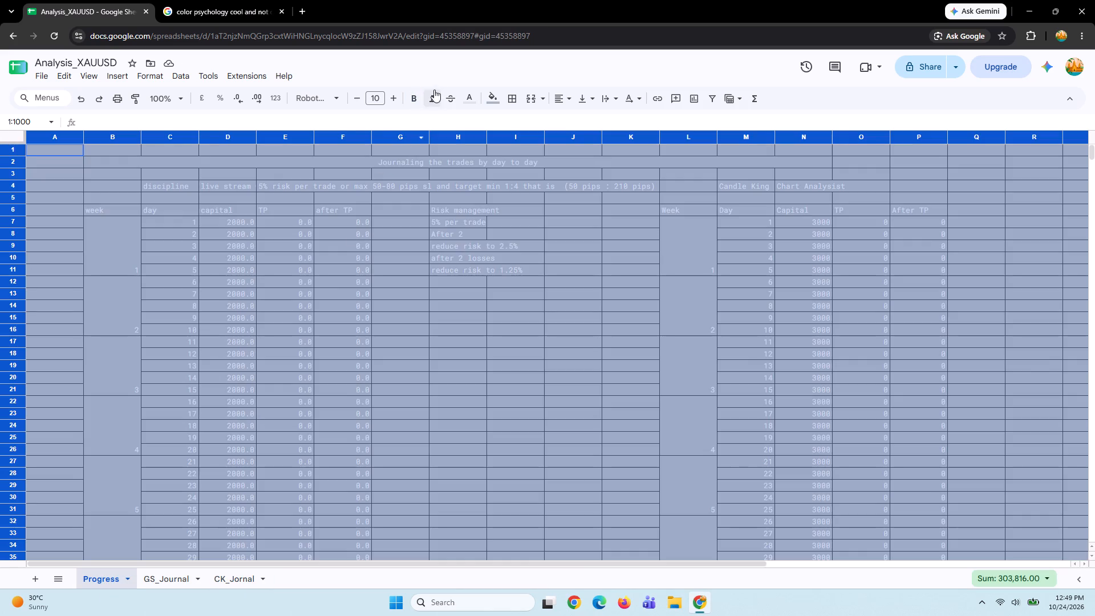
left_click(491, 100)
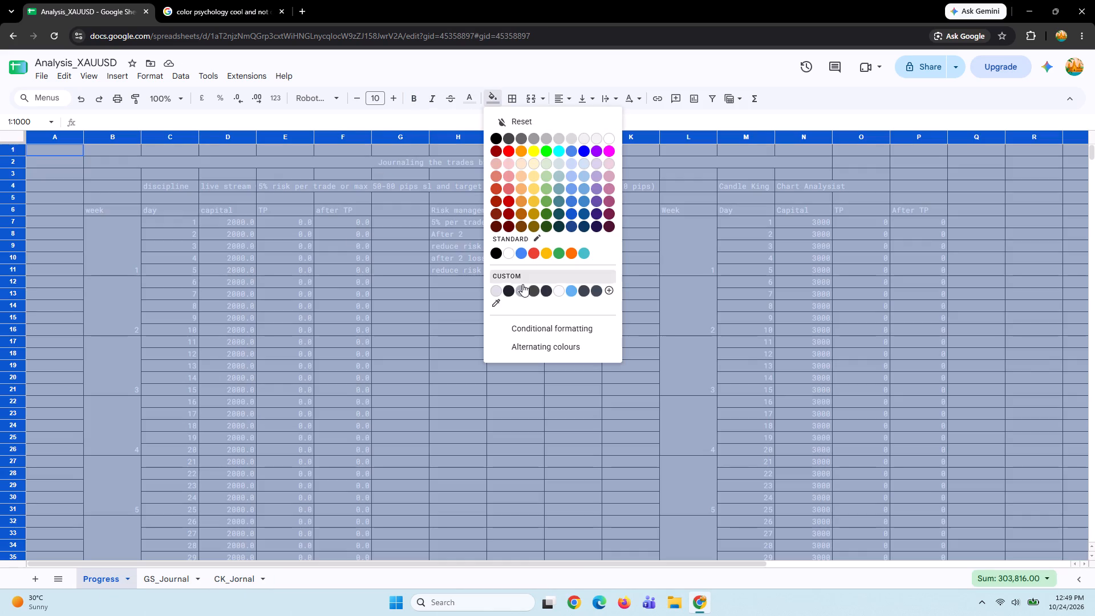
left_click(534, 291)
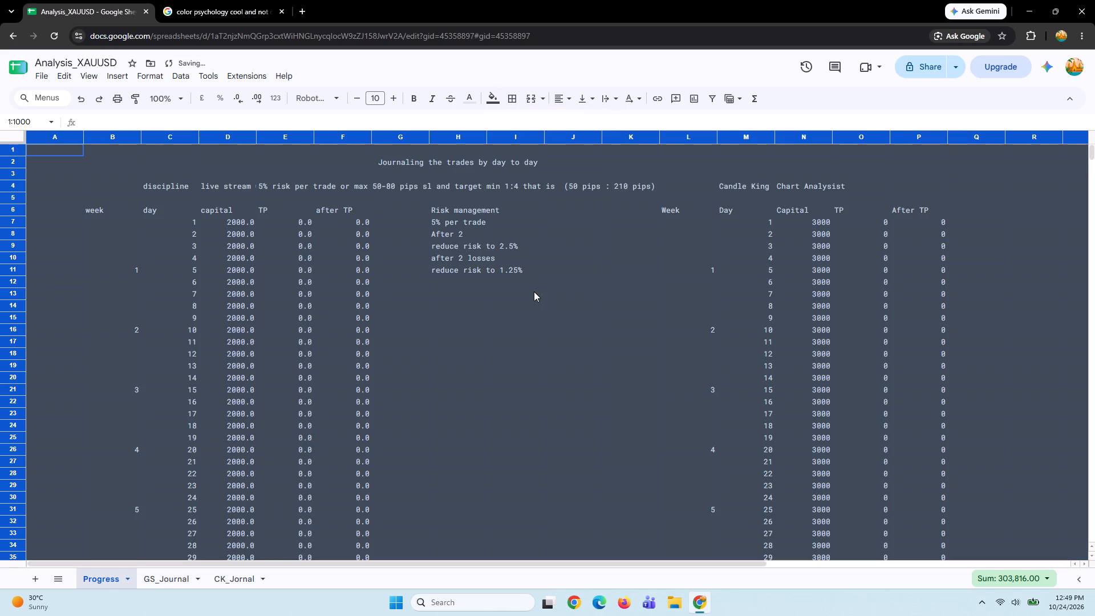
left_click(174, 577)
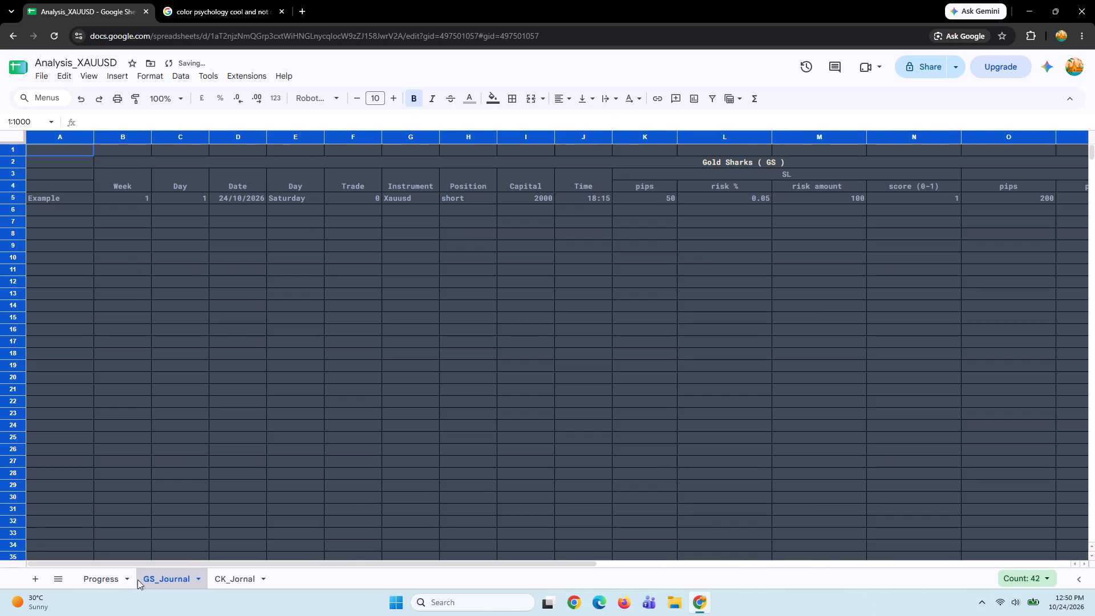
Apply borders to all cells of the Progress sheet in the custom near-black and compare them with GS_Journal.
left_click(111, 577)
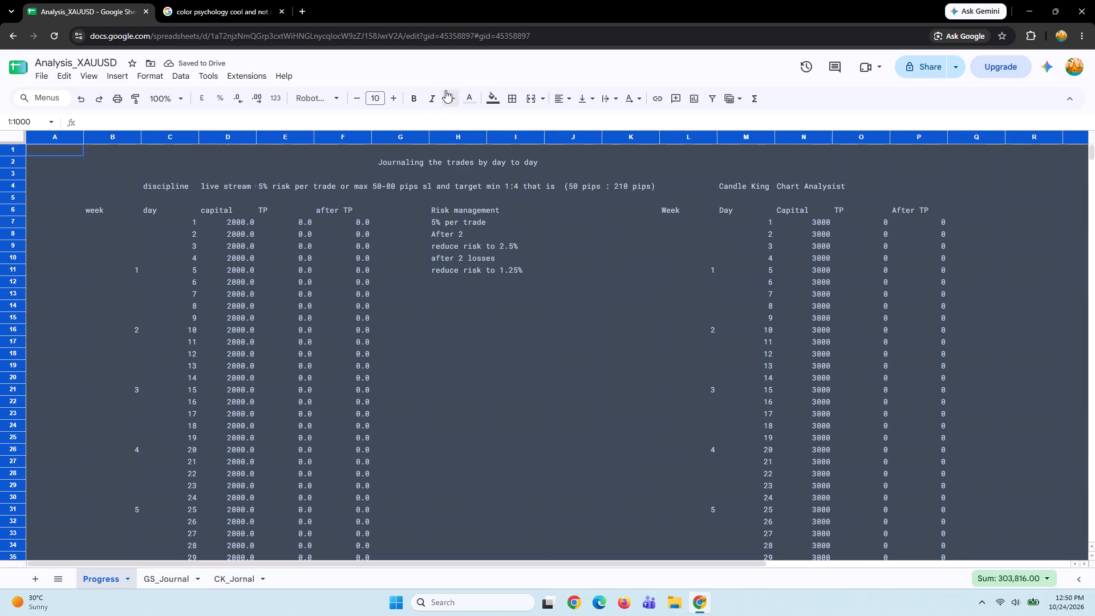
left_click(489, 98)
left_click(512, 98)
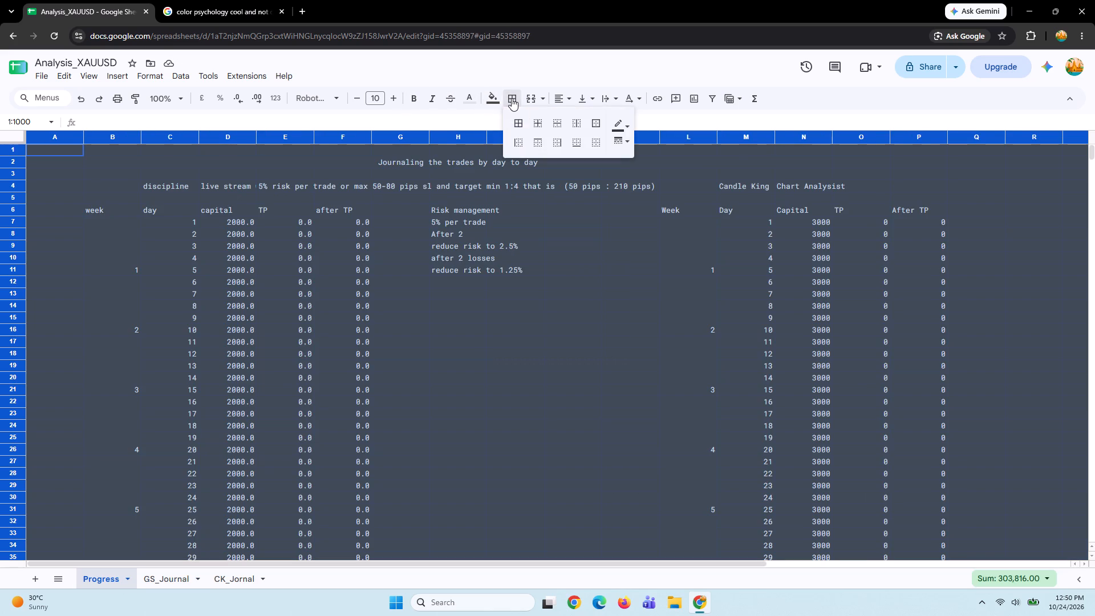
left_click(514, 115)
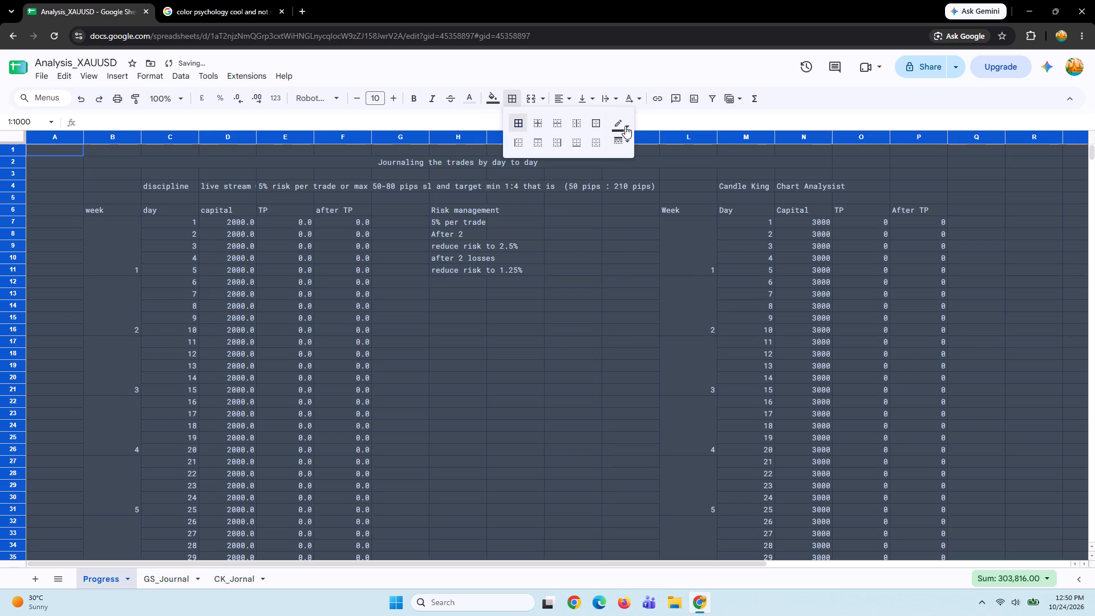
left_click(625, 126)
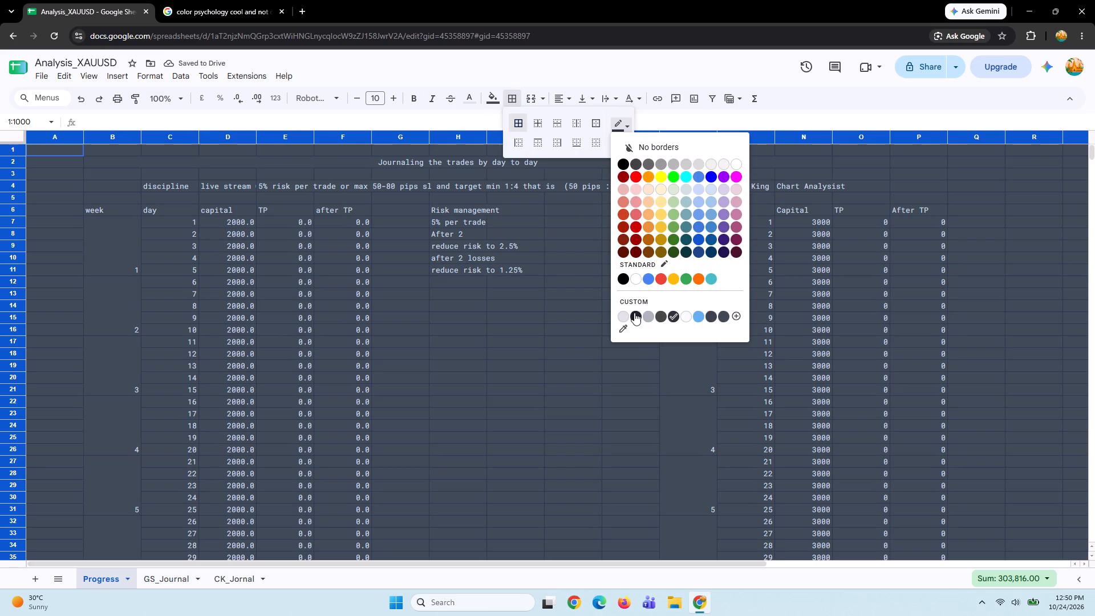
left_click(634, 313)
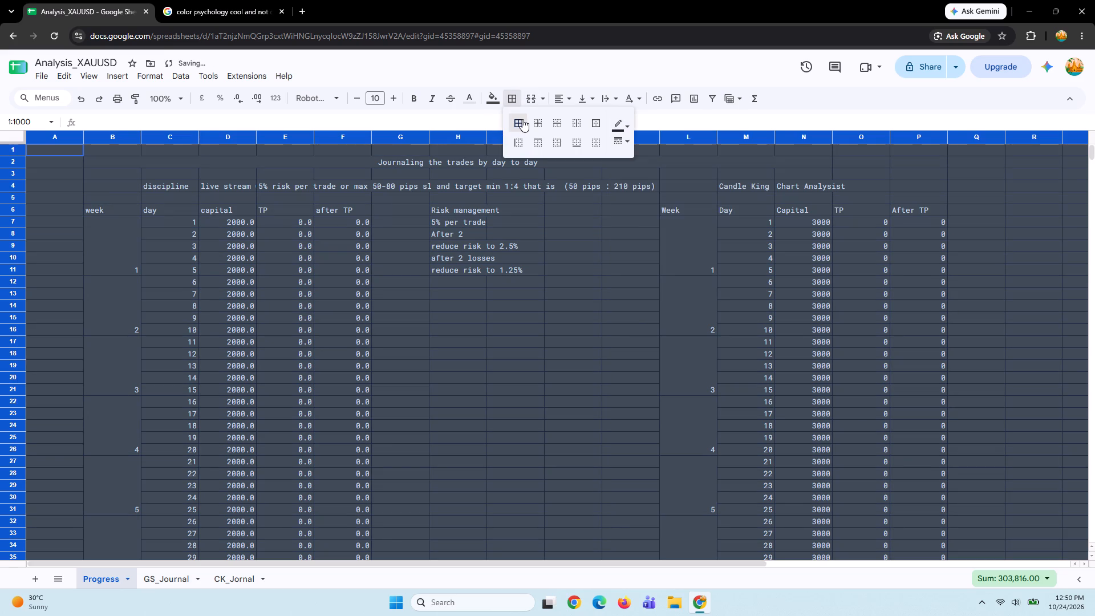
left_click(522, 119)
double_click(518, 121)
left_click(475, 117)
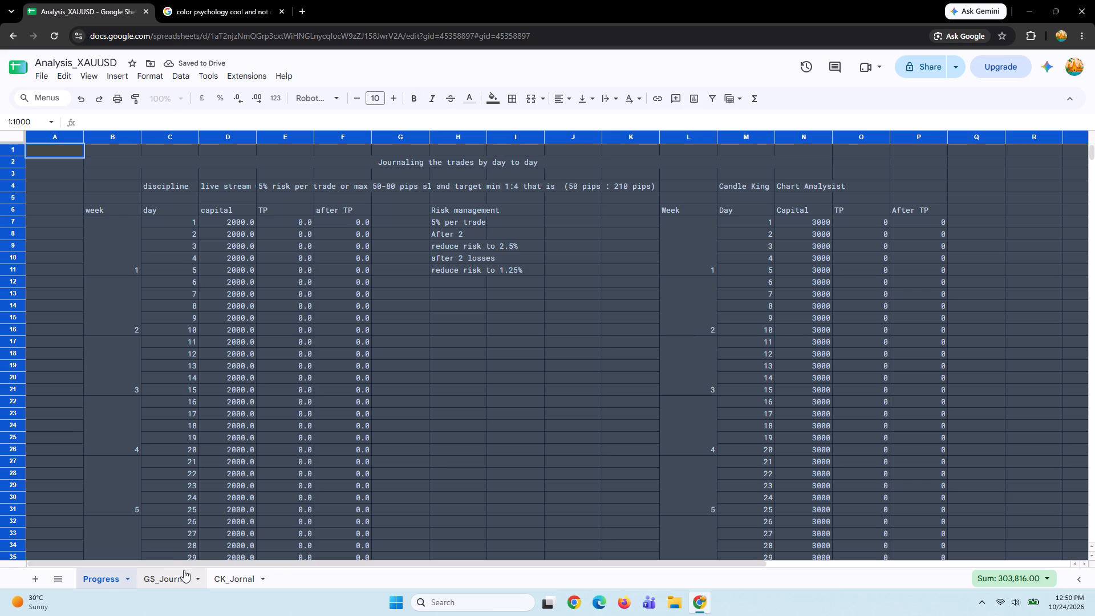
left_click(159, 579)
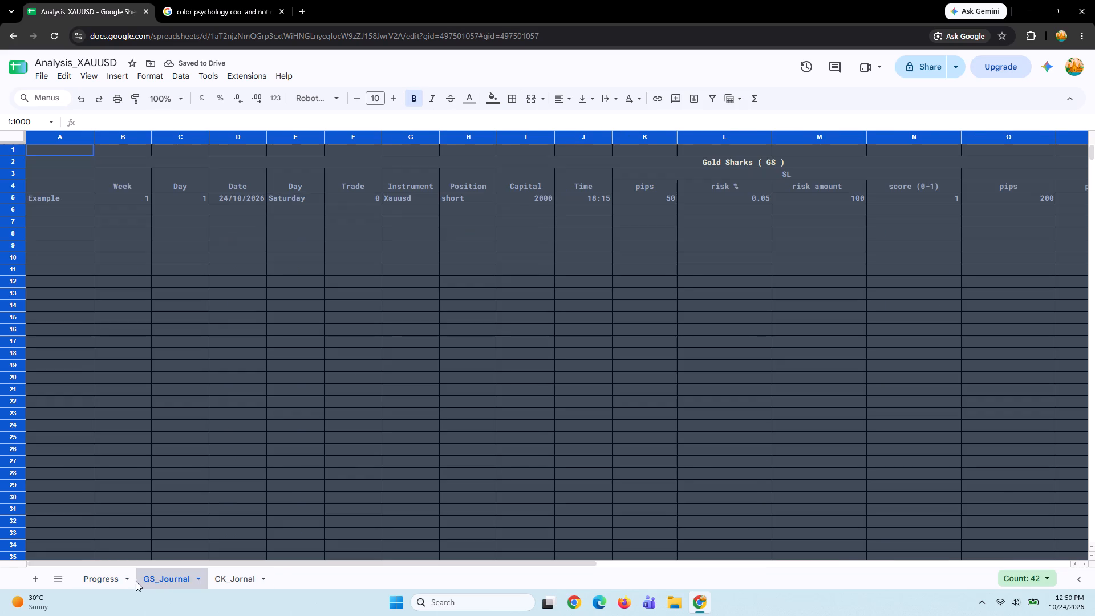
Apply the custom light lavender-grey text colour to the entire Progress sheet and compare it with both journal sheets.
left_click(120, 579)
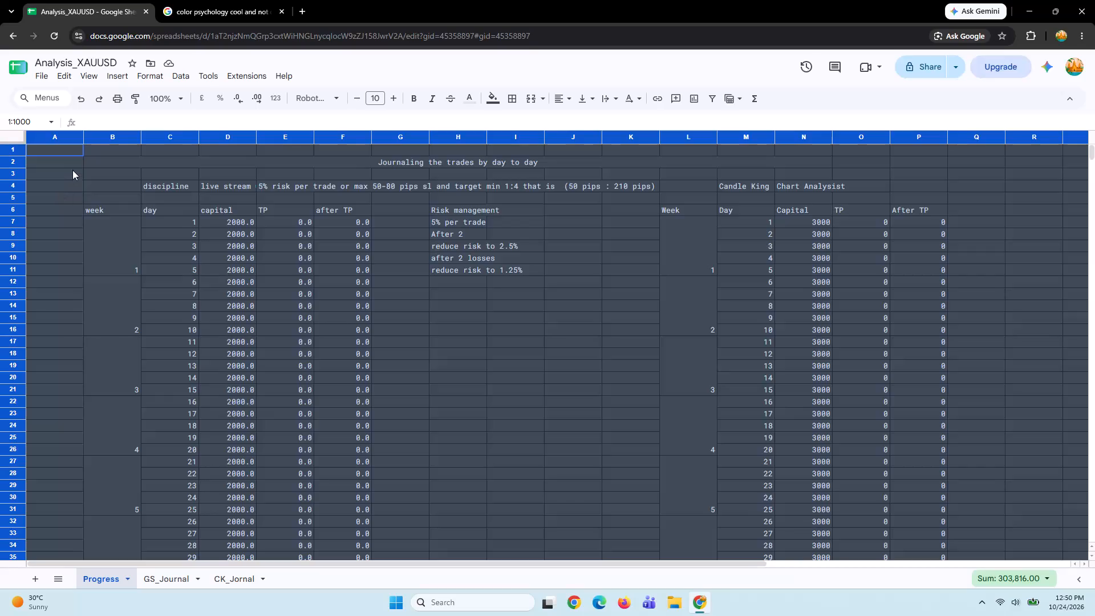
left_click(467, 94)
left_click(500, 289)
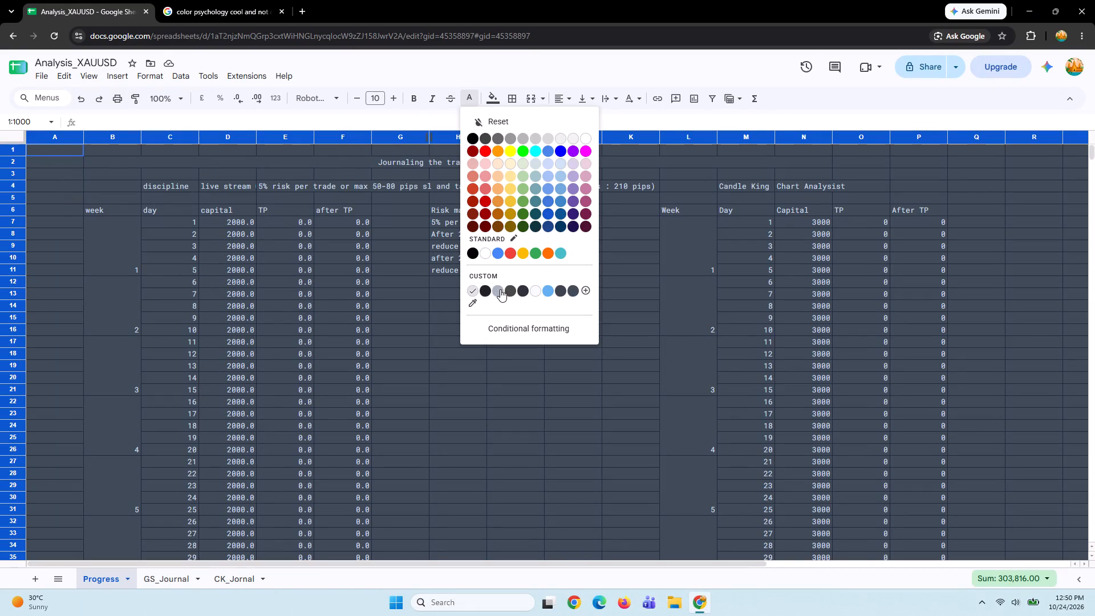
left_click(156, 577)
left_click(228, 573)
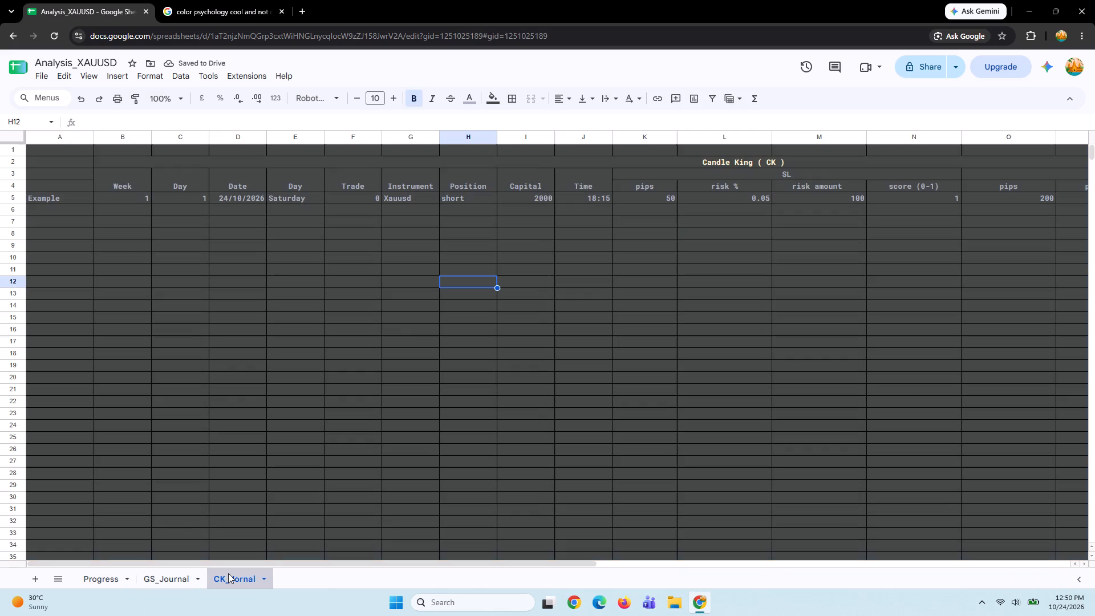
left_click(164, 578)
left_click(102, 581)
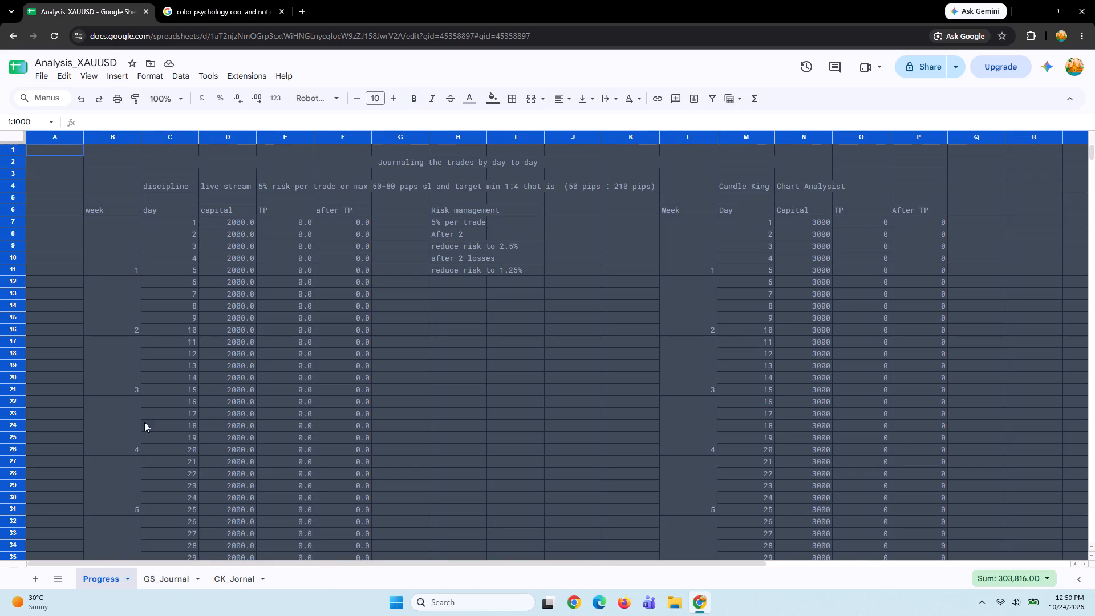
Make all text on the Progress sheet bold.
left_click(63, 150)
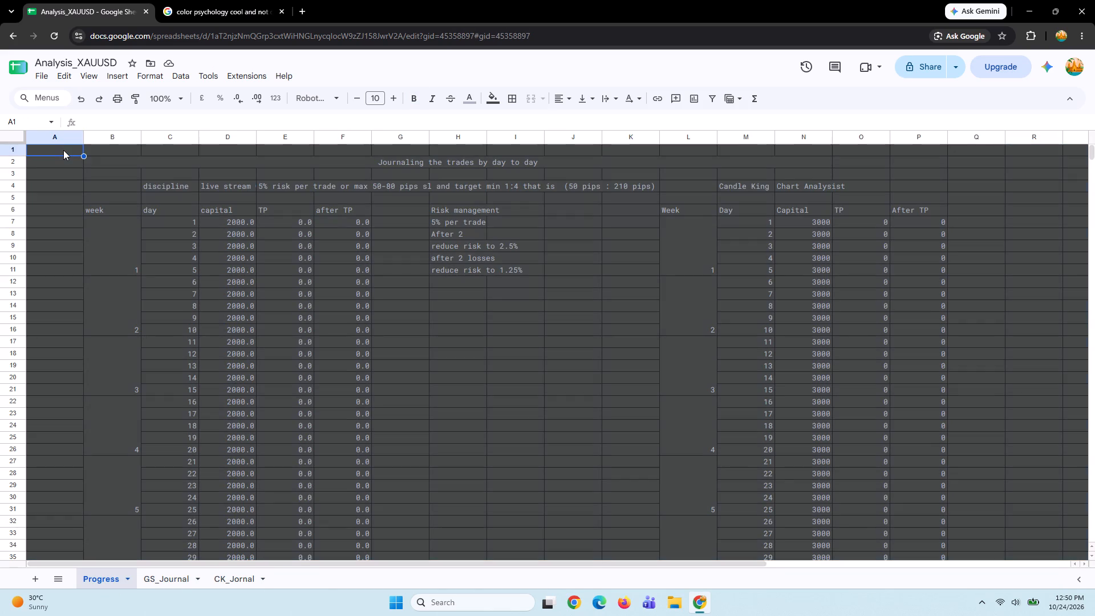
left_click(63, 150)
key("ctrl+a")
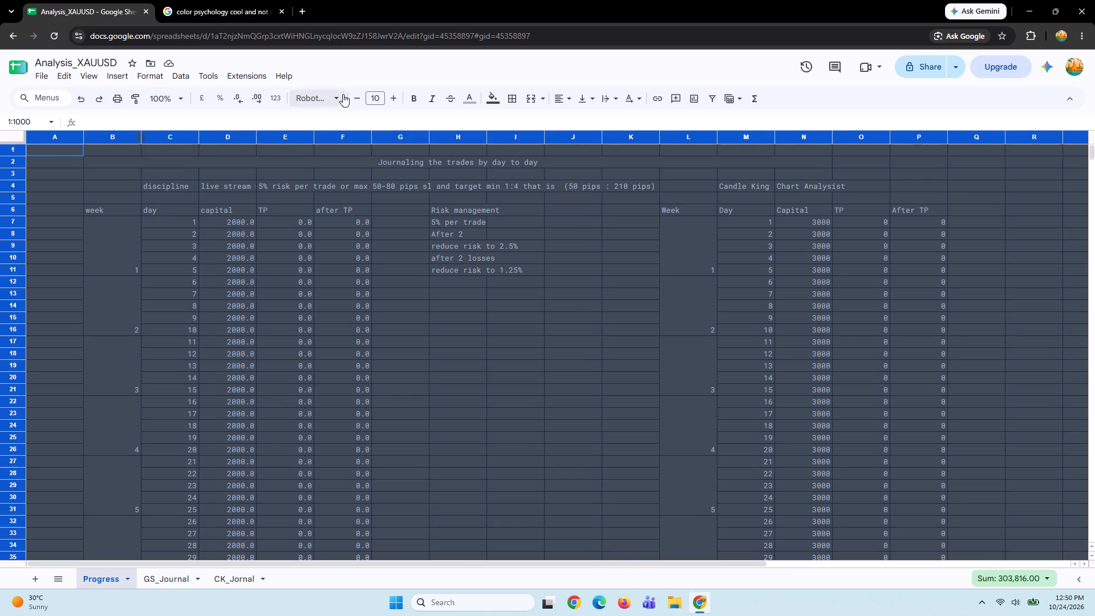
left_click(415, 103)
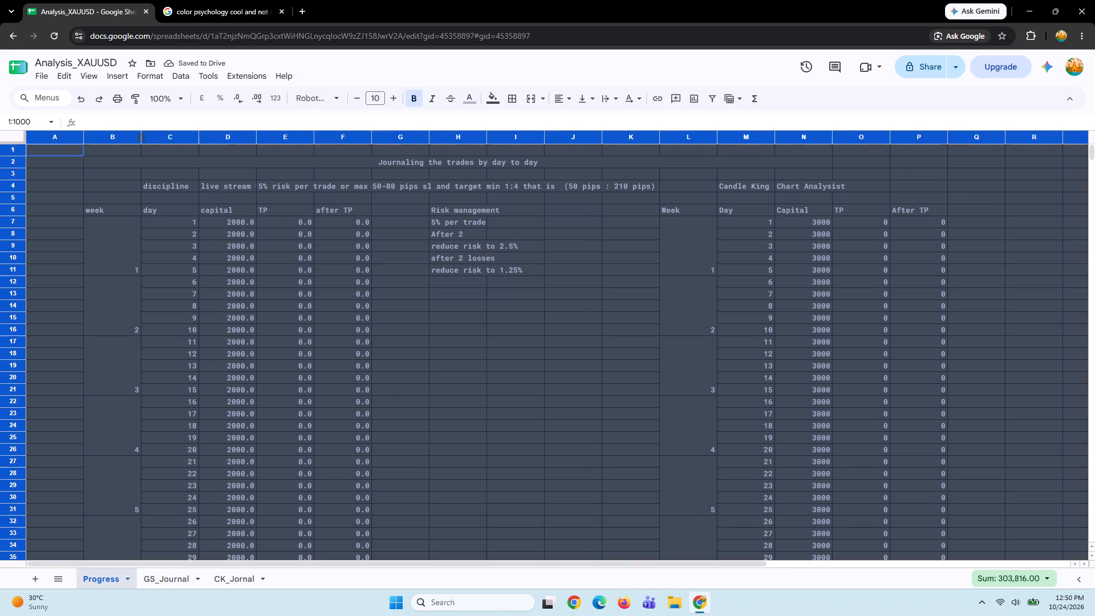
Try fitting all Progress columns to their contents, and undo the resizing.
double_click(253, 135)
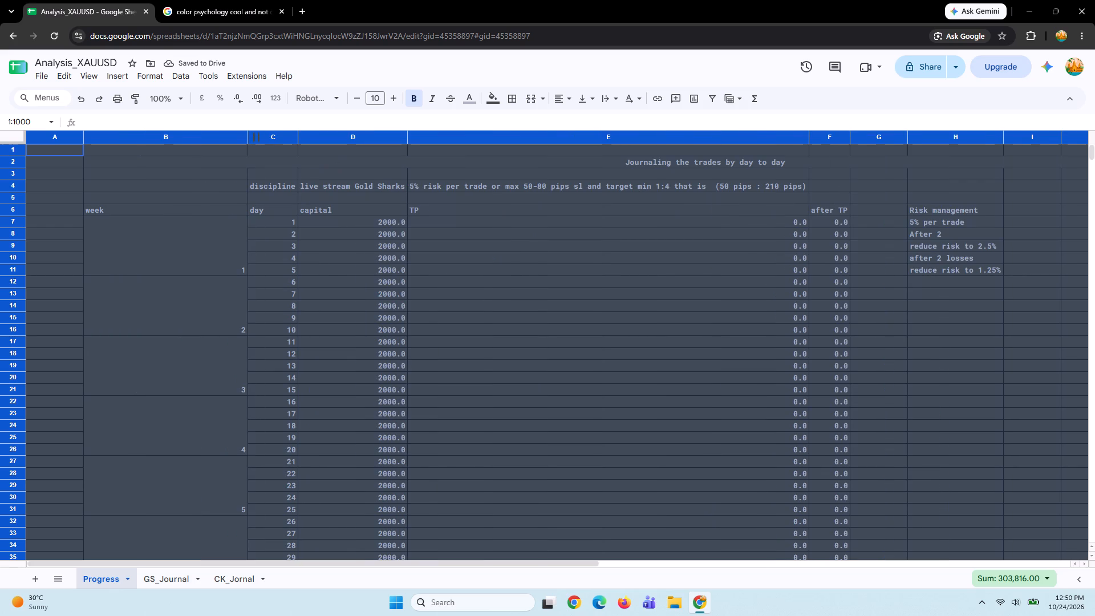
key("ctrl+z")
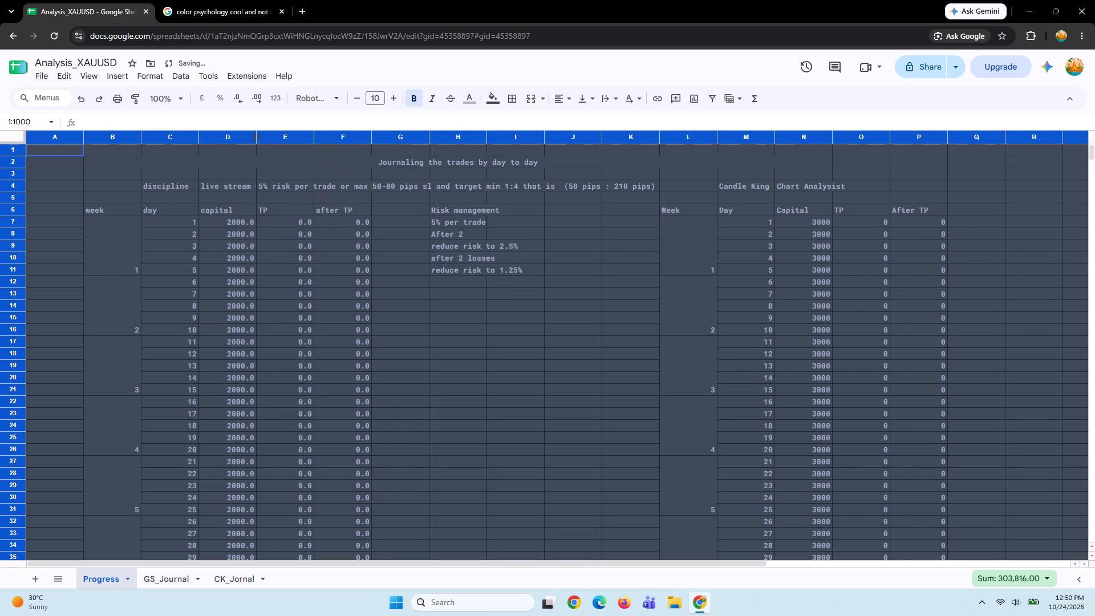
Widen all columns of the Progress sheet uniformly by a small amount.
left_click_drag(256, 135, 288, 138)
left_click_drag(295, 141, 279, 137)
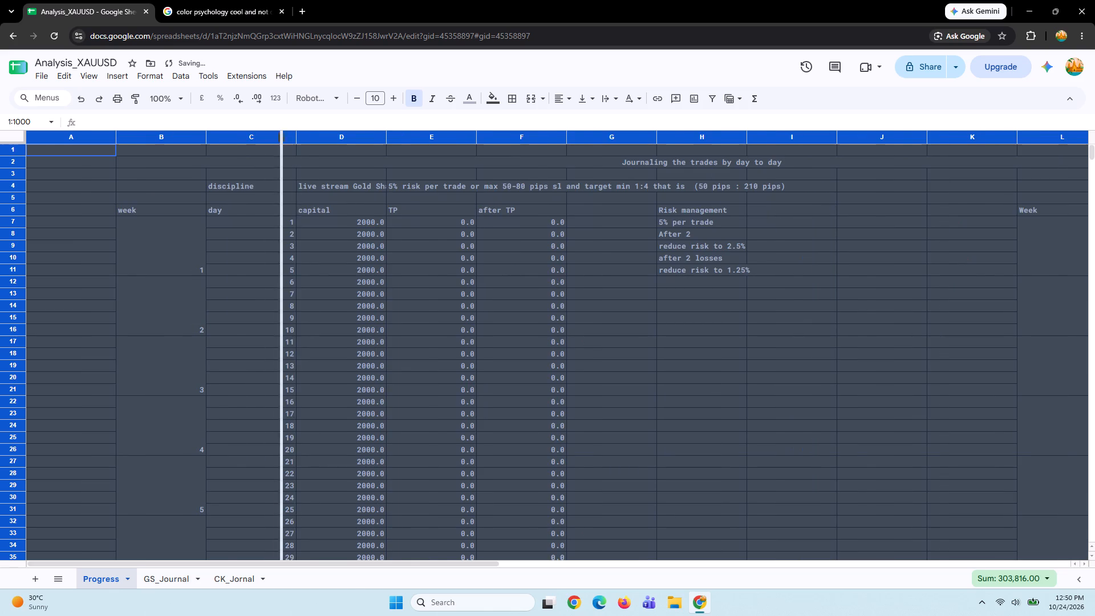
left_click_drag(279, 137, 274, 137)
scroll(280, 300, "right", 1)
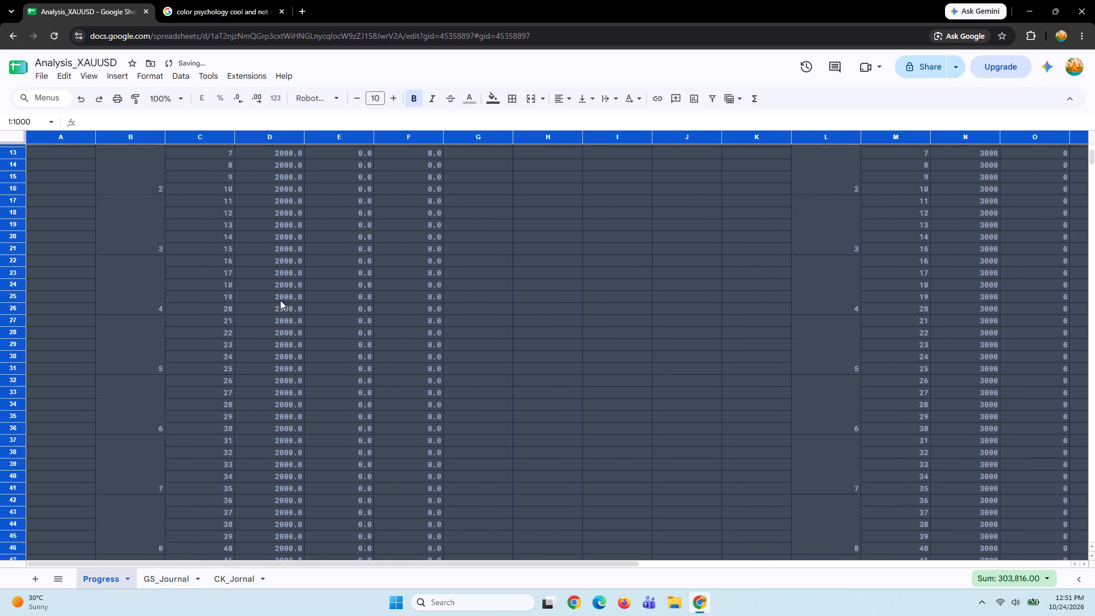
scroll(280, 300, "right", 1)
left_click(475, 278)
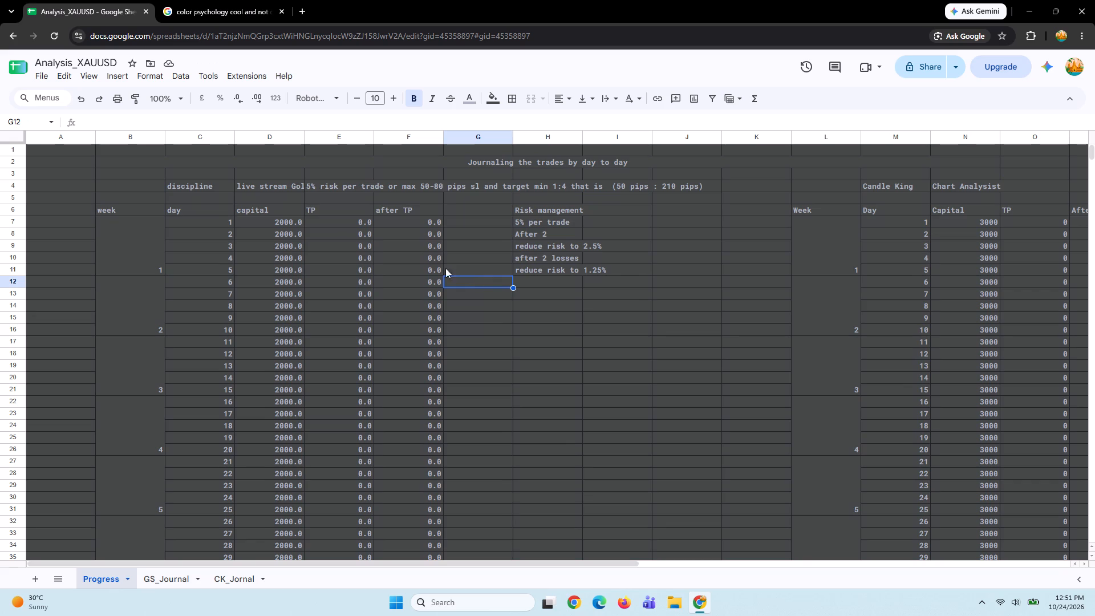
Widen column D of the Progress sheet until the full text "live stream Gold Sharks" in D4 fits.
left_click(276, 181)
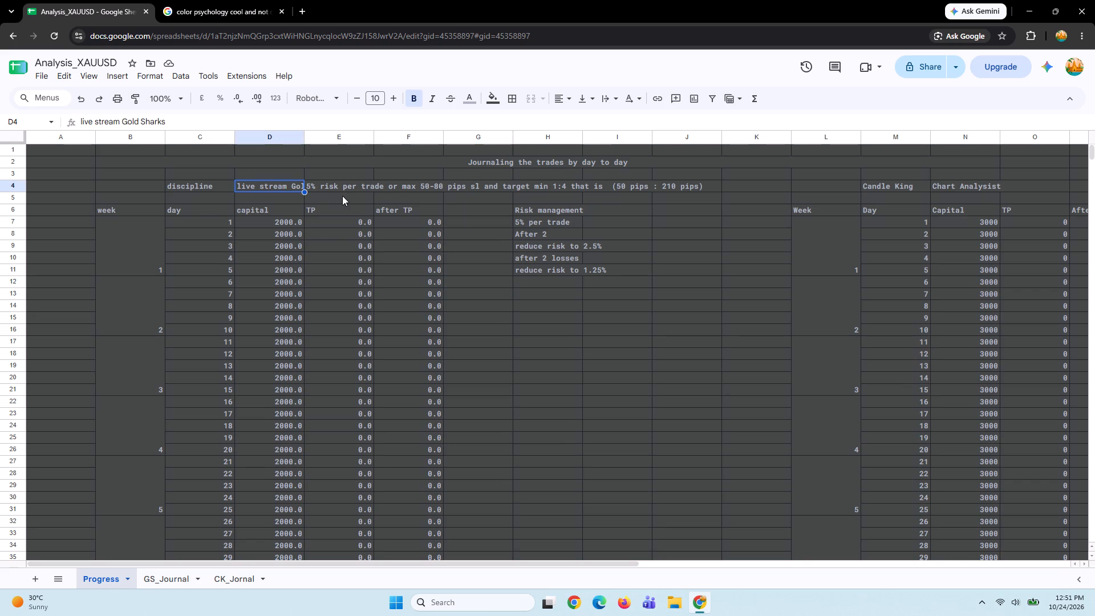
left_click(338, 186)
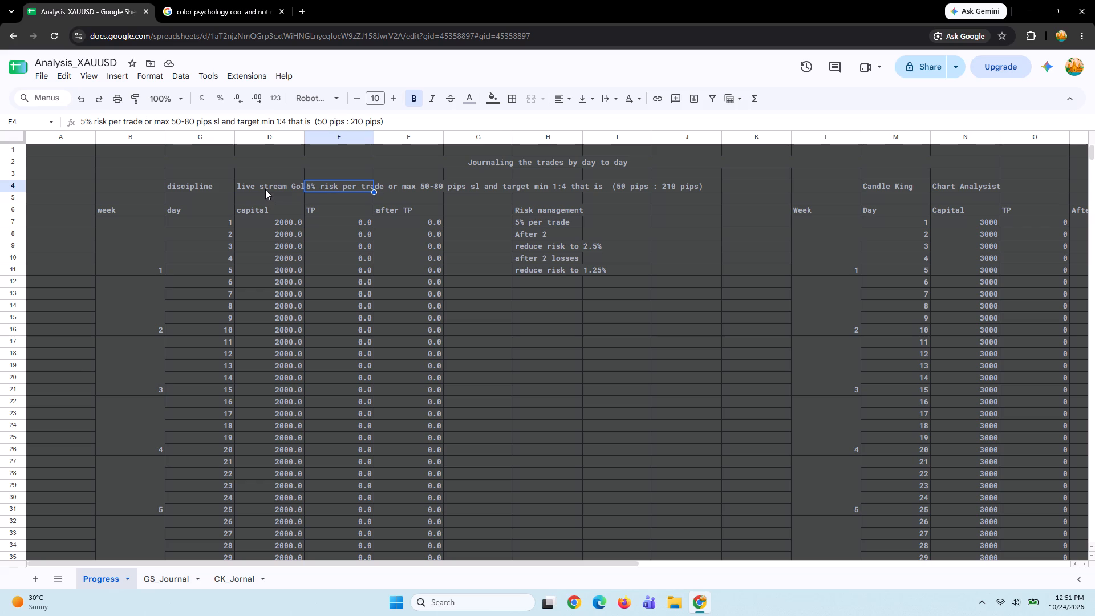
left_click(265, 189)
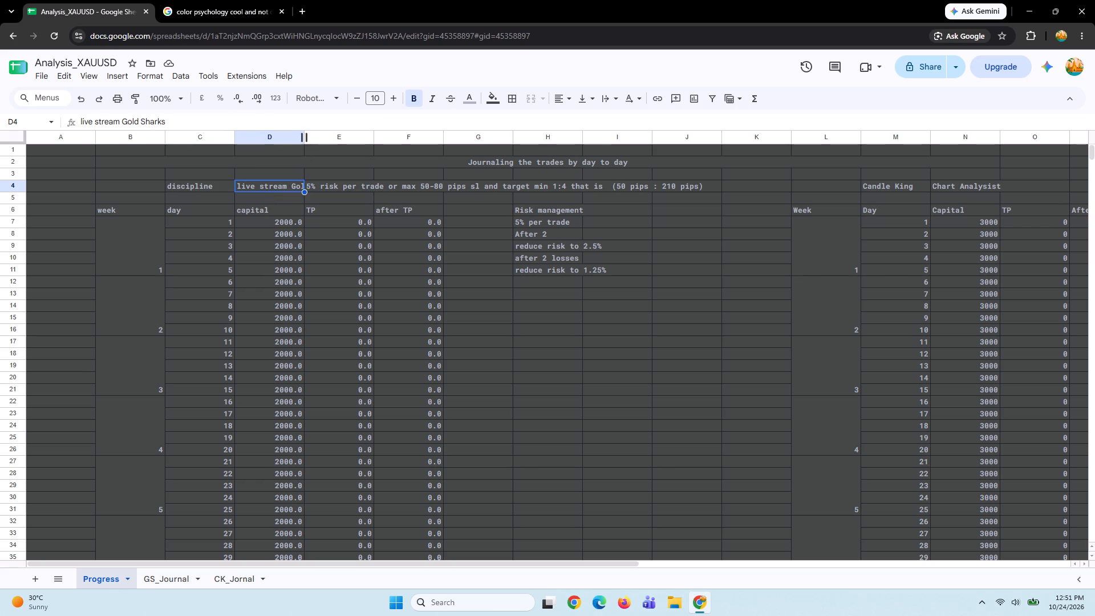
left_click_drag(304, 140, 315, 140)
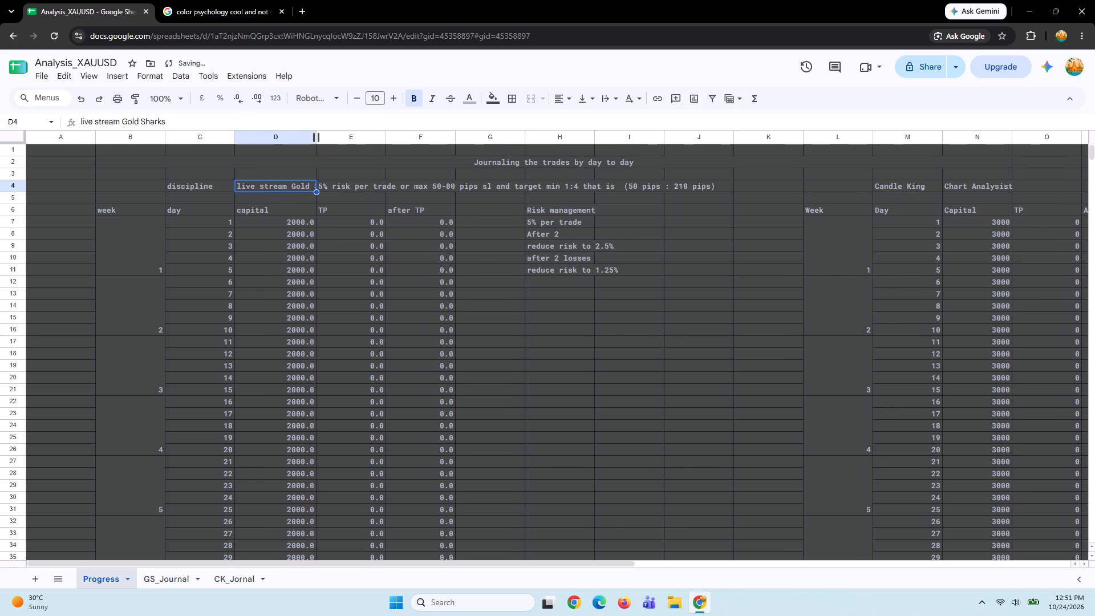
left_click_drag(317, 139, 358, 143)
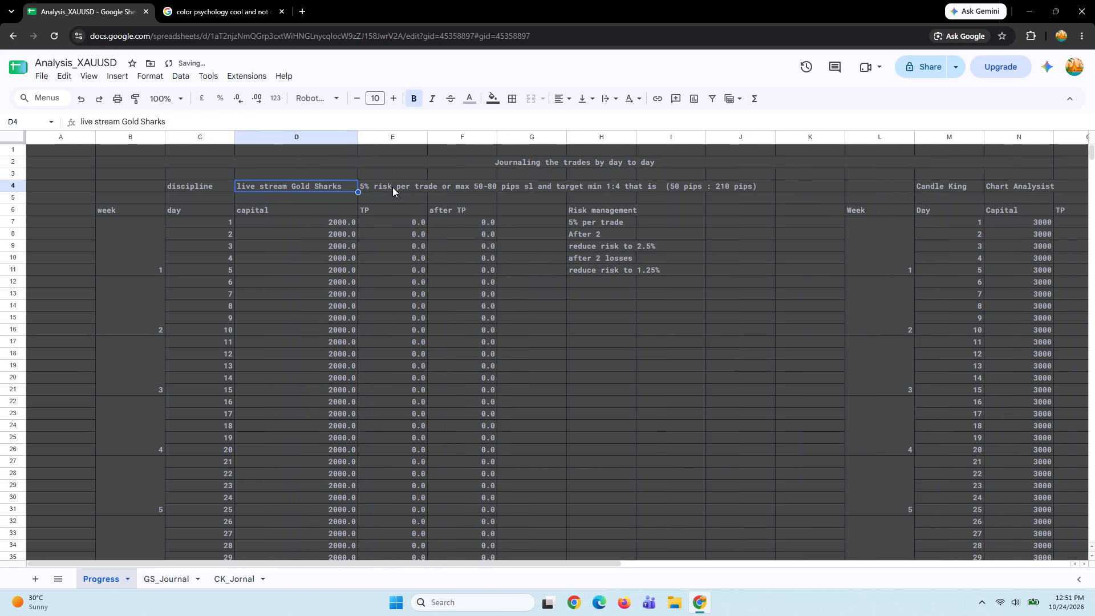
left_click(392, 187)
left_click(455, 199)
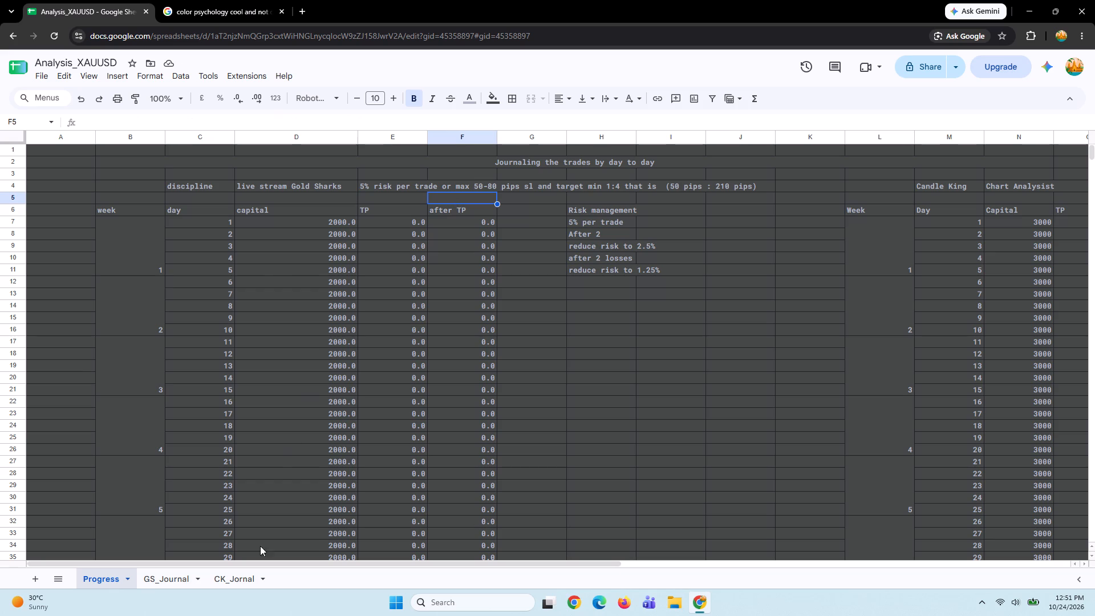
Review the Progress sheet across its columns and compare its borders and text with CK_Jornal and GS_Journal.
left_click(226, 576)
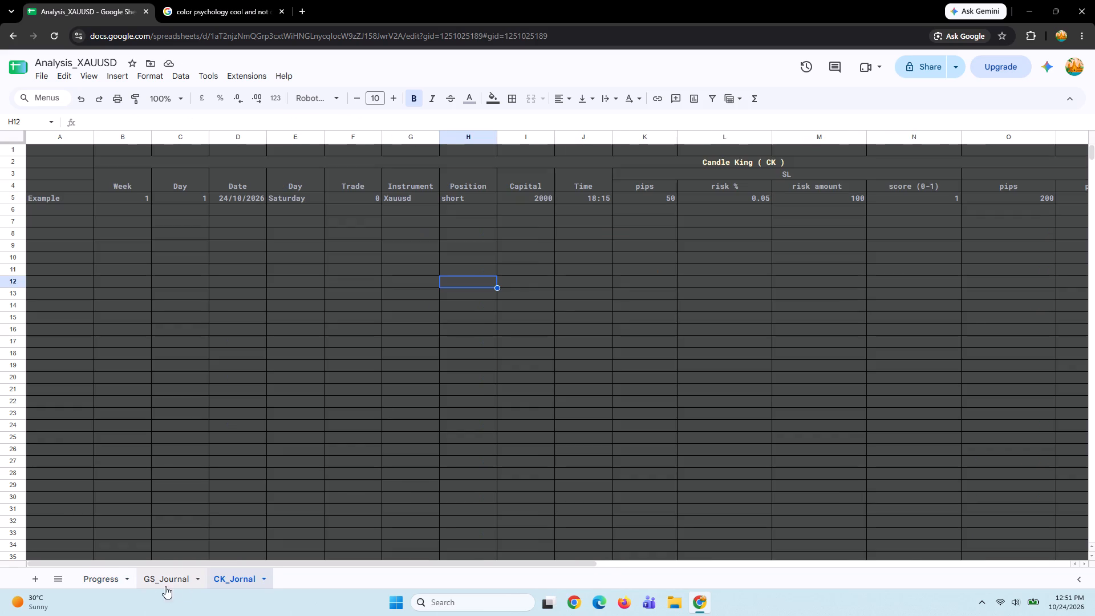
left_click(121, 574)
scroll(758, 309, "right", 1)
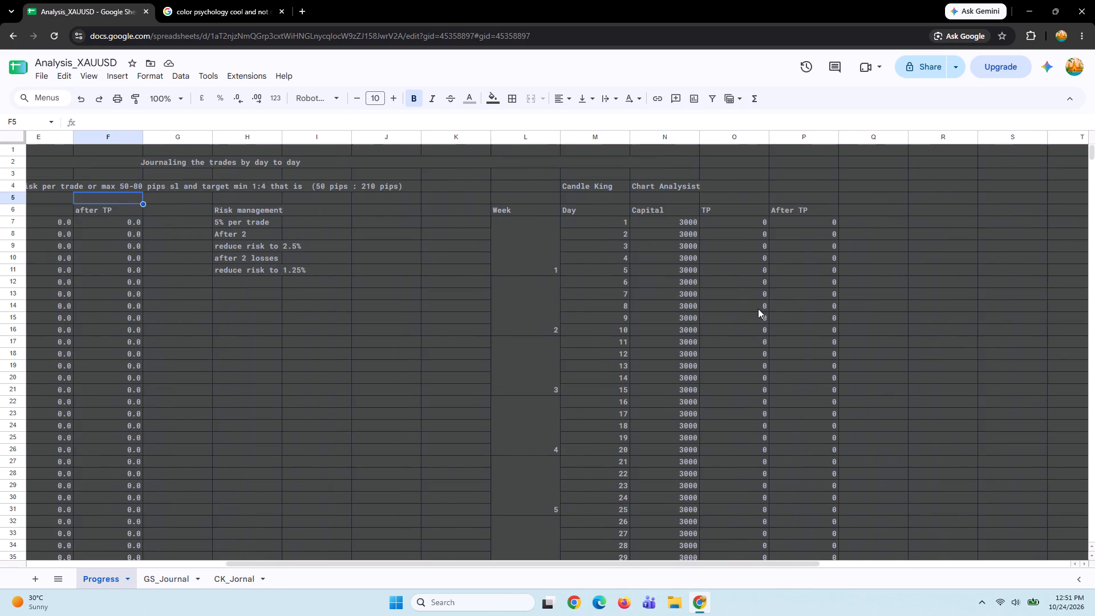
scroll(758, 309, "right", 1)
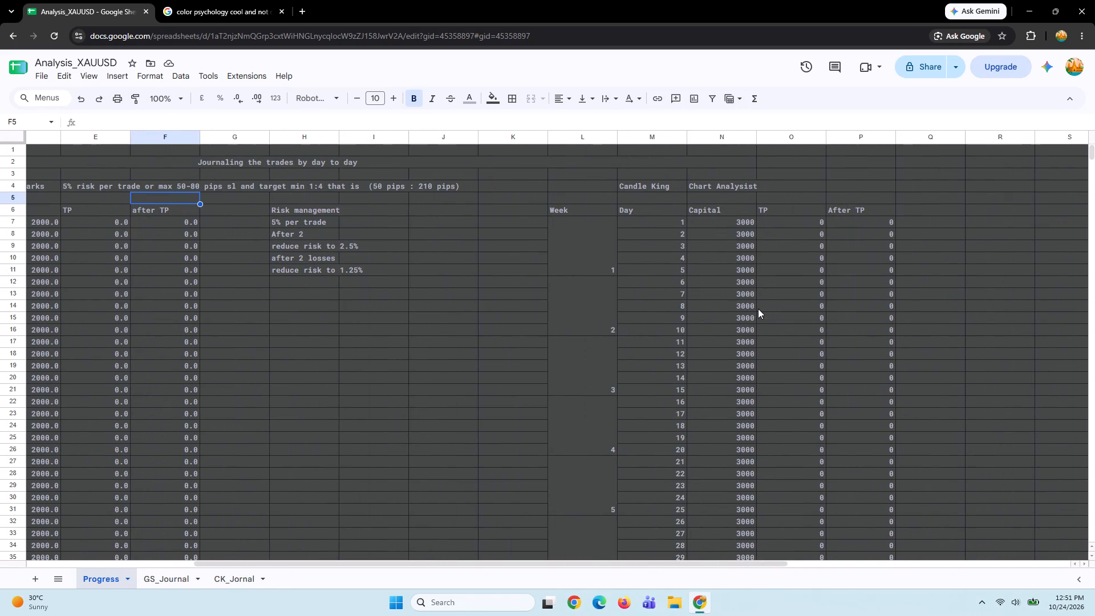
scroll(758, 309, "right", 1)
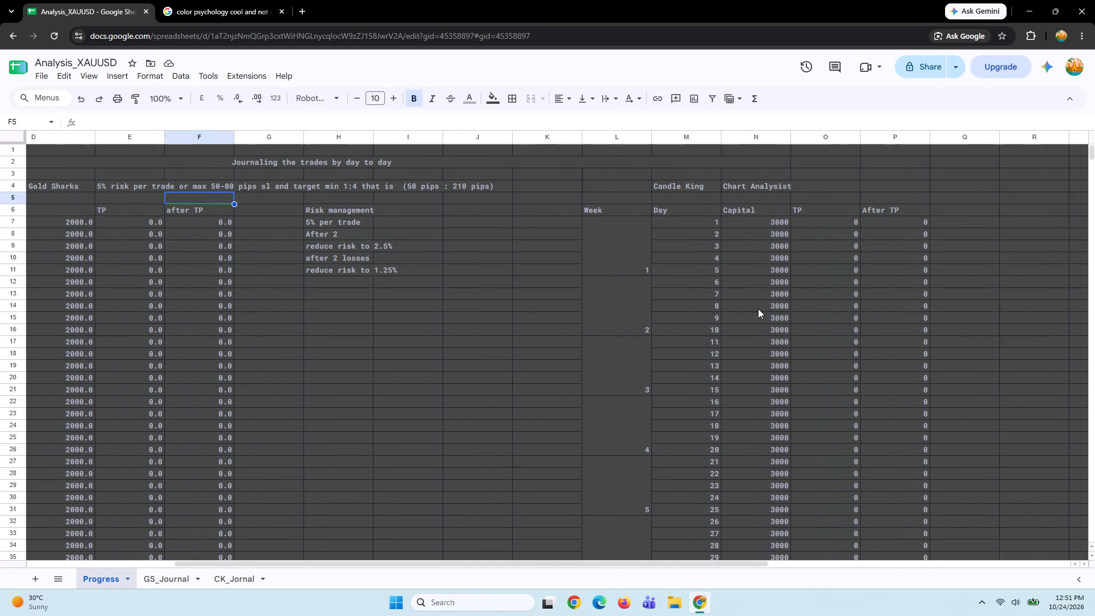
scroll(758, 309, "right", 2)
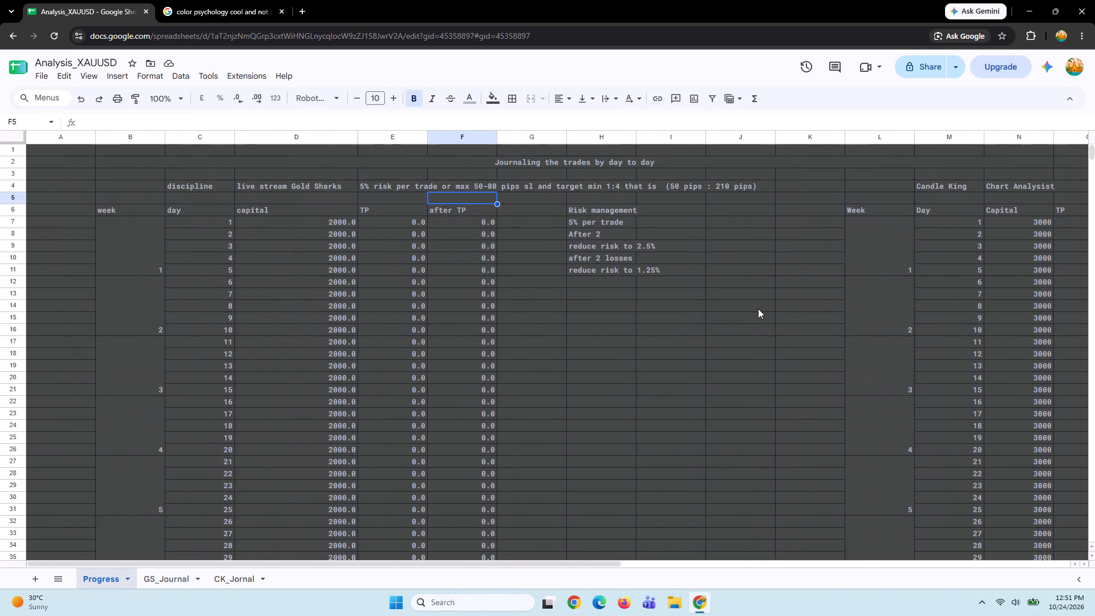
scroll(758, 309, "right", 1)
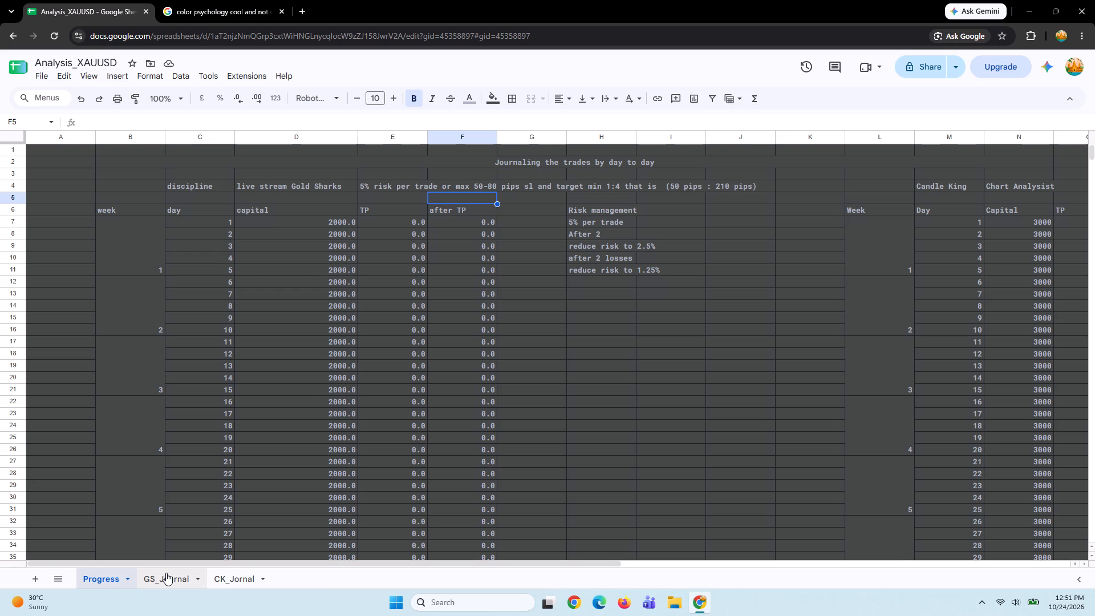
left_click(169, 573)
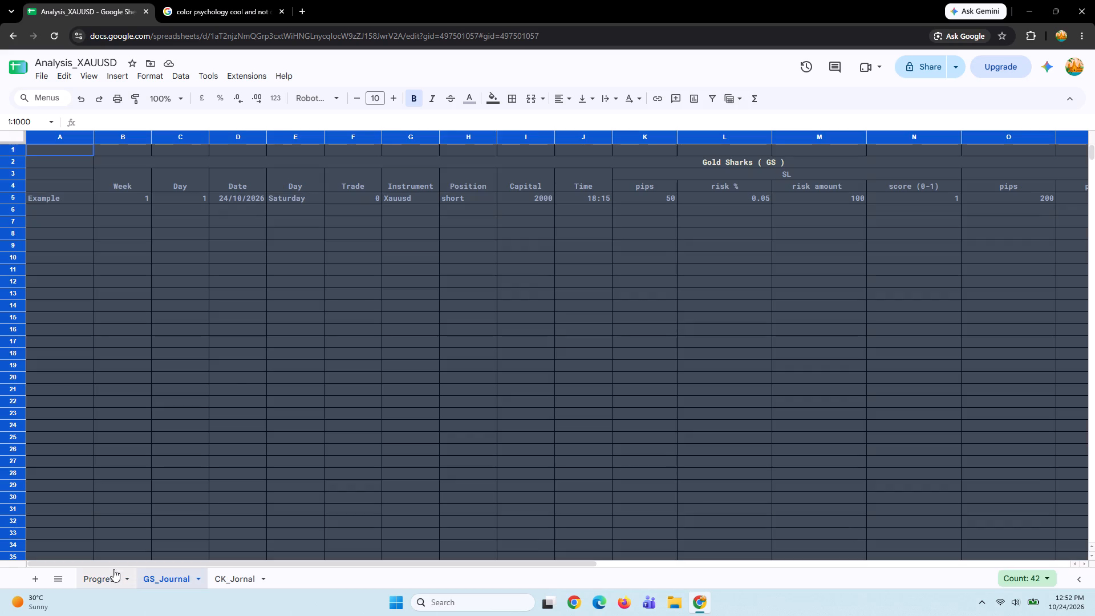
left_click(230, 386)
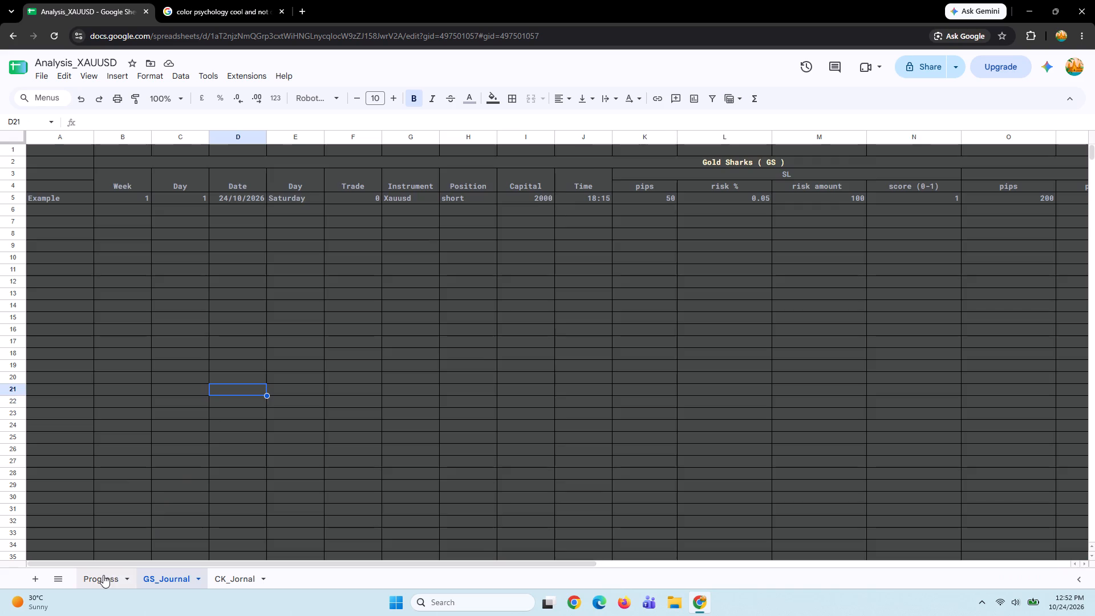
left_click(102, 578)
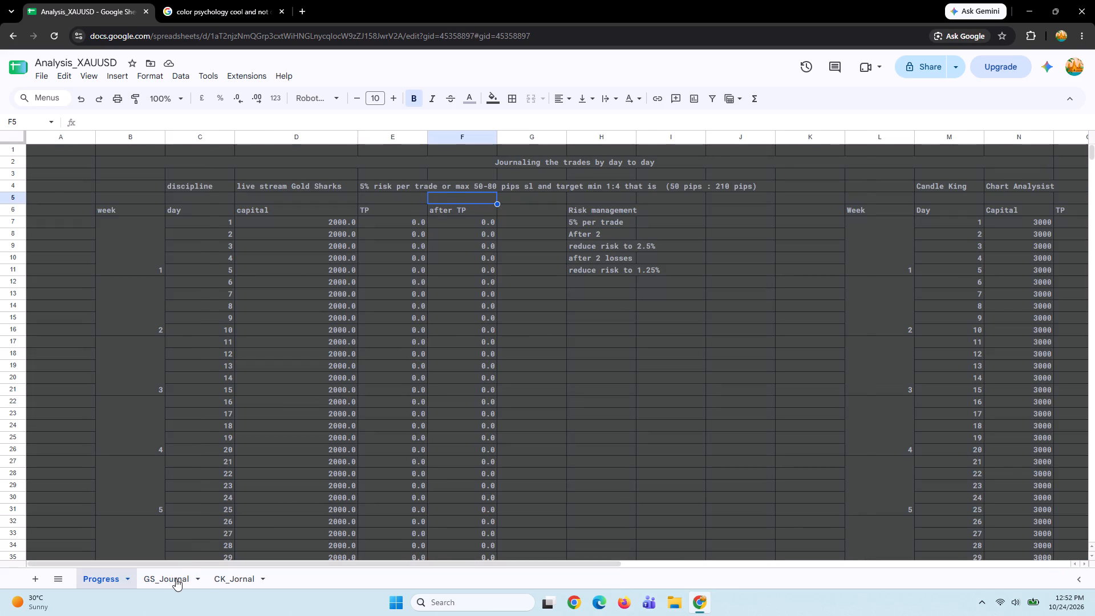
left_click(176, 578)
Apply all borders to cell D26 of the GS_Journal sheet.
left_click(222, 445)
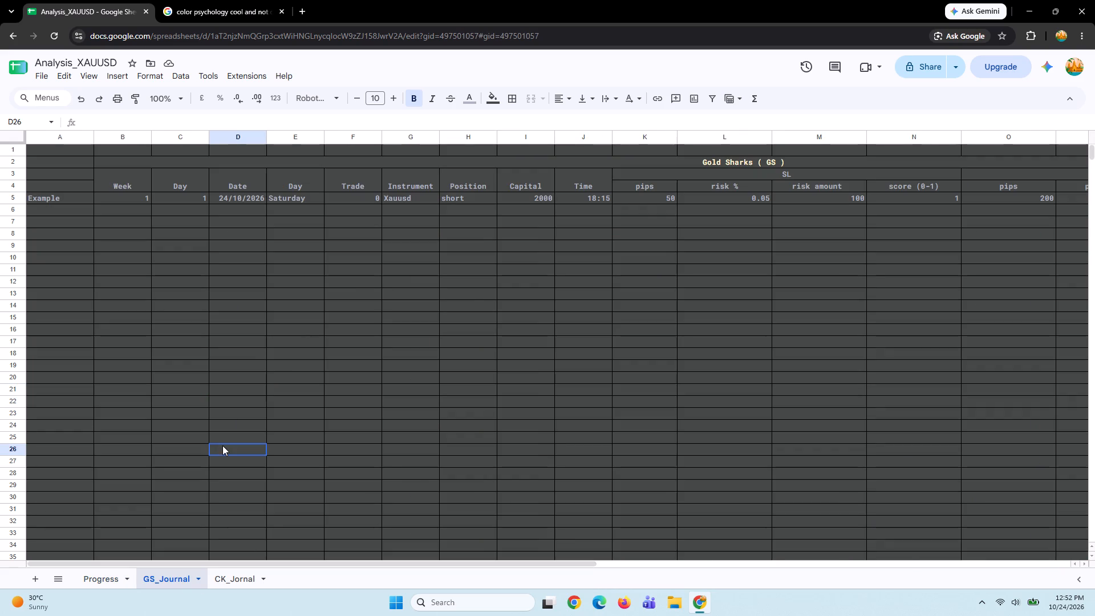
left_click(511, 102)
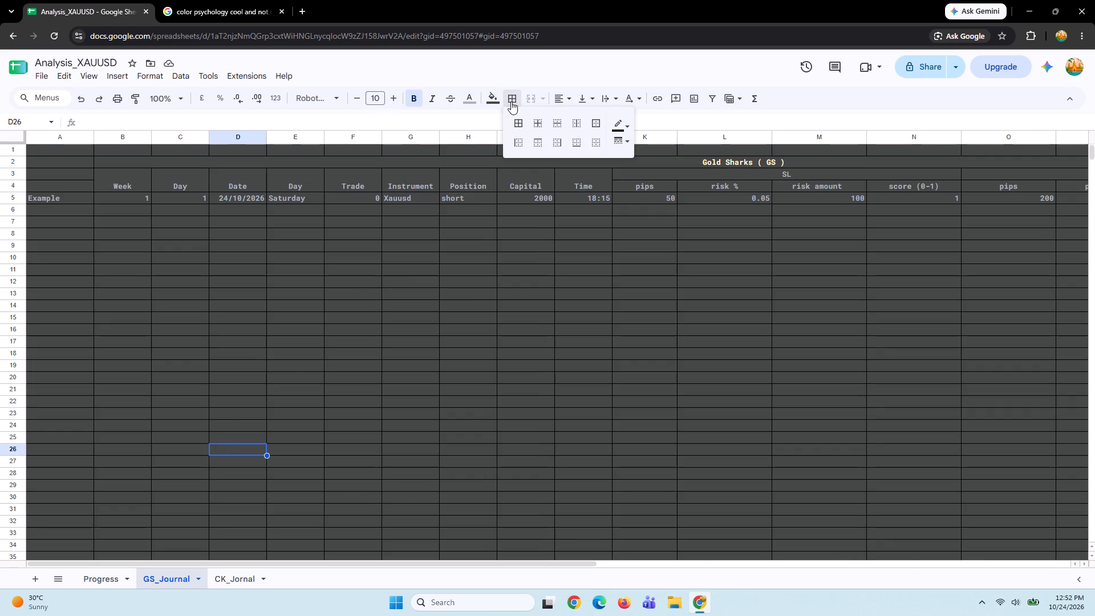
left_click(516, 121)
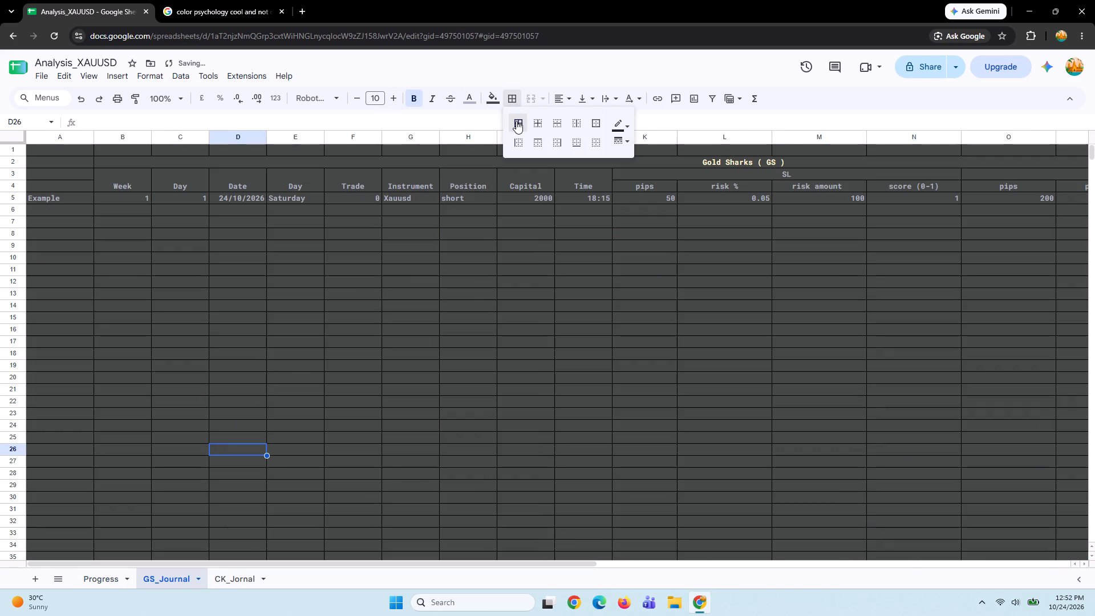
left_click(516, 121)
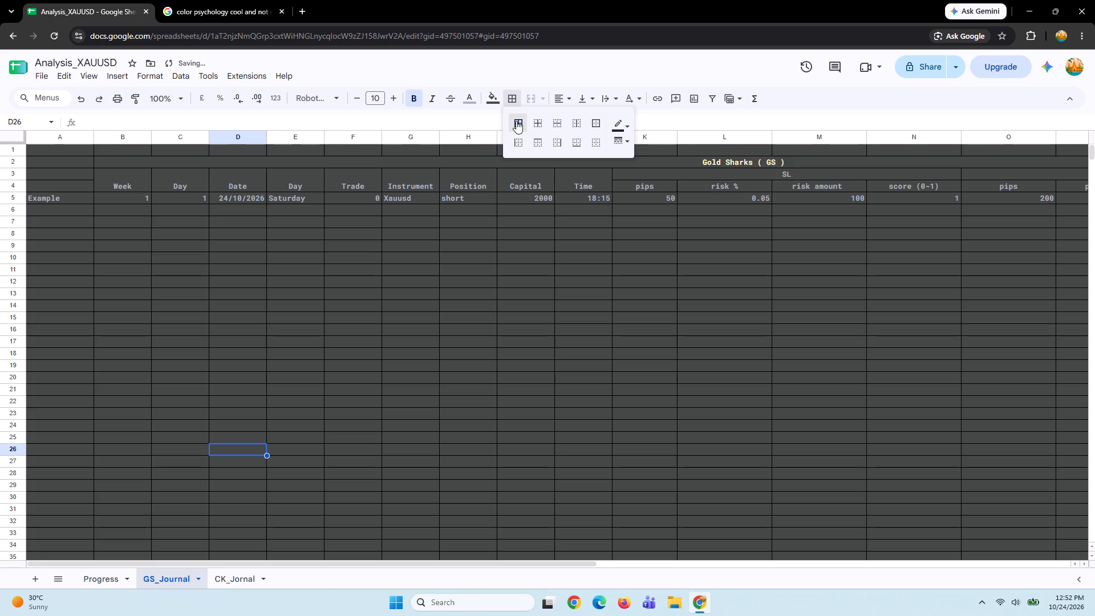
left_click(516, 121)
left_click(516, 121)
left_click(471, 117)
left_click(515, 99)
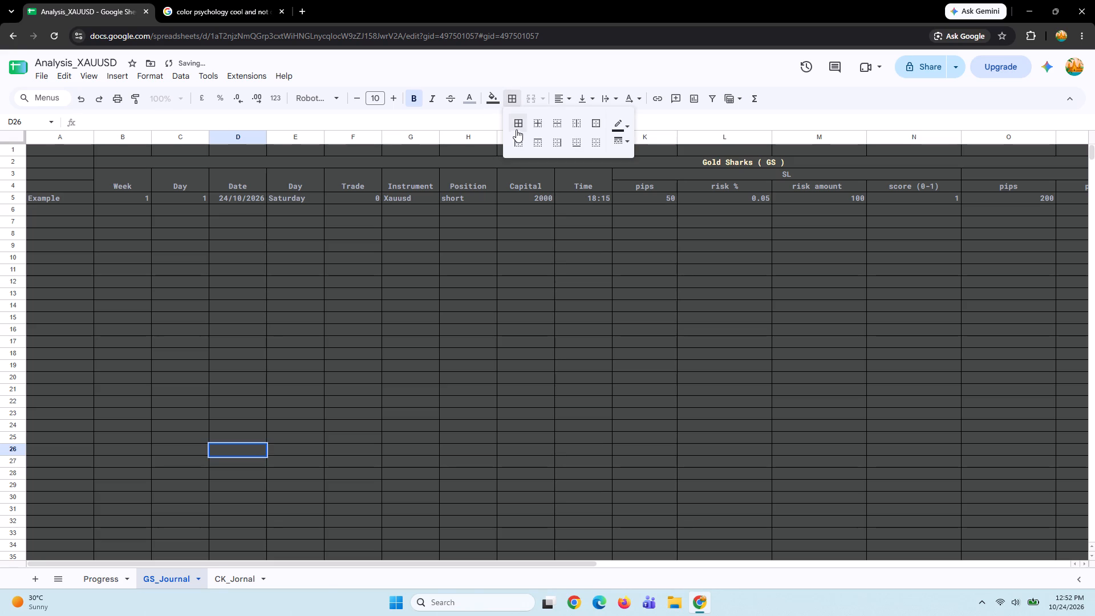
left_click(518, 131)
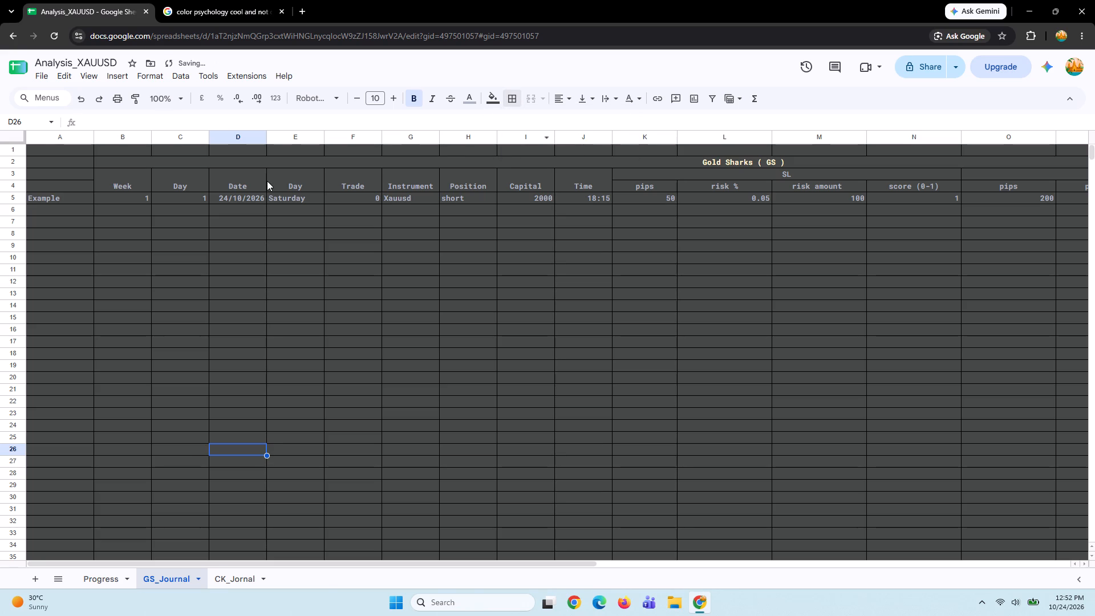
left_click(72, 153)
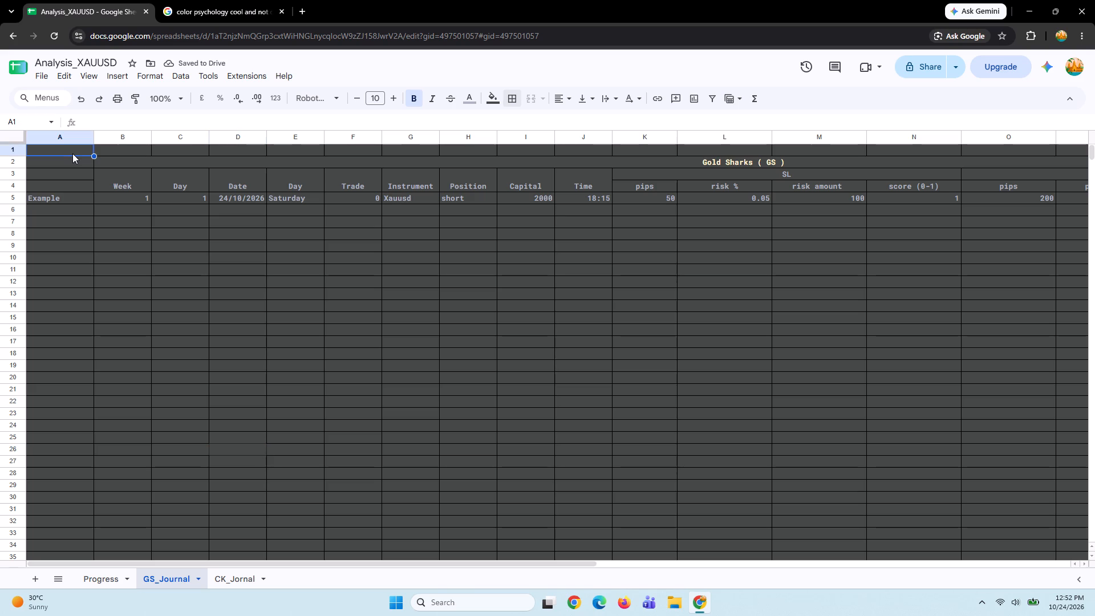
Apply all borders to every cell of the GS_Journal sheet.
key("ctrl+a")
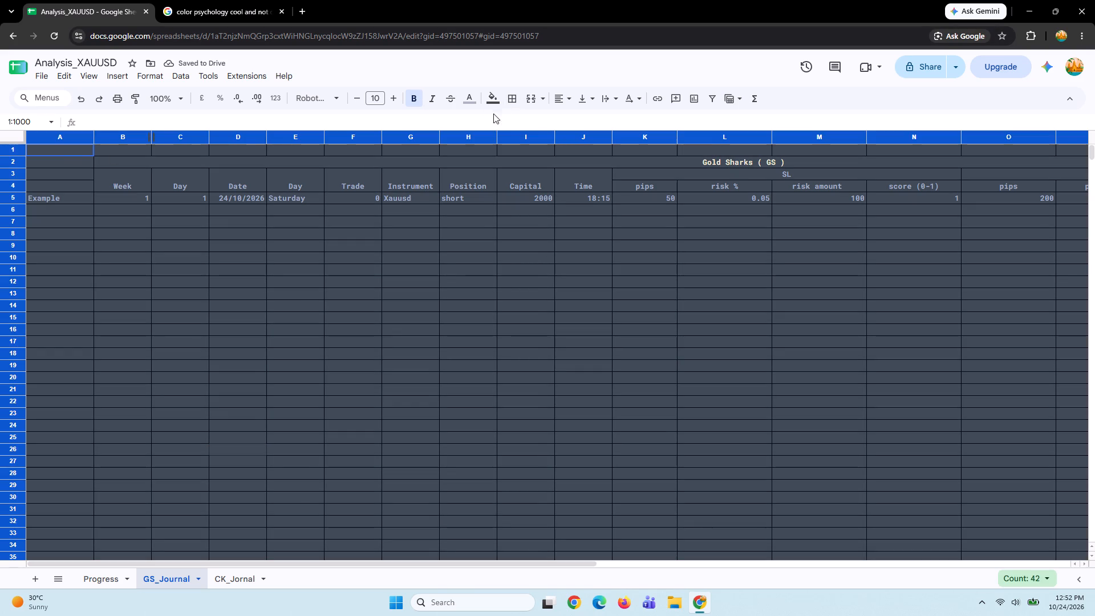
left_click(516, 102)
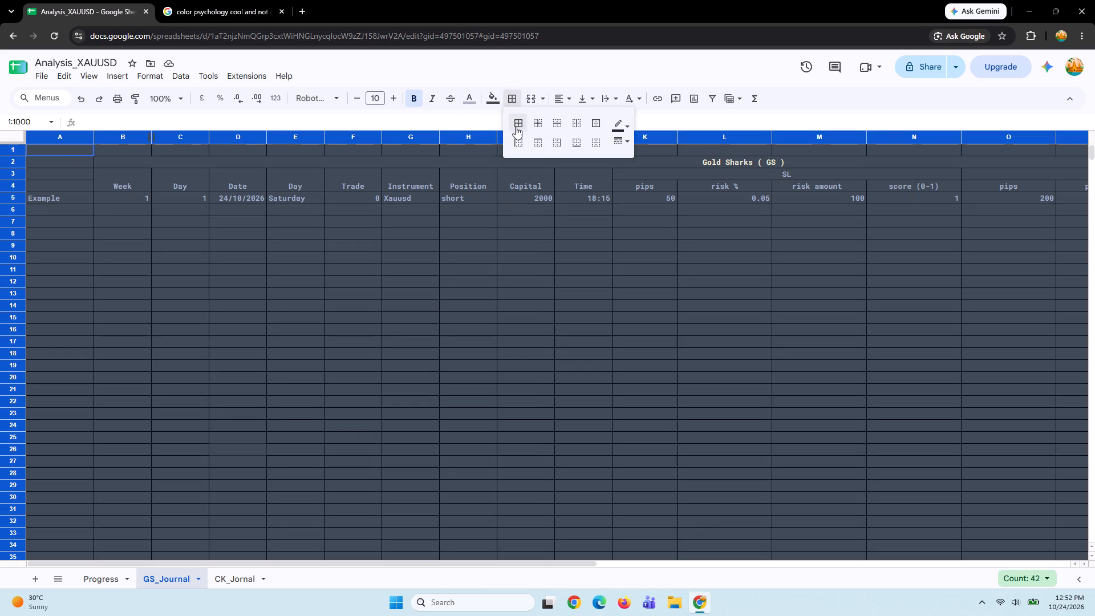
left_click(516, 127)
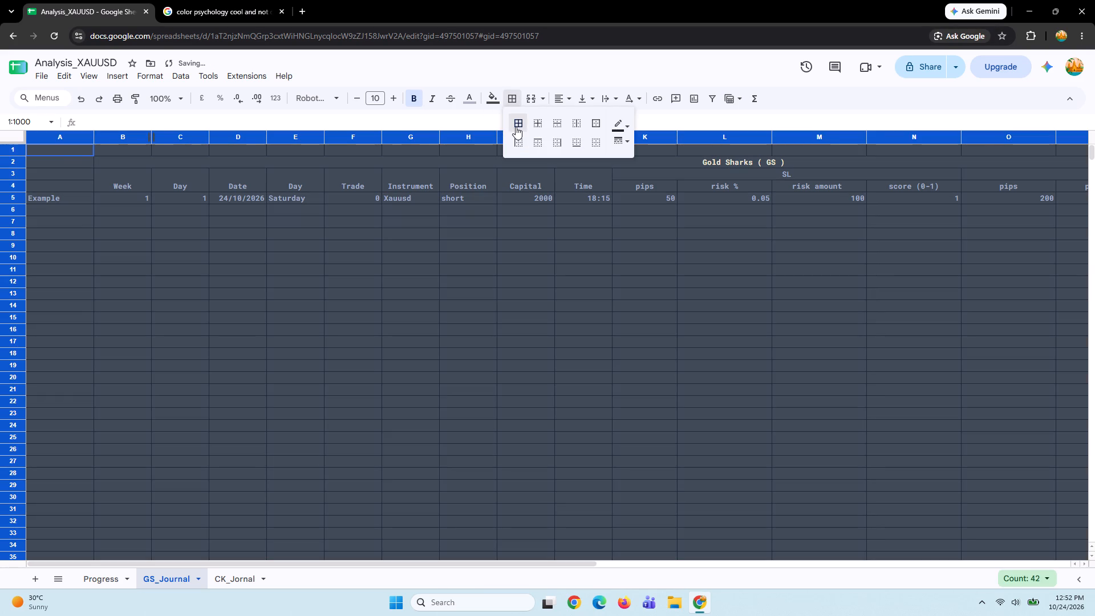
left_click(516, 127)
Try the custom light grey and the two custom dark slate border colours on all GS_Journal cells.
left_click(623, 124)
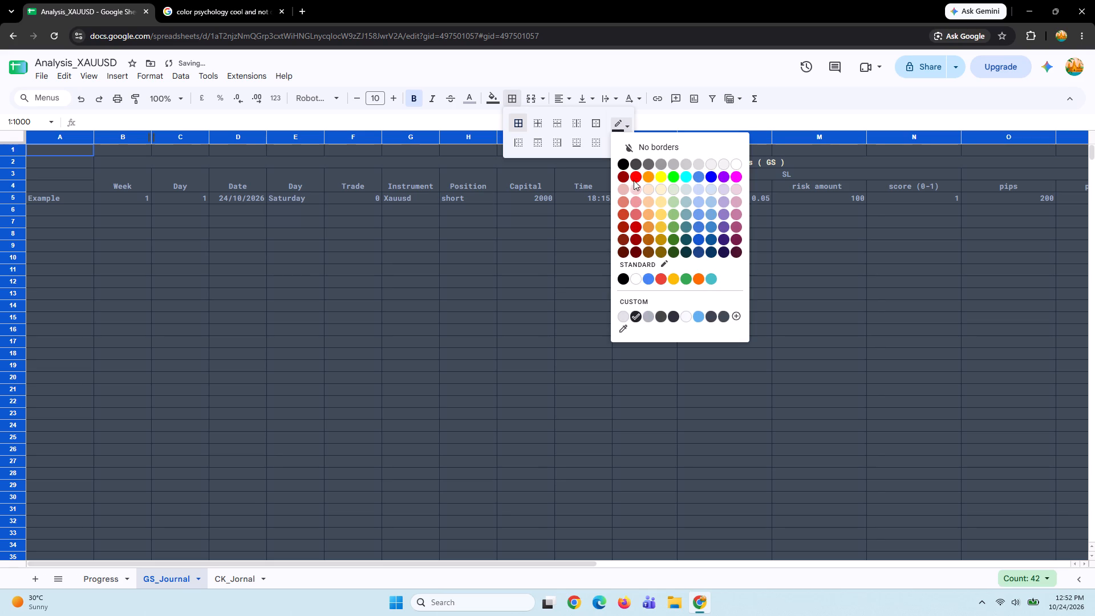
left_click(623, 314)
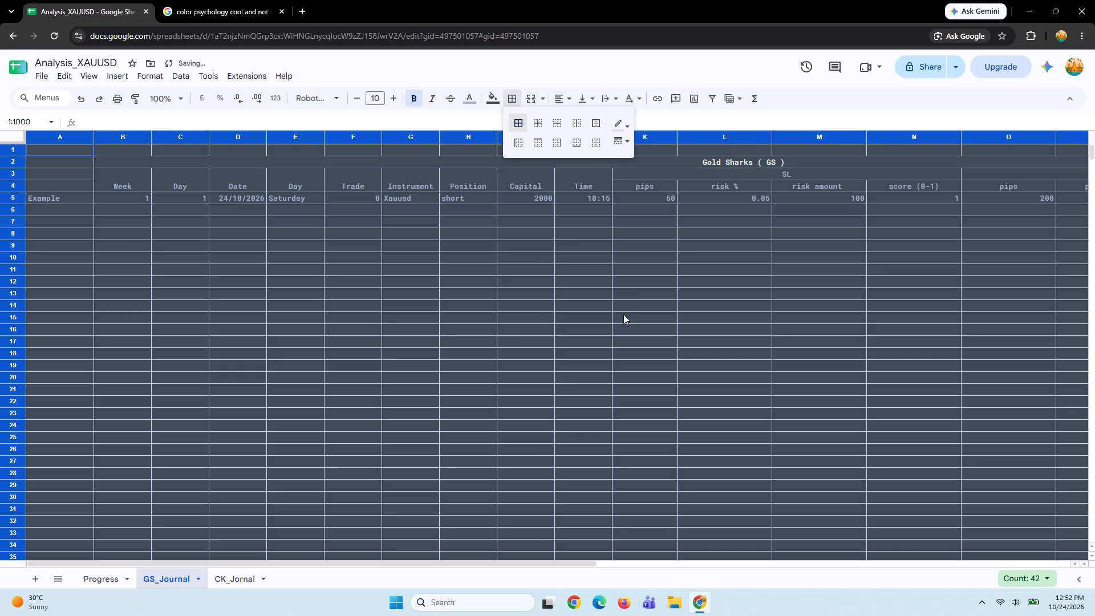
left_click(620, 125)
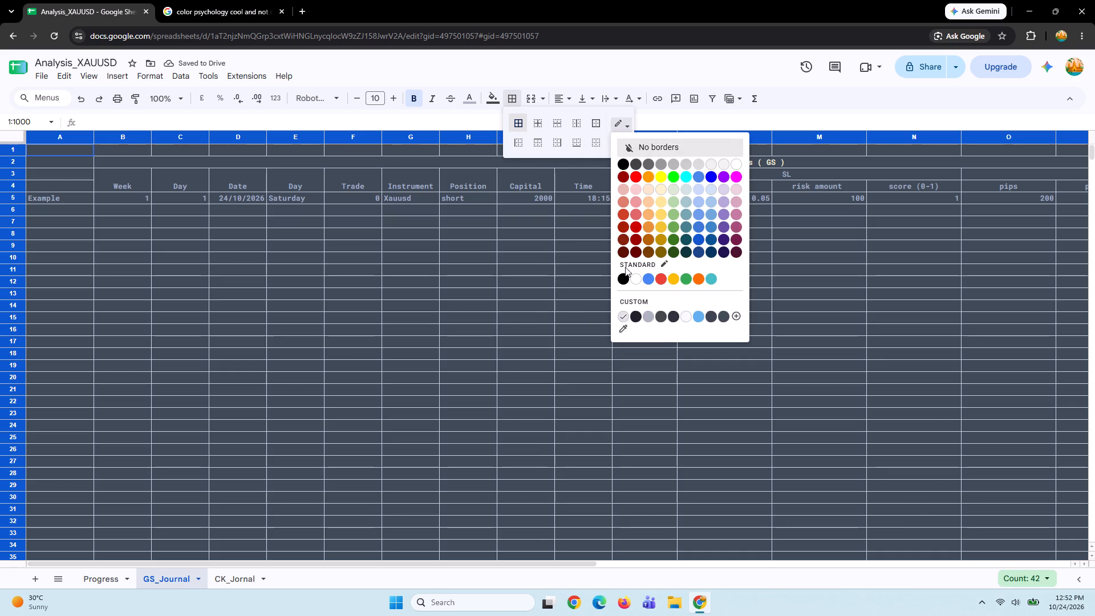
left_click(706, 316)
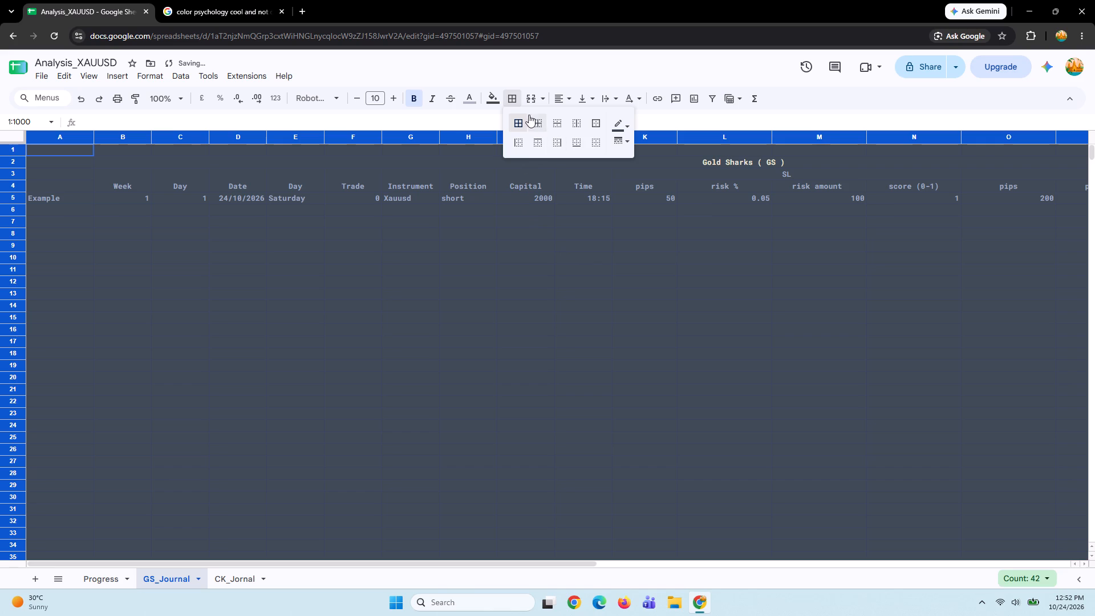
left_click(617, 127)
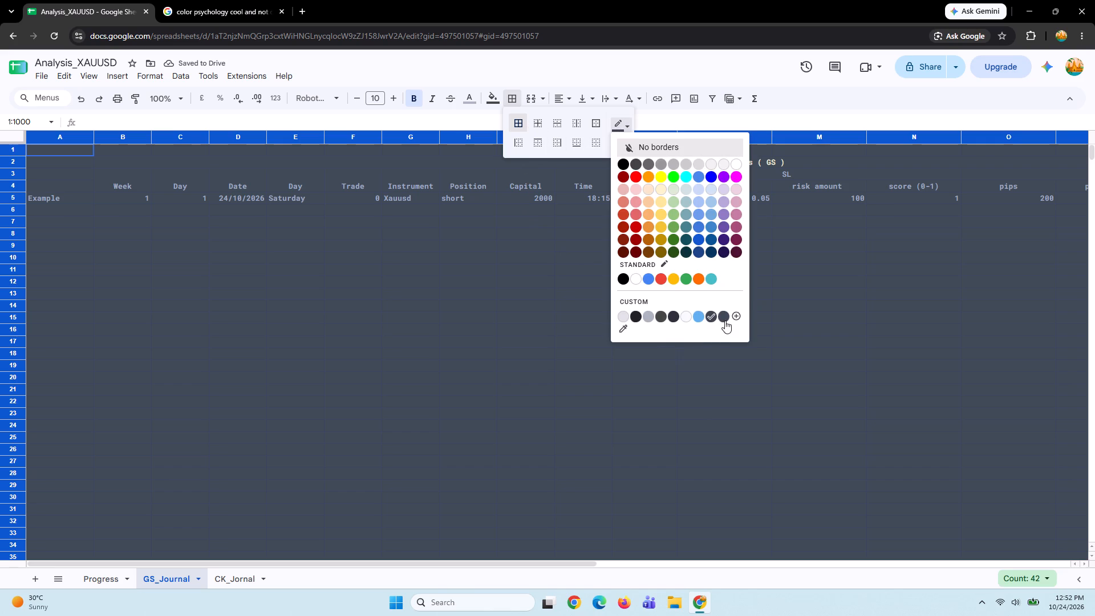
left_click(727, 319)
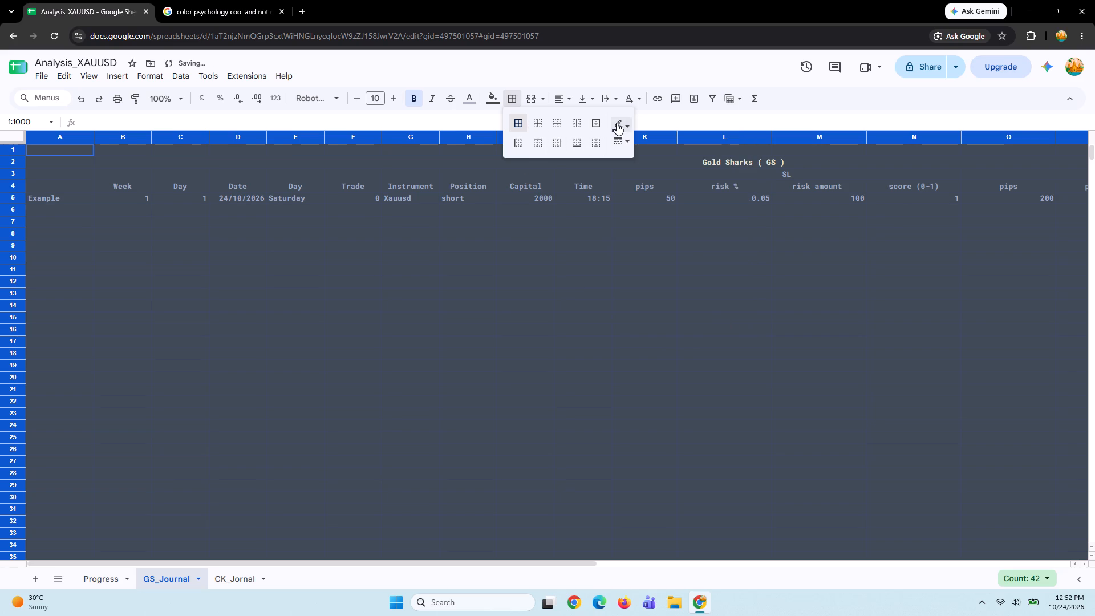
Set the border colour of all GS_Journal cells to the near-black custom colour.
left_click(617, 123)
left_click(634, 318)
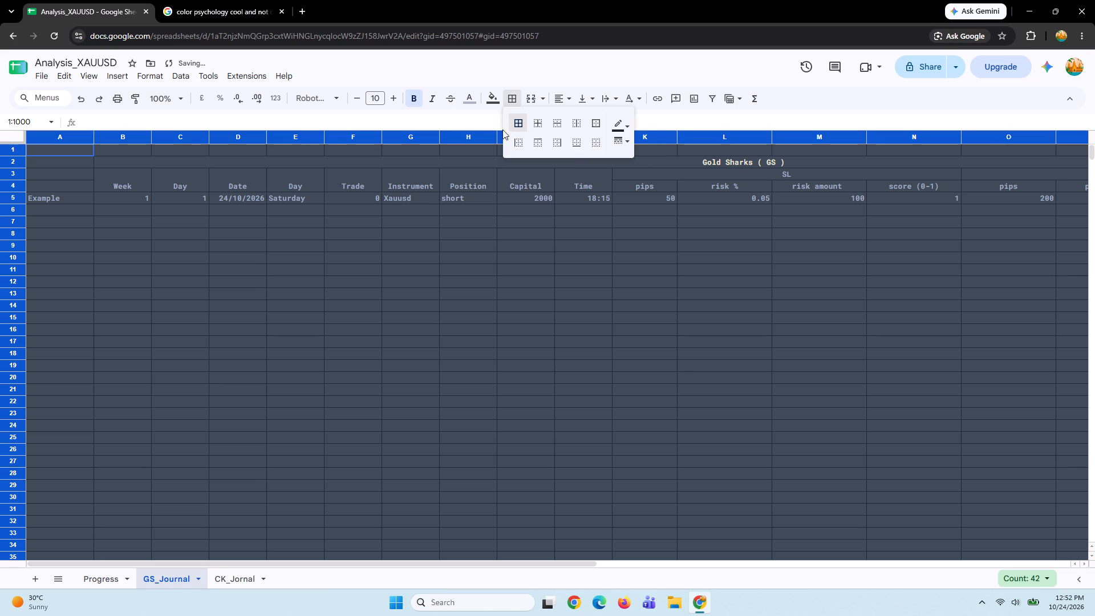
left_click(319, 111)
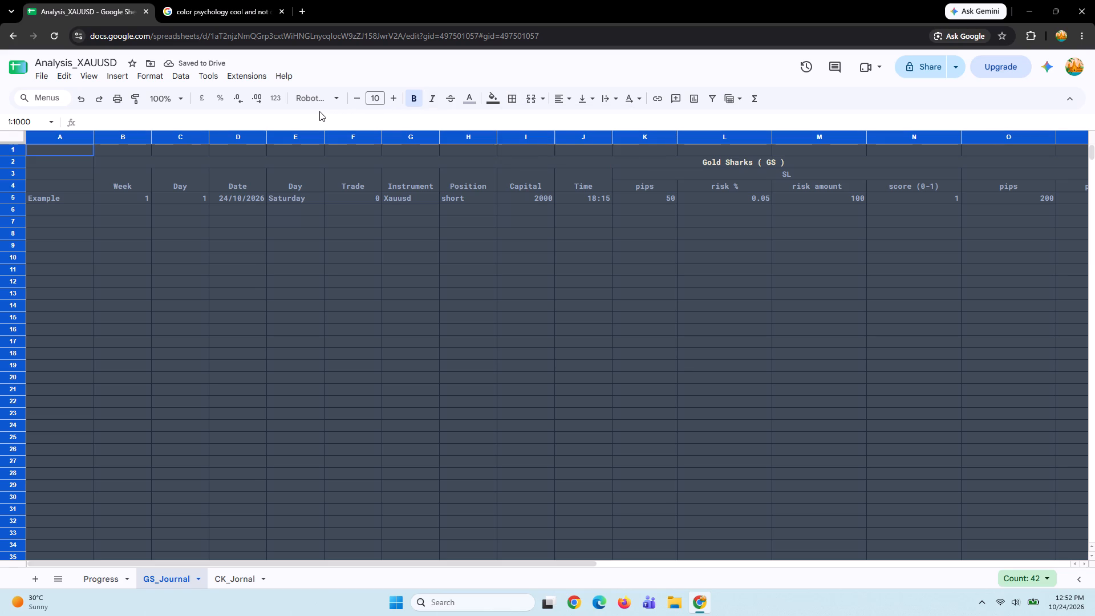
Compare the border colours of the CK_Jornal, GS_Journal and Progress sheets, including the lower rows of Progress.
left_click(234, 567)
left_click(232, 586)
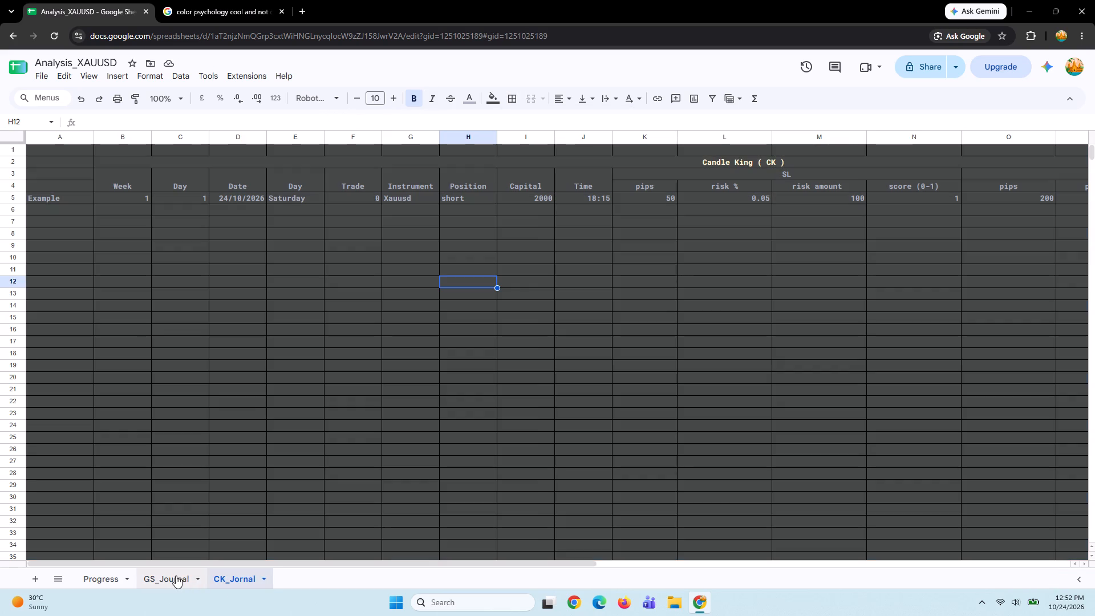
left_click(175, 575)
left_click(294, 303)
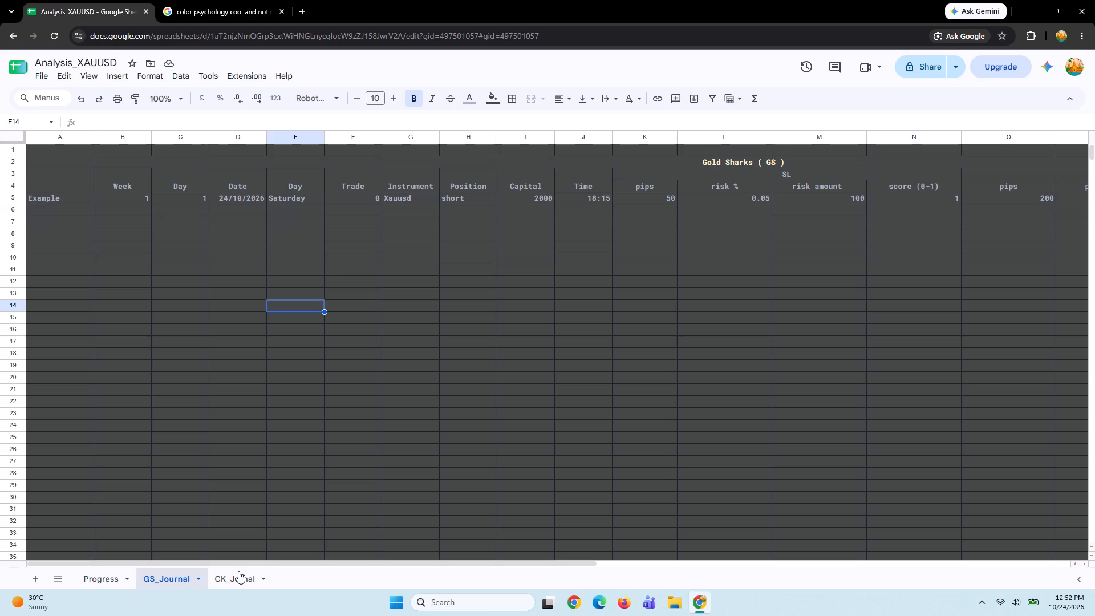
left_click(238, 571)
left_click(102, 579)
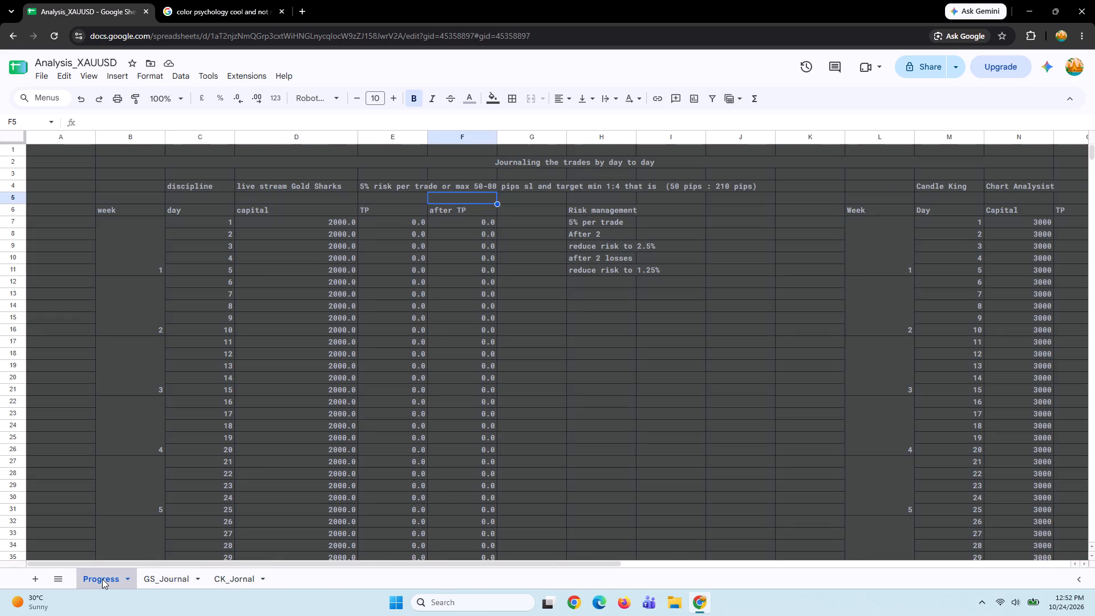
scroll(412, 390, "down", 7)
scroll(412, 390, "right", 1)
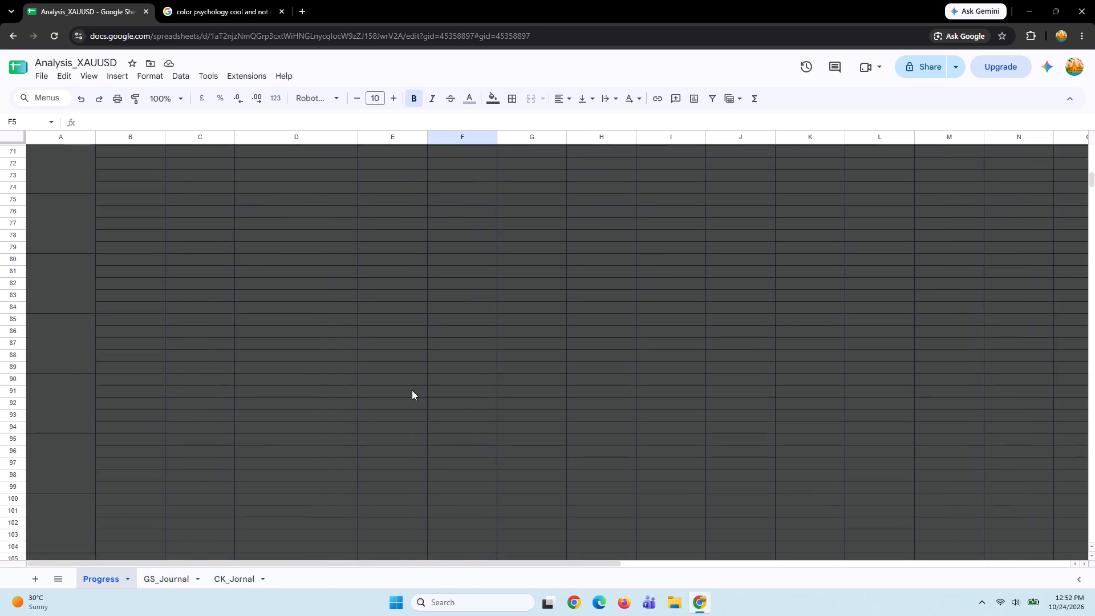
scroll(412, 390, "right", 1)
scroll(412, 390, "up", 9)
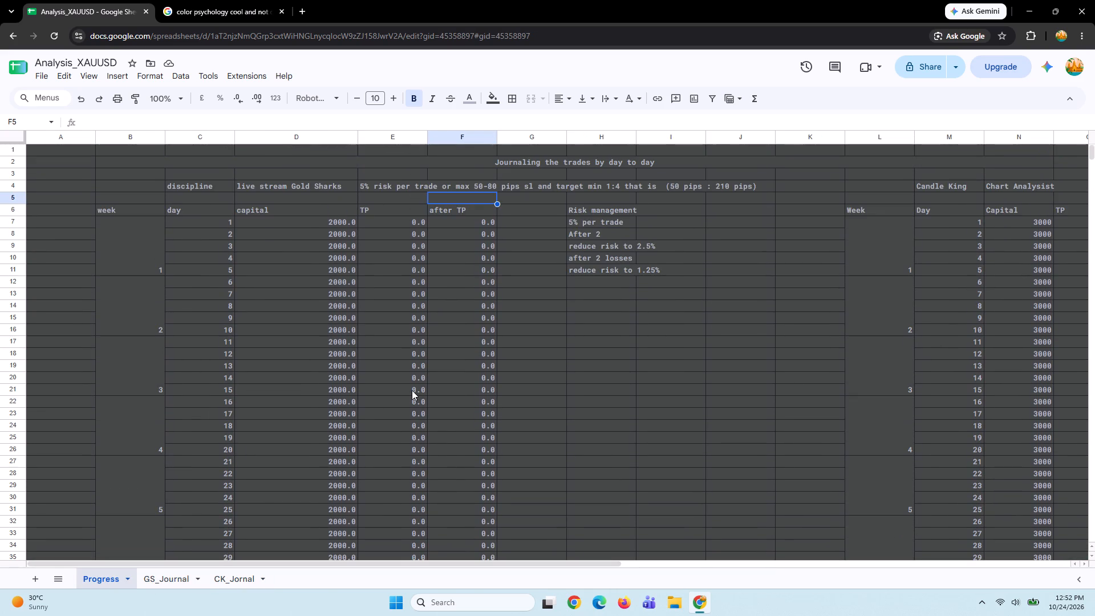